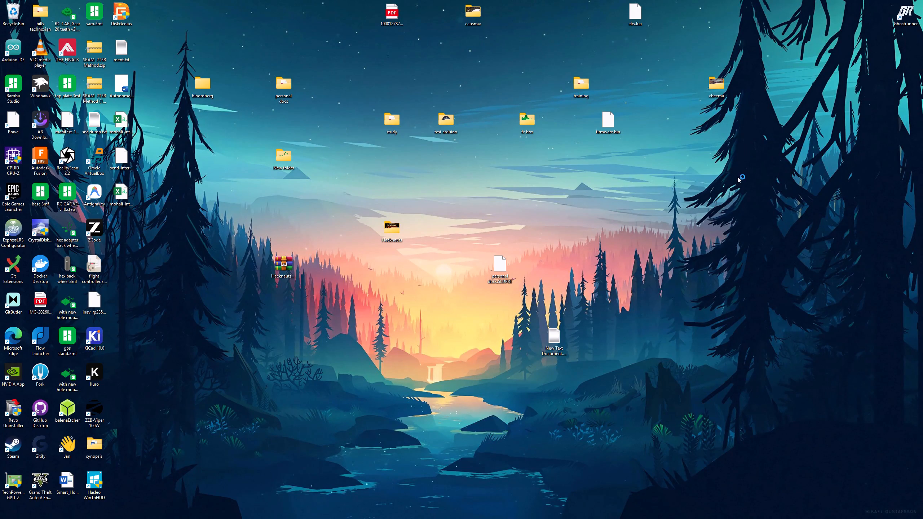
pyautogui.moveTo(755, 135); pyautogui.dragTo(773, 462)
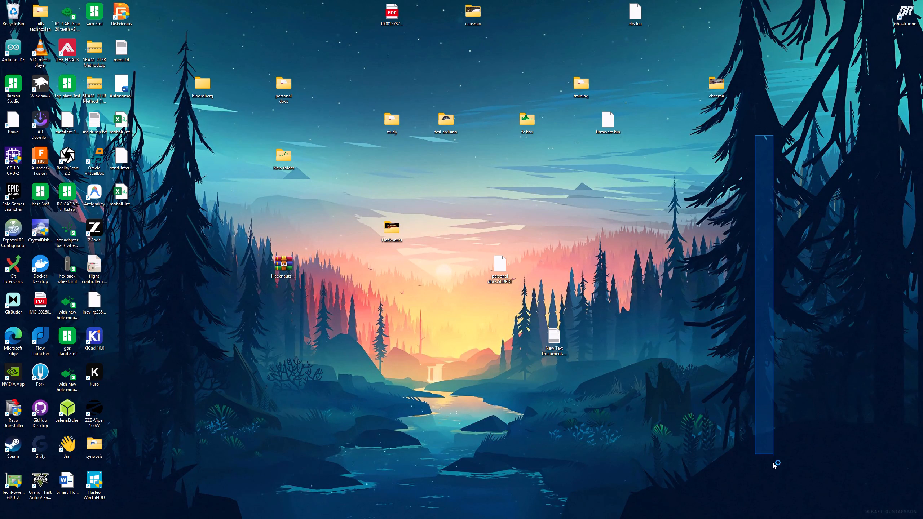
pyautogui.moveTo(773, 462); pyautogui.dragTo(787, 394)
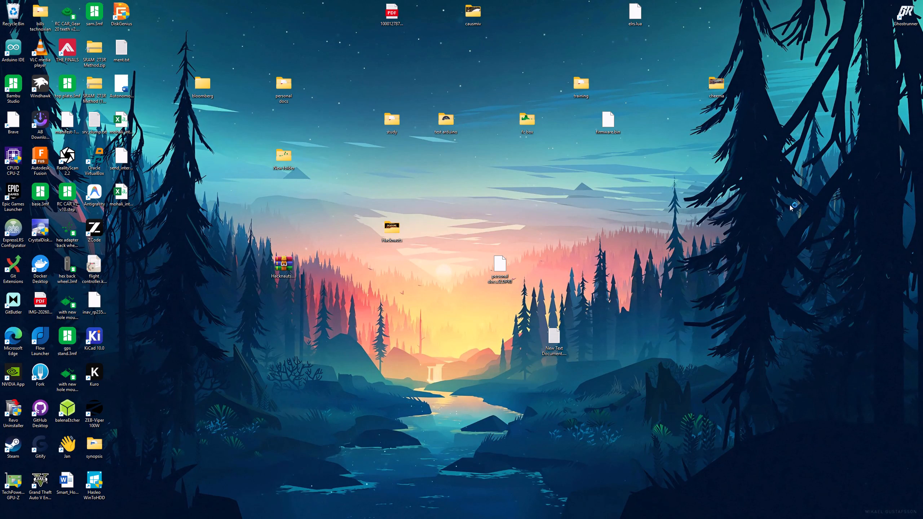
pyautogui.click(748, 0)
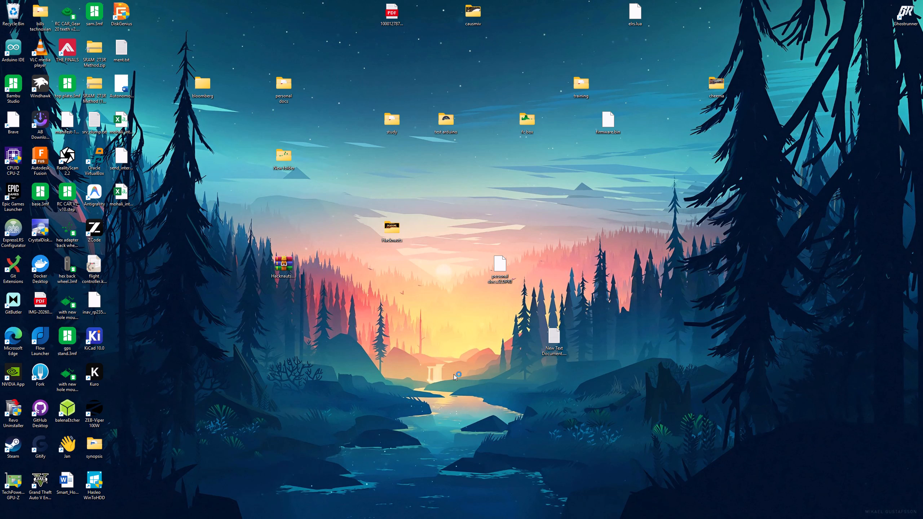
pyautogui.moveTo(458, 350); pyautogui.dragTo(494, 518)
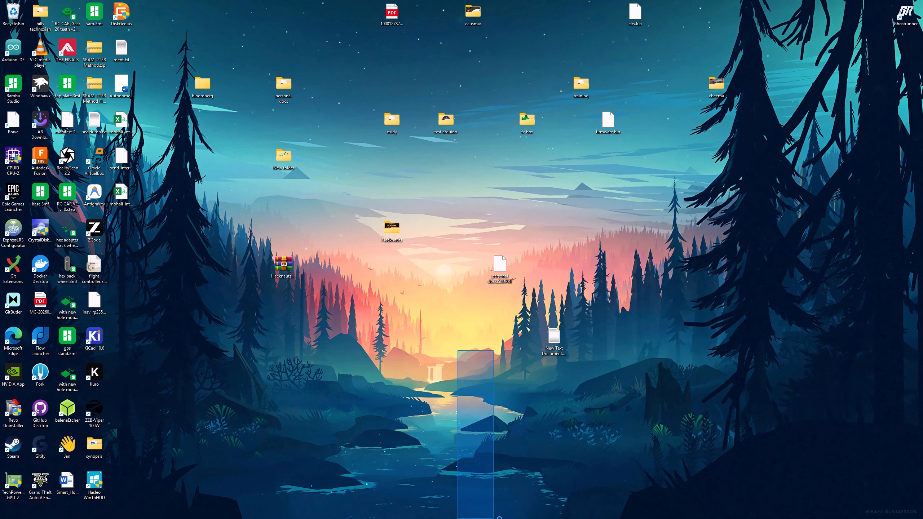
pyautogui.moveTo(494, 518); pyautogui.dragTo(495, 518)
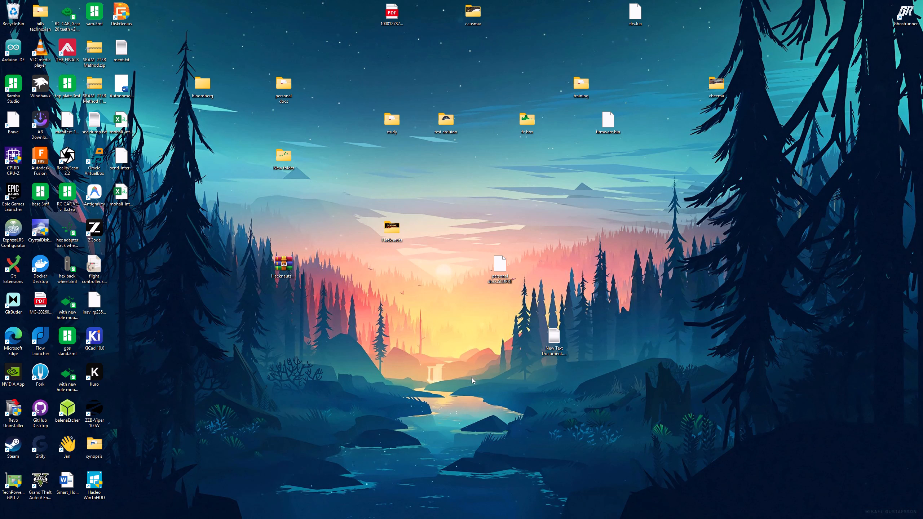
# Bring up the Flow Launcher search prompt over the desktop.
pyautogui.hotkey('alt', 'space')
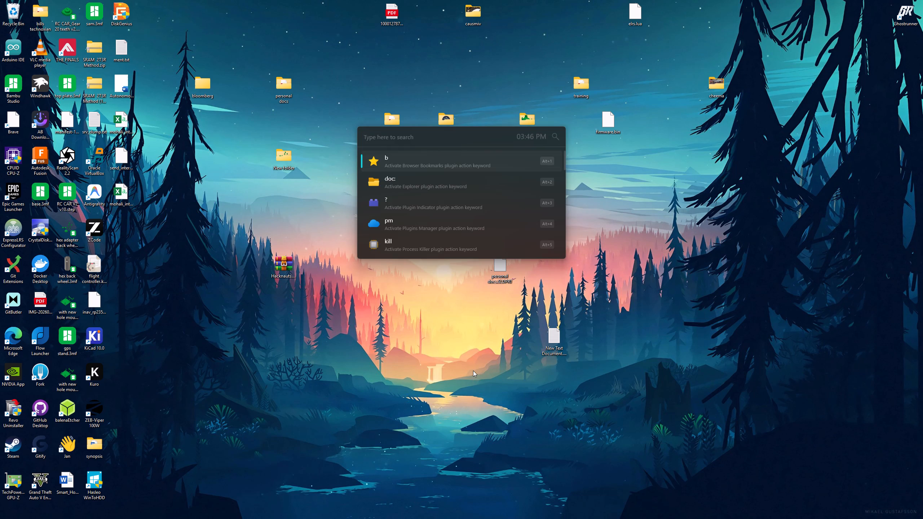
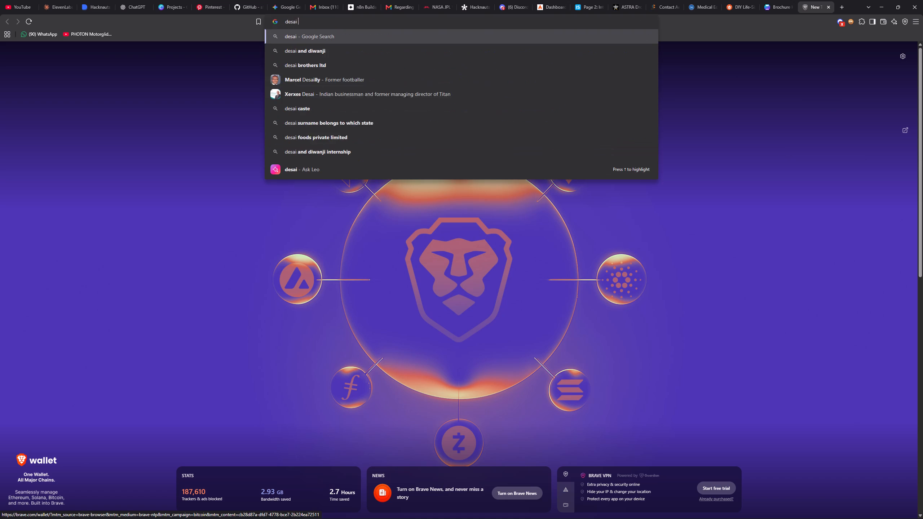
# Search Google for "desai", skim the results, and run the same query again from the recent searches.
pyautogui.press('Return')
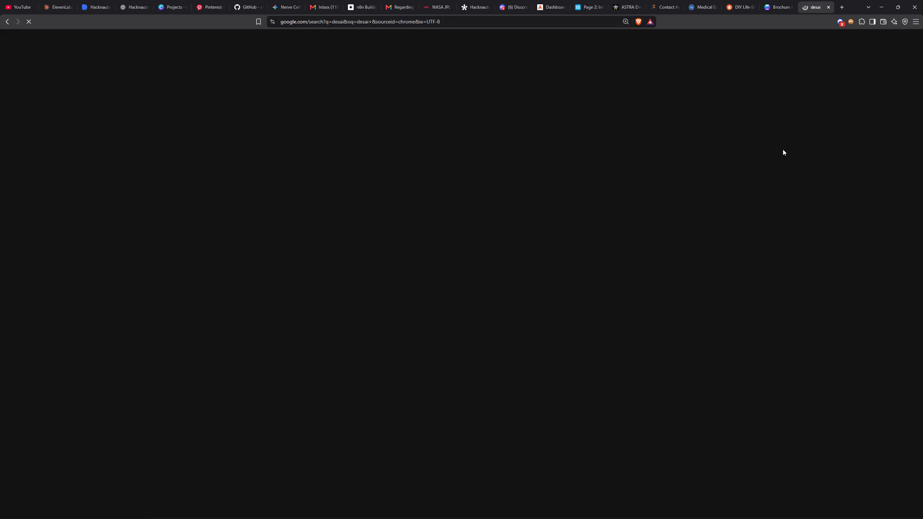
pyautogui.scroll(-6, 351, 357)
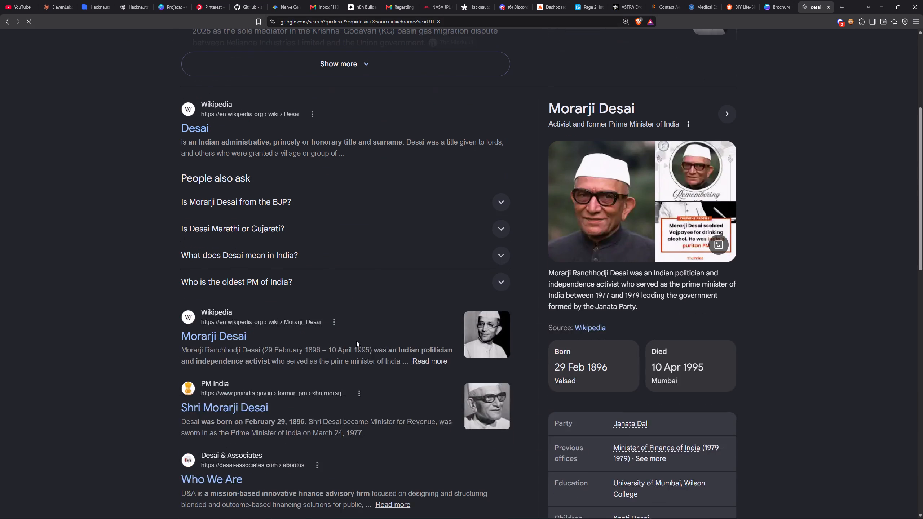
pyautogui.scroll(-7, 356, 341)
pyautogui.scroll(16, 336, 350)
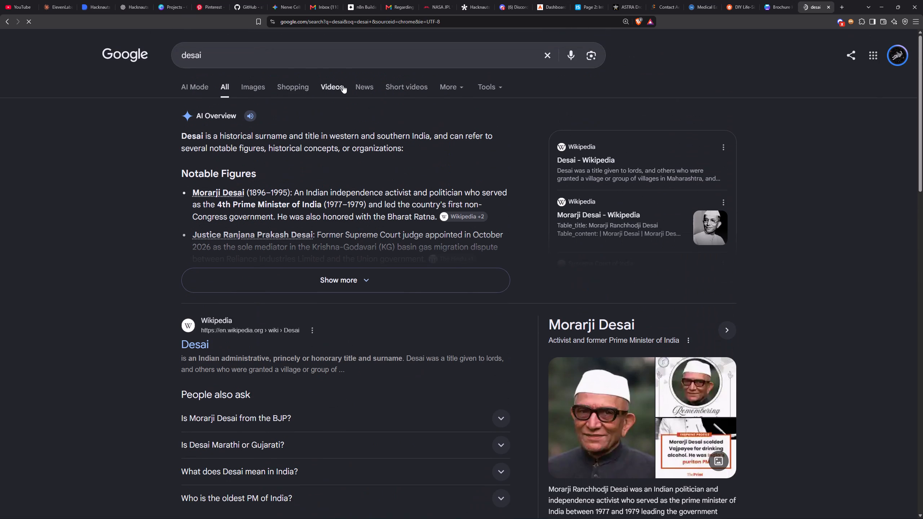
pyautogui.moveTo(324, 44); pyautogui.dragTo(159, 65)
pyautogui.moveTo(220, 50); pyautogui.dragTo(48, 101)
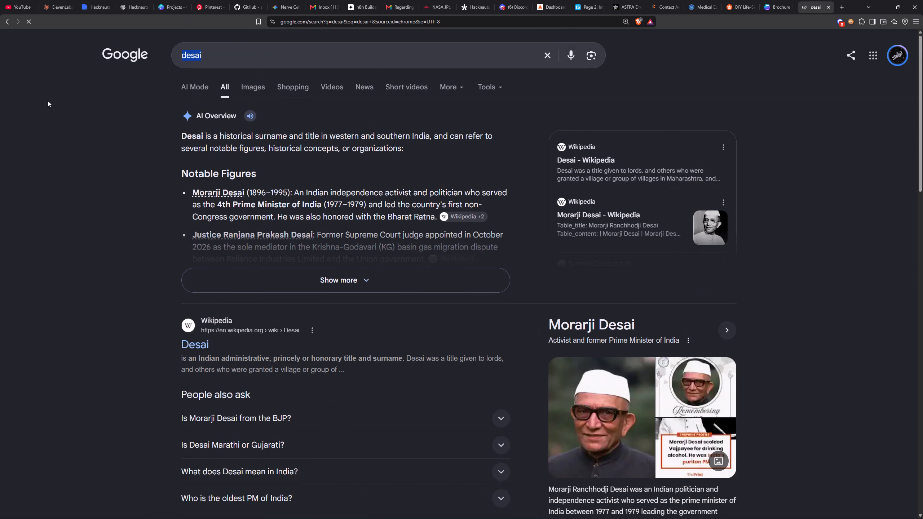
pyautogui.press('BackSpace')
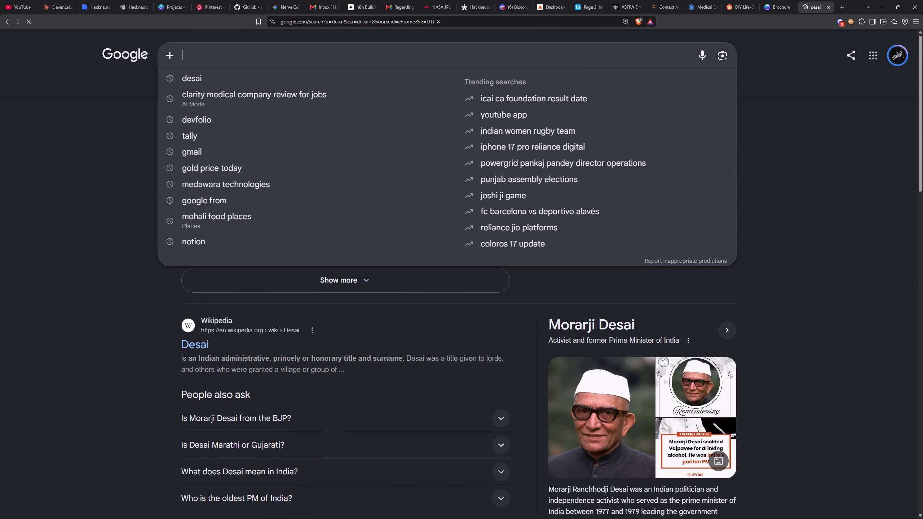
pyautogui.click(358, 72)
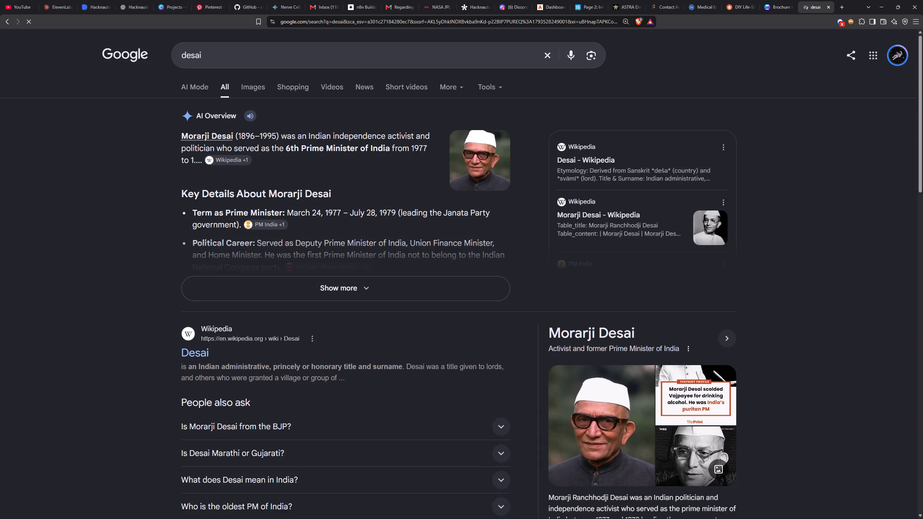
# Extend the query to "desai isro dir" and run the suggested search "director of isro salary".
pyautogui.click(304, 53)
pyautogui.press('space')
pyautogui.write('isro')
pyautogui.press('space')
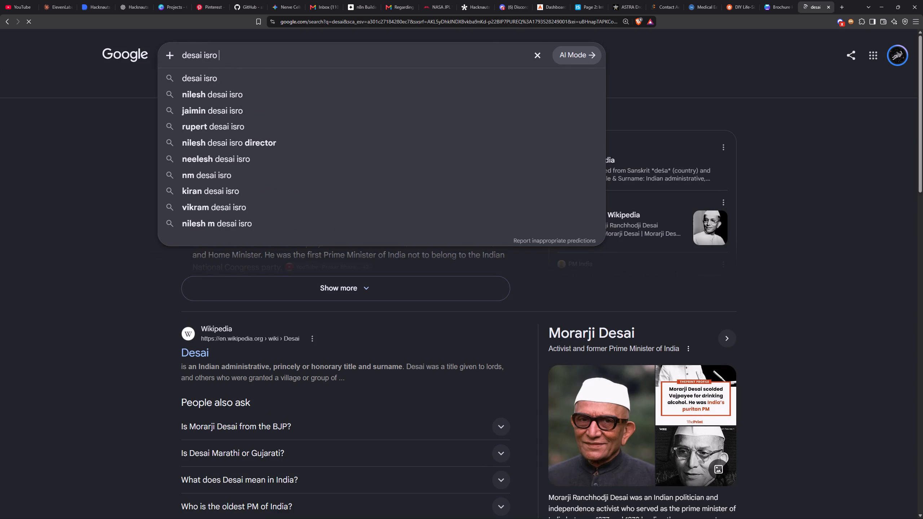
pyautogui.press('f')
pyautogui.press('BackSpace')
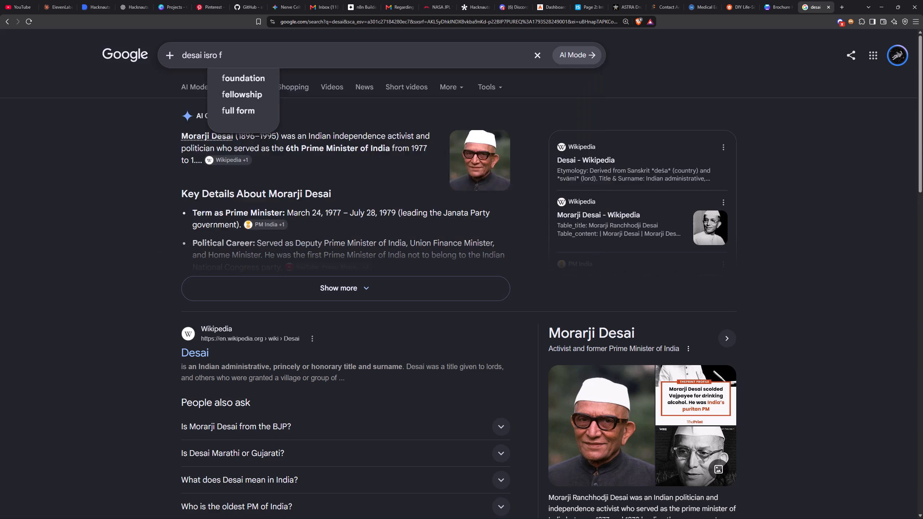
pyautogui.write('dir')
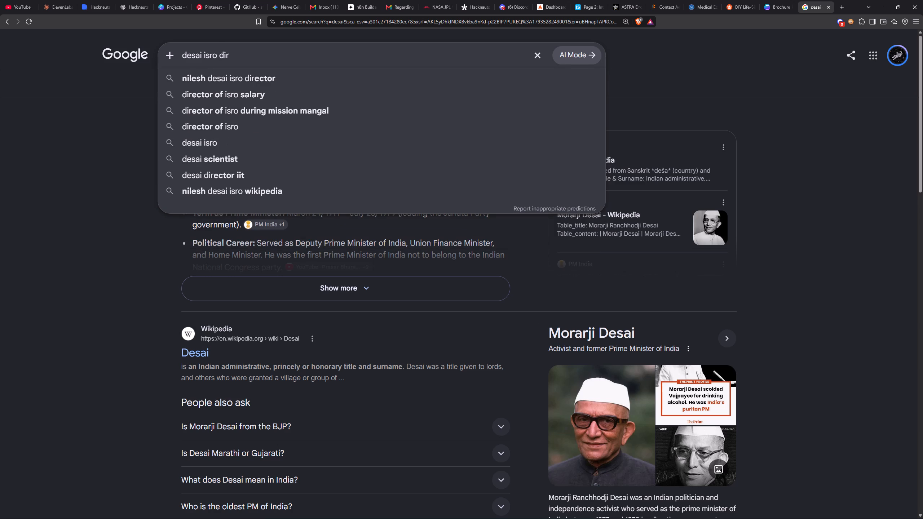
pyautogui.click(288, 87)
pyautogui.scroll(1, 289, 86)
pyautogui.click(289, 86)
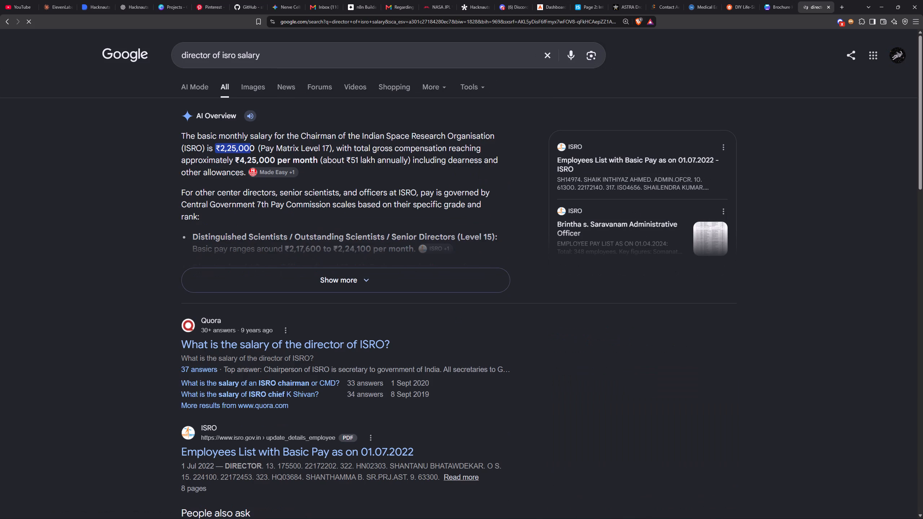
# Replace the query with "nilesh" and open the suggested search for Nilesh M. Desai of the Space Applications Centre.
pyautogui.moveTo(278, 57); pyautogui.dragTo(167, 55)
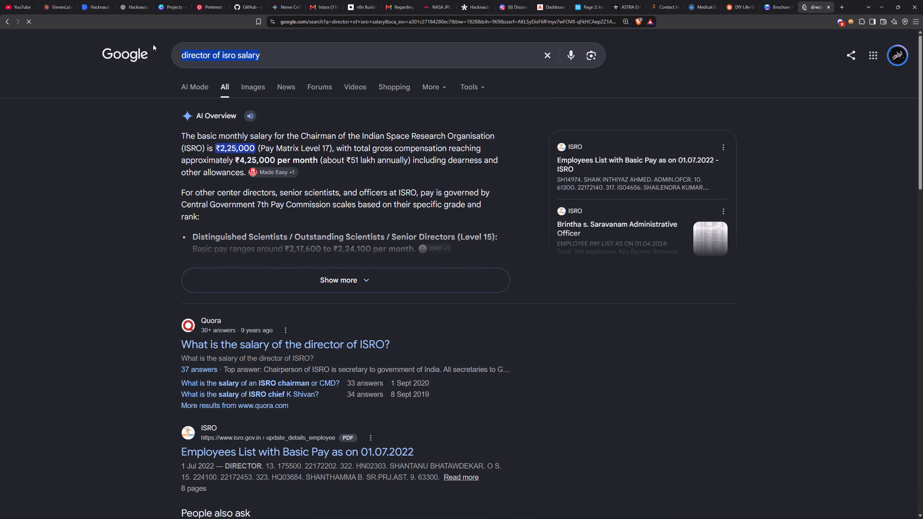
pyautogui.press('m')
pyautogui.press('BackSpace')
pyautogui.write('nilesh')
pyautogui.press('space')
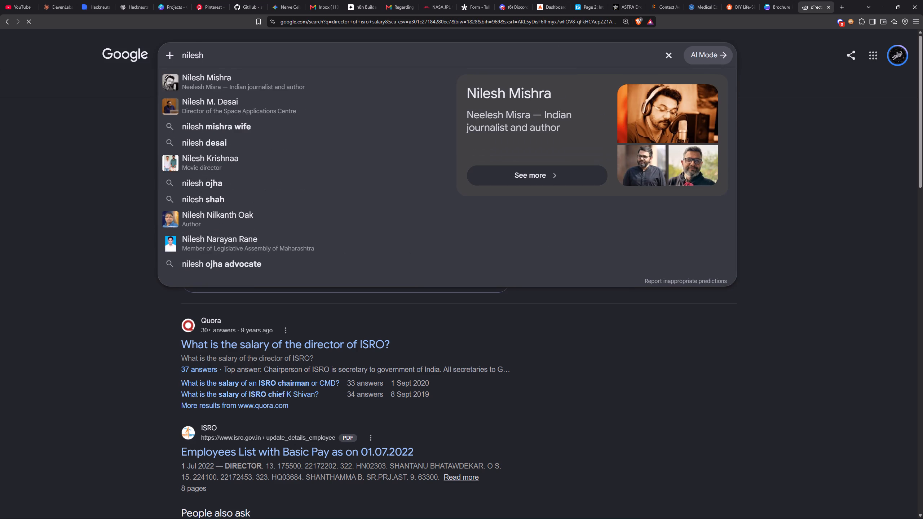
pyautogui.click(255, 102)
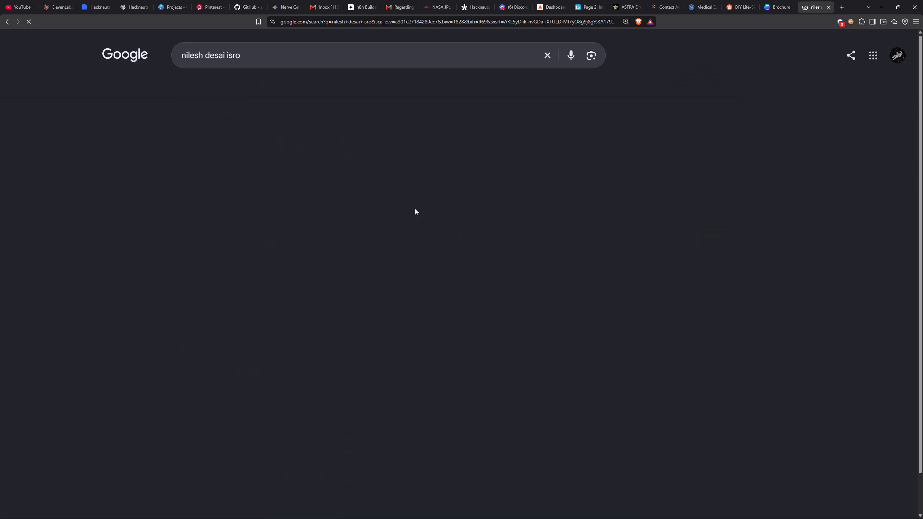
pyautogui.moveTo(170, 136); pyautogui.dragTo(185, 134)
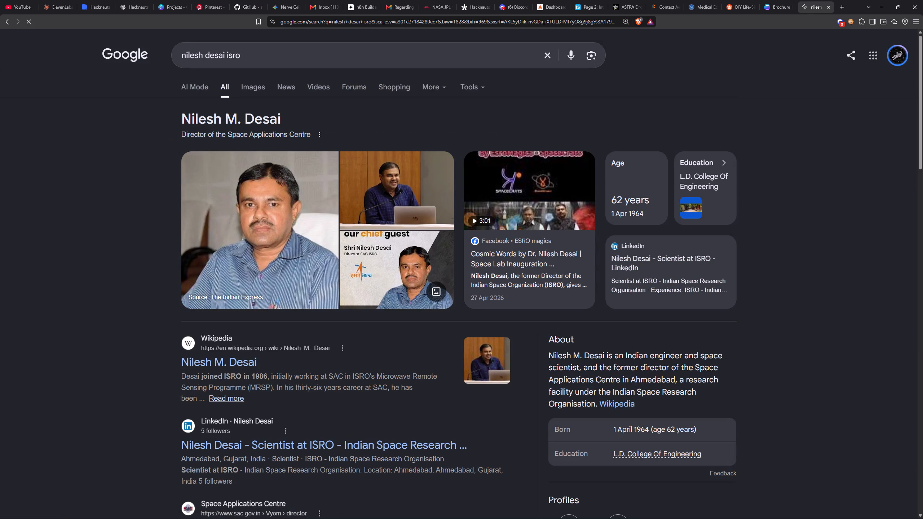
pyautogui.moveTo(185, 134); pyautogui.dragTo(327, 134)
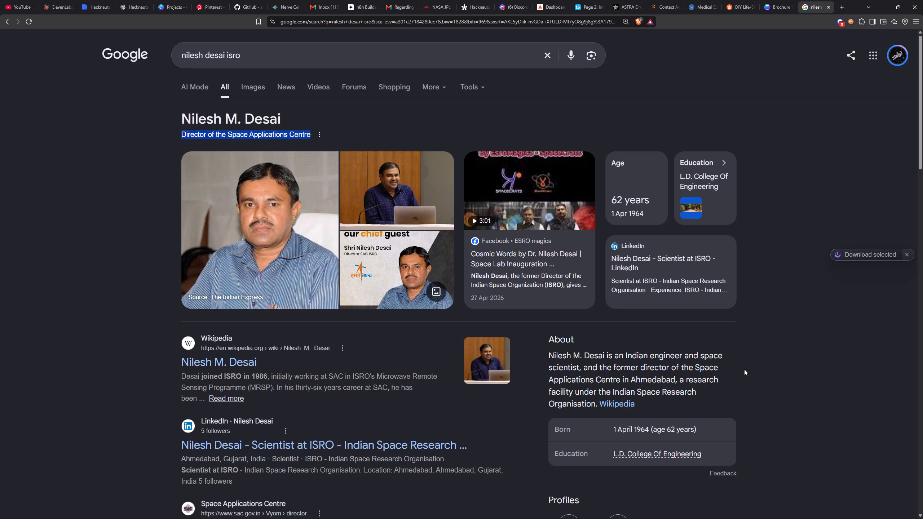
pyautogui.moveTo(699, 391); pyautogui.dragTo(534, 346)
pyautogui.moveTo(624, 367); pyautogui.dragTo(627, 358)
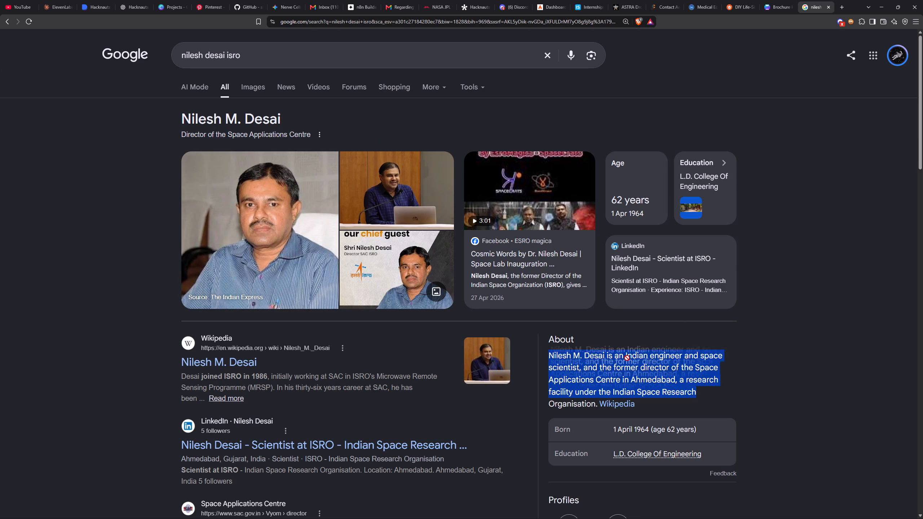
pyautogui.moveTo(627, 358); pyautogui.dragTo(827, 213)
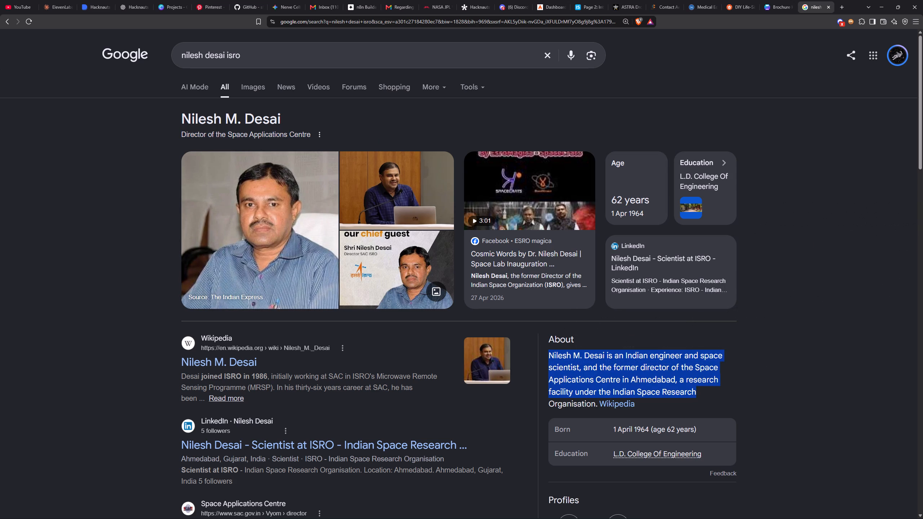
pyautogui.moveTo(577, 367); pyautogui.dragTo(767, 168)
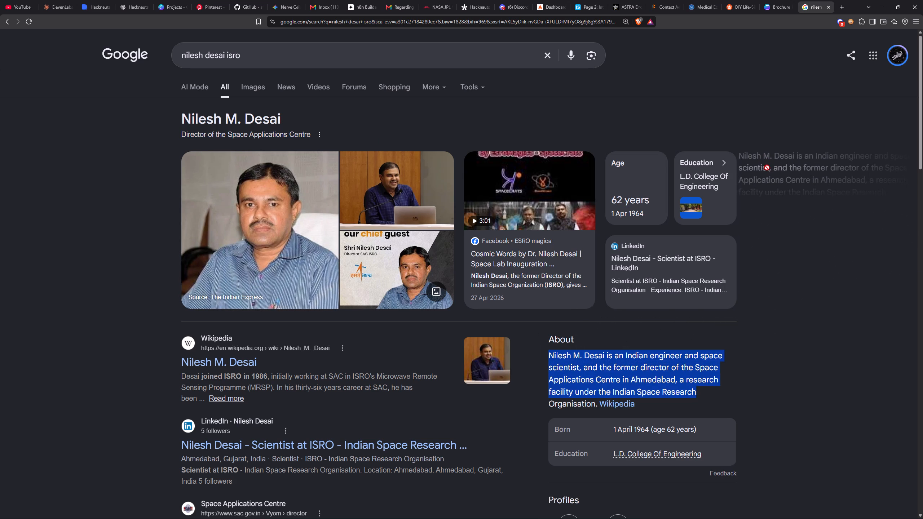
pyautogui.moveTo(767, 168); pyautogui.dragTo(637, 167)
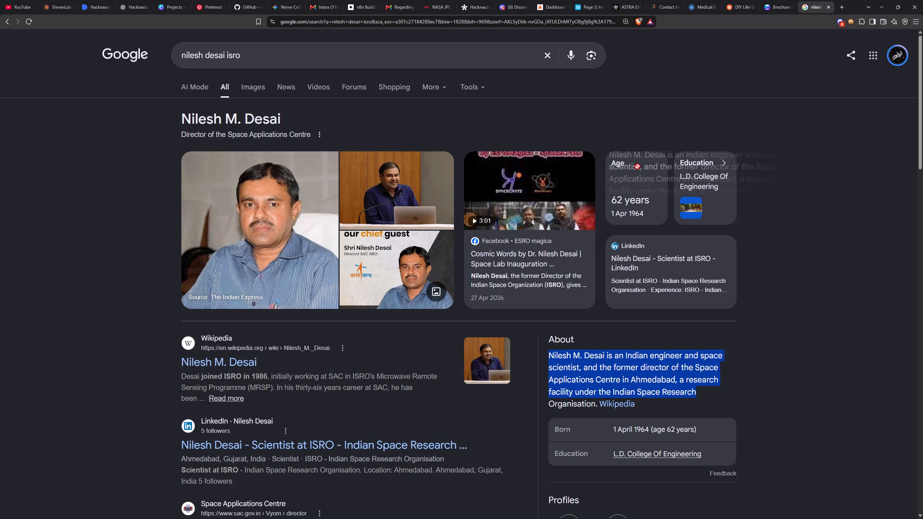
pyautogui.moveTo(637, 167); pyautogui.dragTo(638, 168)
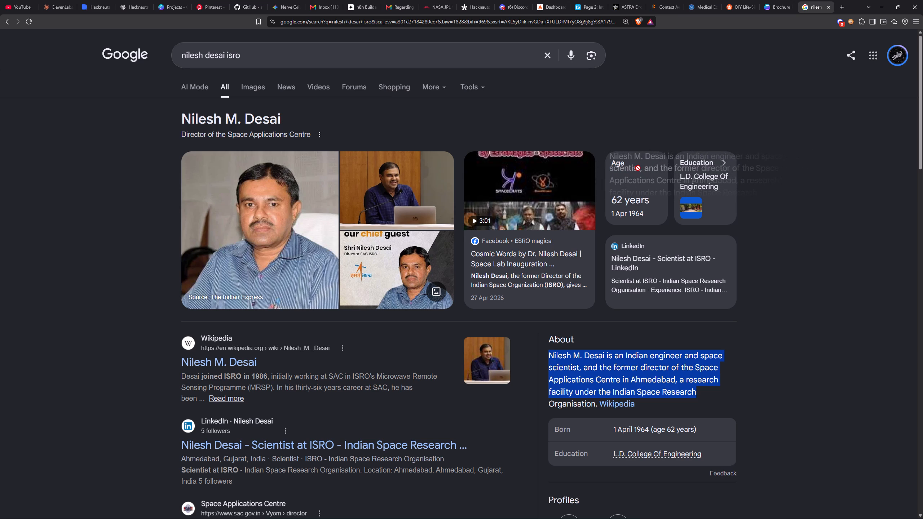
pyautogui.moveTo(638, 168); pyautogui.dragTo(634, 167)
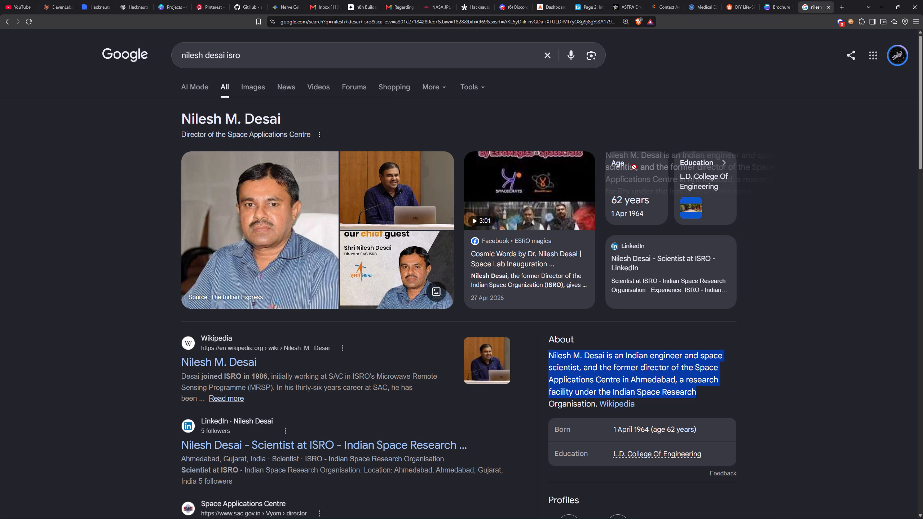
pyautogui.moveTo(634, 167); pyautogui.dragTo(633, 168)
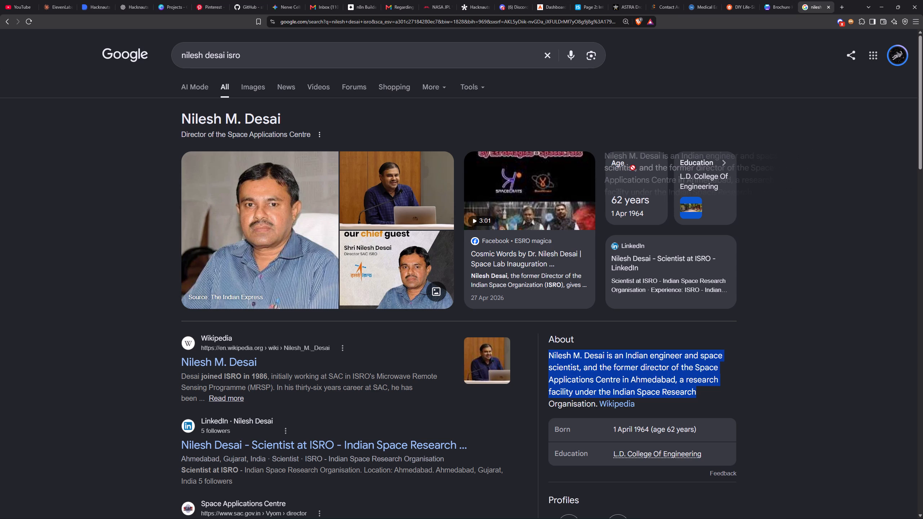
pyautogui.moveTo(633, 168); pyautogui.dragTo(763, 171)
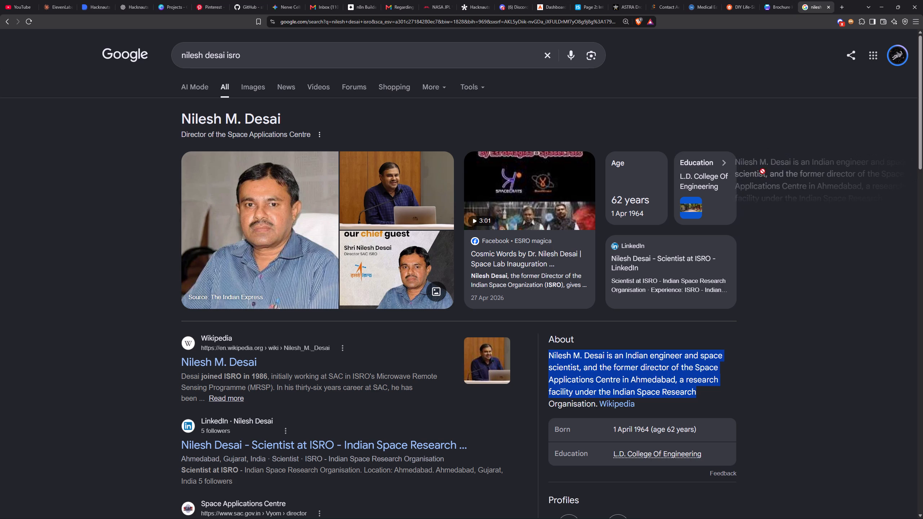
pyautogui.moveTo(763, 171); pyautogui.dragTo(754, 180)
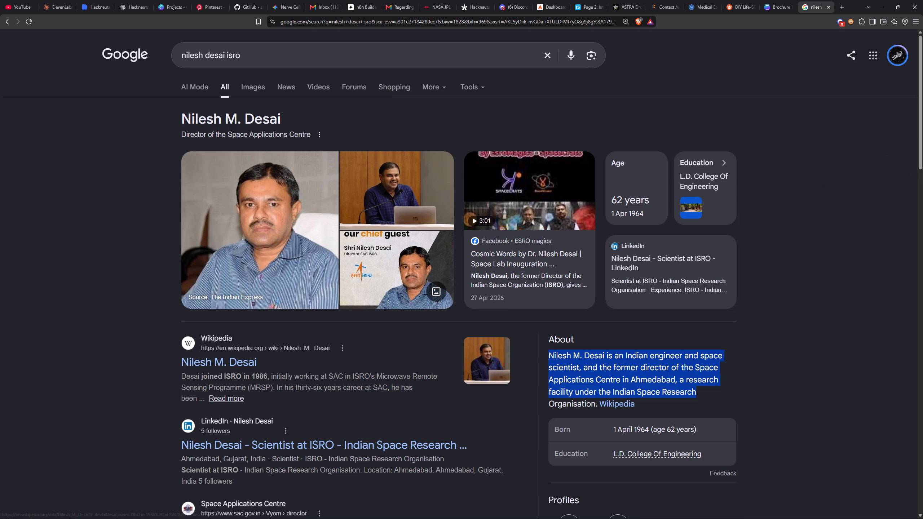
# Read the Wikipedia result's passage on his ISRO programme and reread the About description, highlighting the relevant phrases.
pyautogui.moveTo(352, 374); pyautogui.dragTo(411, 378)
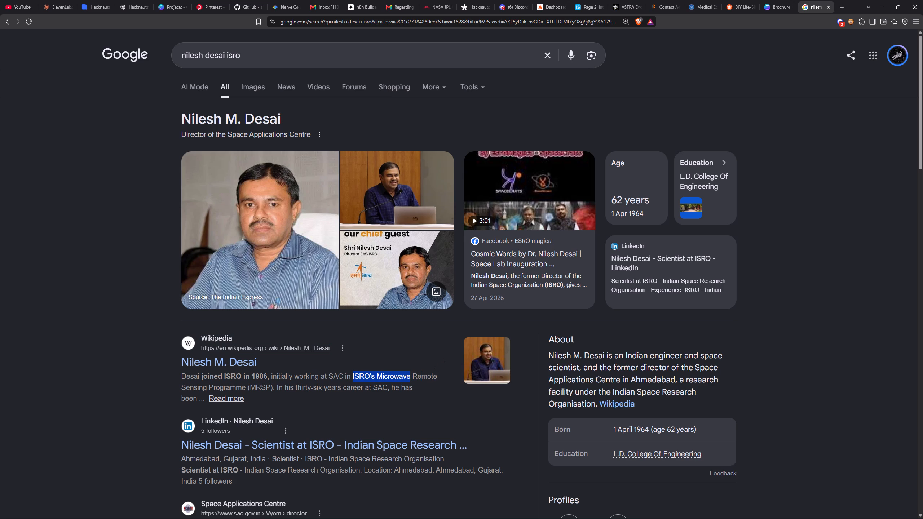
pyautogui.moveTo(411, 378); pyautogui.dragTo(274, 389)
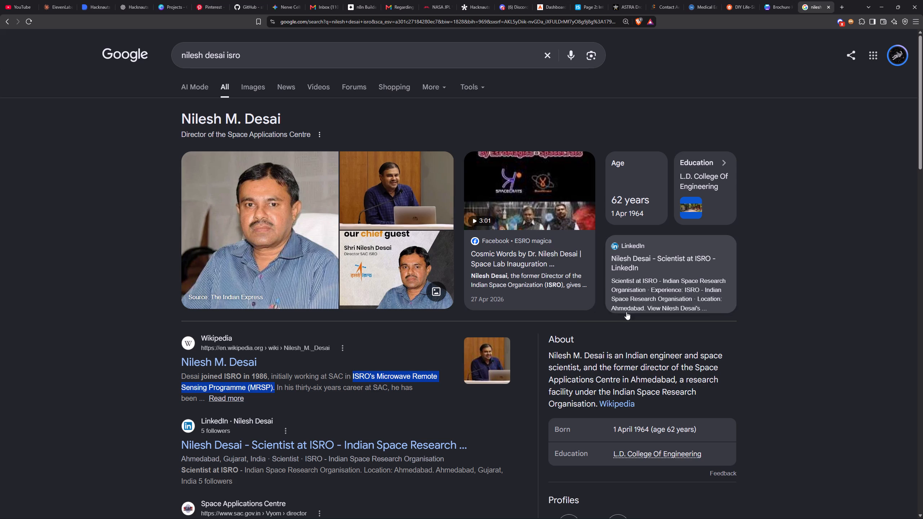
pyautogui.moveTo(543, 349); pyautogui.dragTo(720, 399)
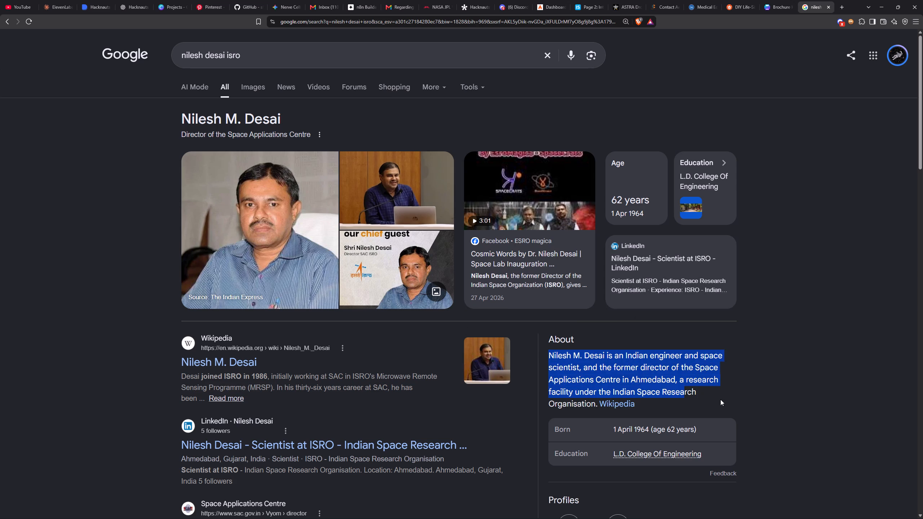
pyautogui.moveTo(720, 399); pyautogui.dragTo(696, 390)
pyautogui.click(586, 351)
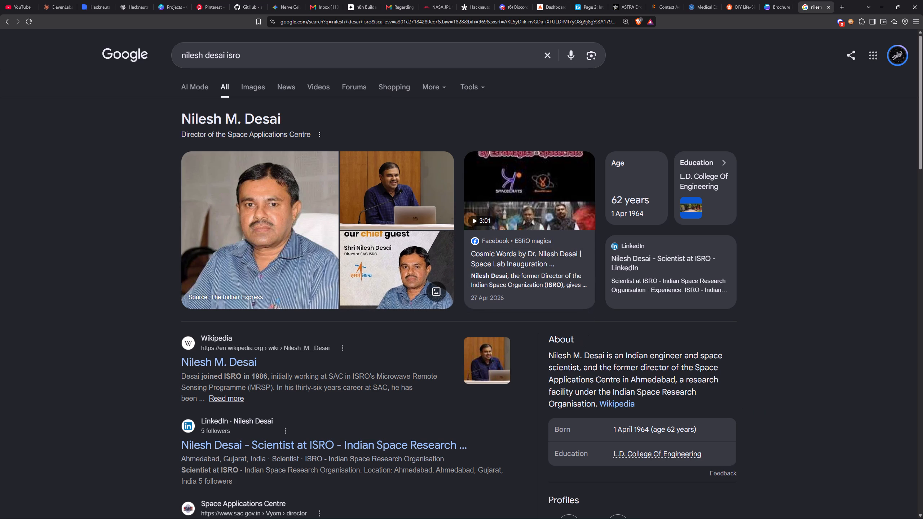
pyautogui.moveTo(549, 355); pyautogui.dragTo(617, 364)
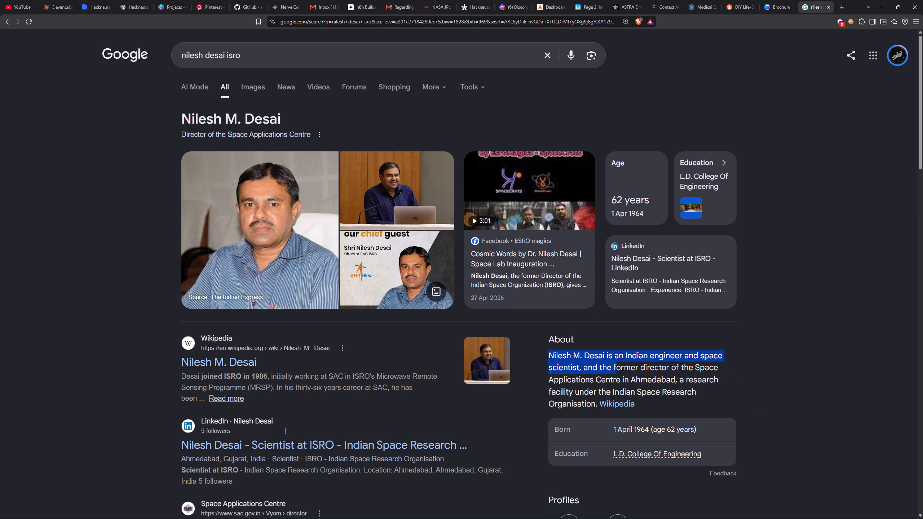
pyautogui.moveTo(617, 364); pyautogui.dragTo(582, 359)
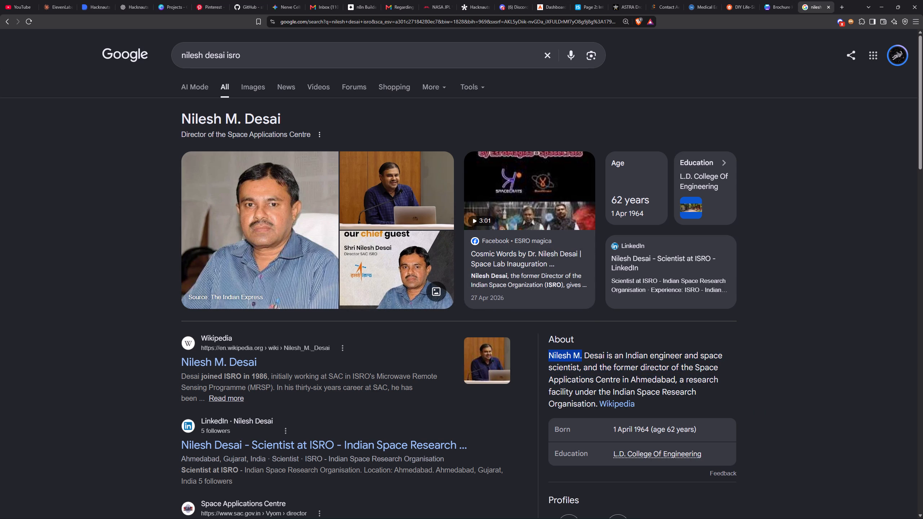
pyautogui.moveTo(582, 359); pyautogui.dragTo(595, 377)
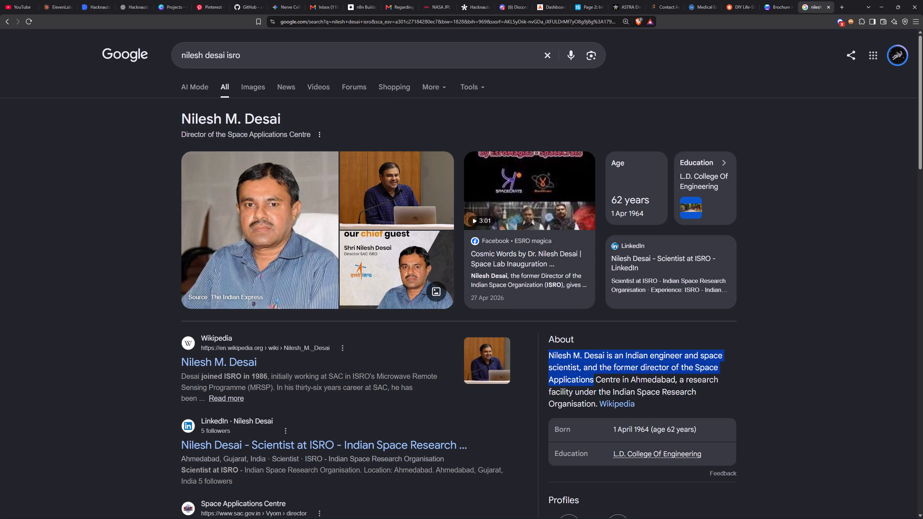
pyautogui.moveTo(595, 377); pyautogui.dragTo(668, 382)
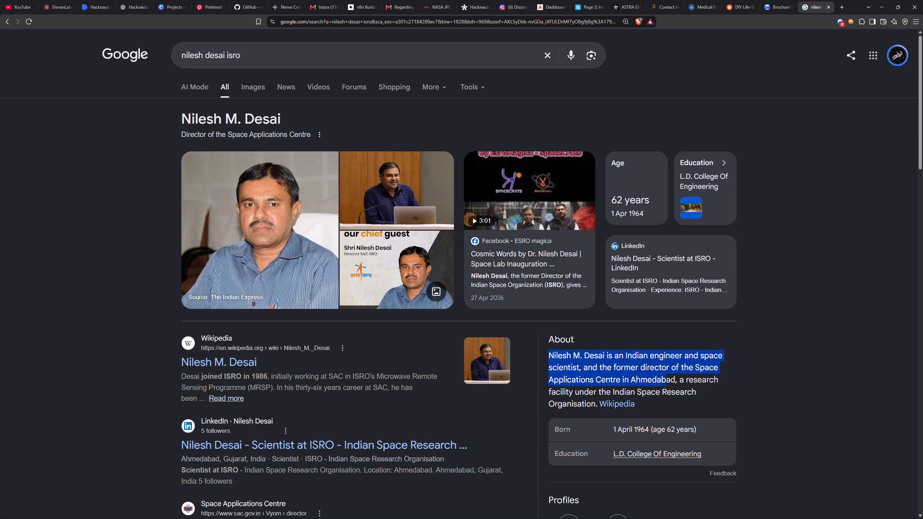
pyautogui.moveTo(668, 382); pyautogui.dragTo(675, 378)
# Reread the About description of Nilesh M. Desai, highlighting the passage up to the Indian Space Research Organisation.
pyautogui.scroll(-2, 695, 341)
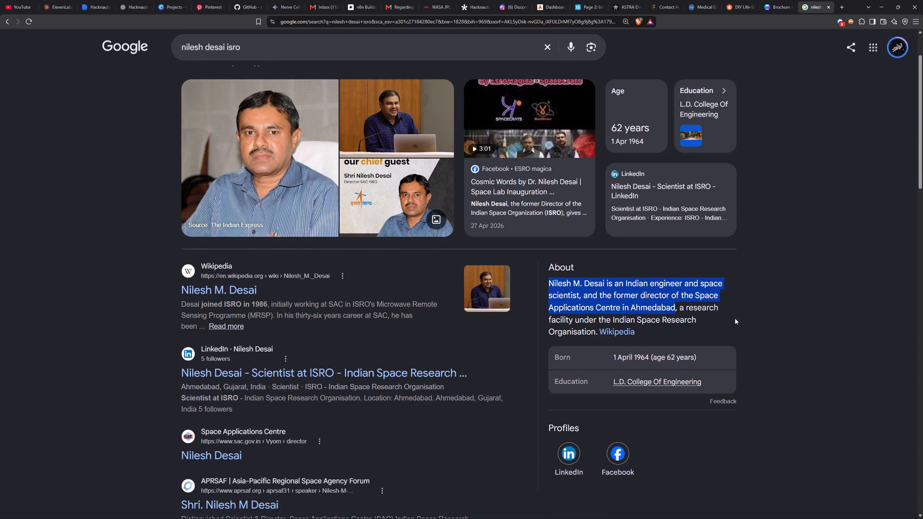
pyautogui.scroll(2, 719, 316)
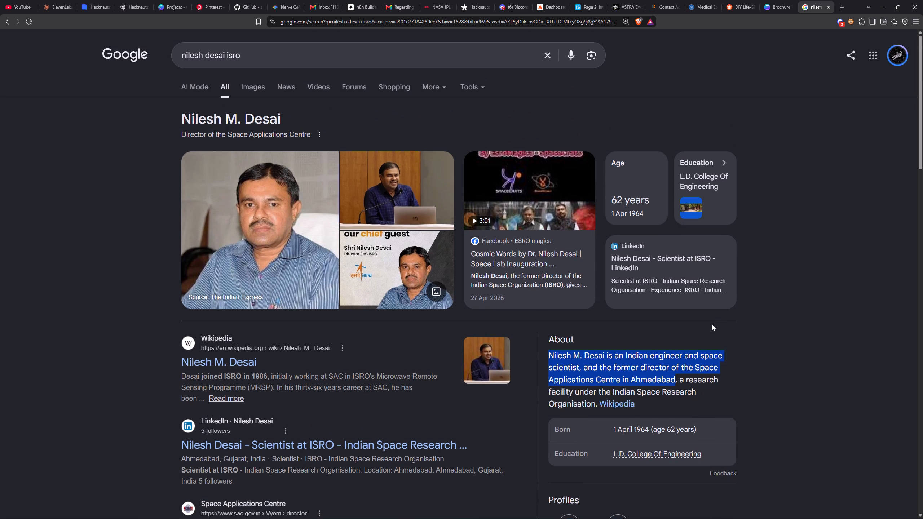
pyautogui.moveTo(702, 392); pyautogui.dragTo(546, 360)
pyautogui.moveTo(620, 372); pyautogui.dragTo(789, 376)
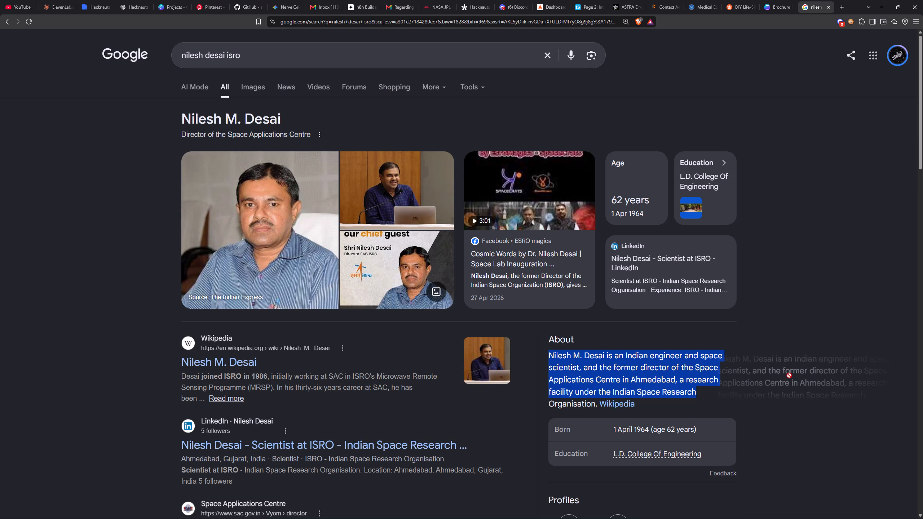
pyautogui.moveTo(789, 376); pyautogui.dragTo(790, 376)
pyautogui.moveTo(589, 356); pyautogui.dragTo(764, 360)
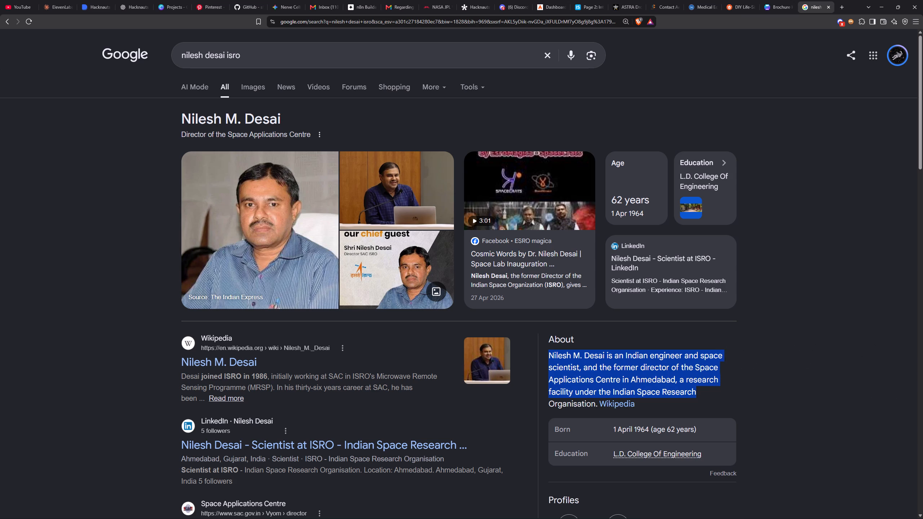
pyautogui.moveTo(618, 355); pyautogui.dragTo(791, 355)
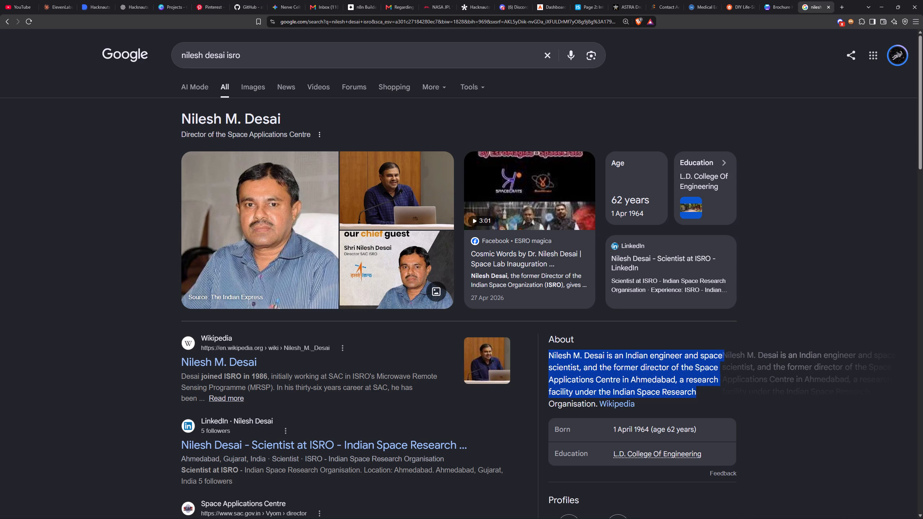
pyautogui.moveTo(553, 353); pyautogui.dragTo(728, 354)
pyautogui.click(585, 364)
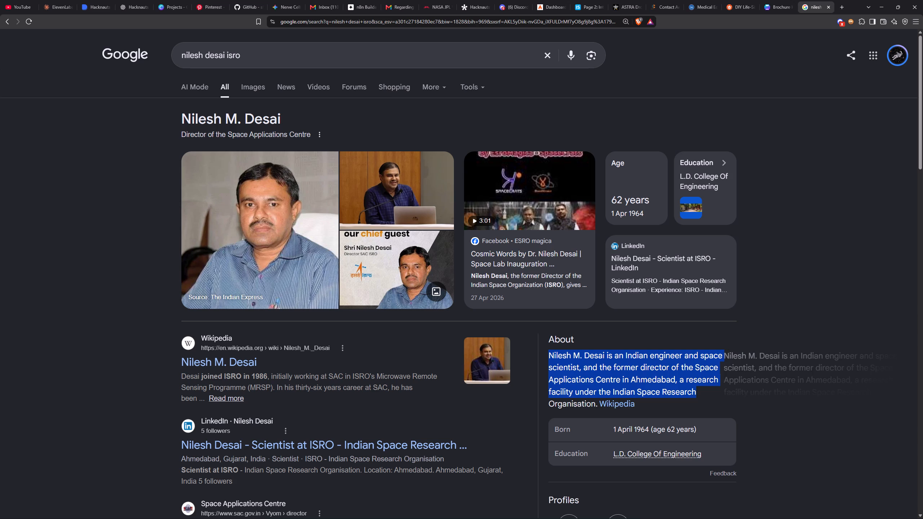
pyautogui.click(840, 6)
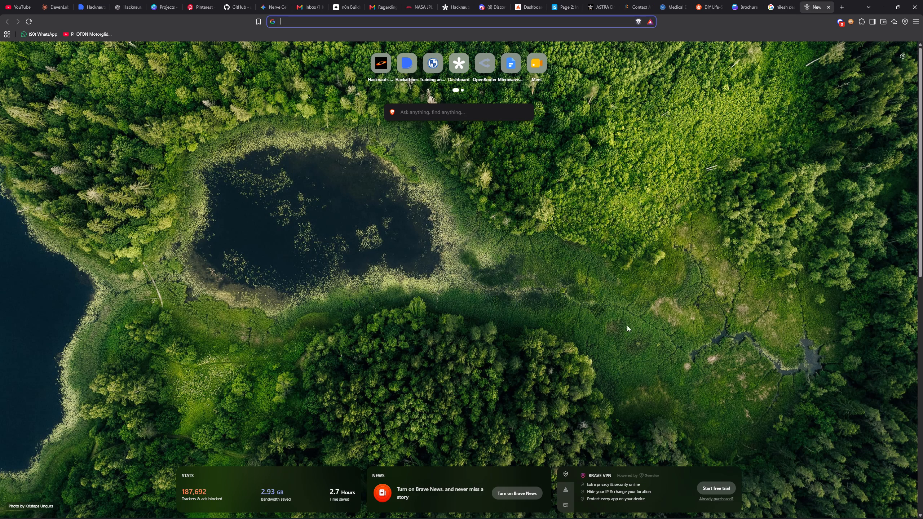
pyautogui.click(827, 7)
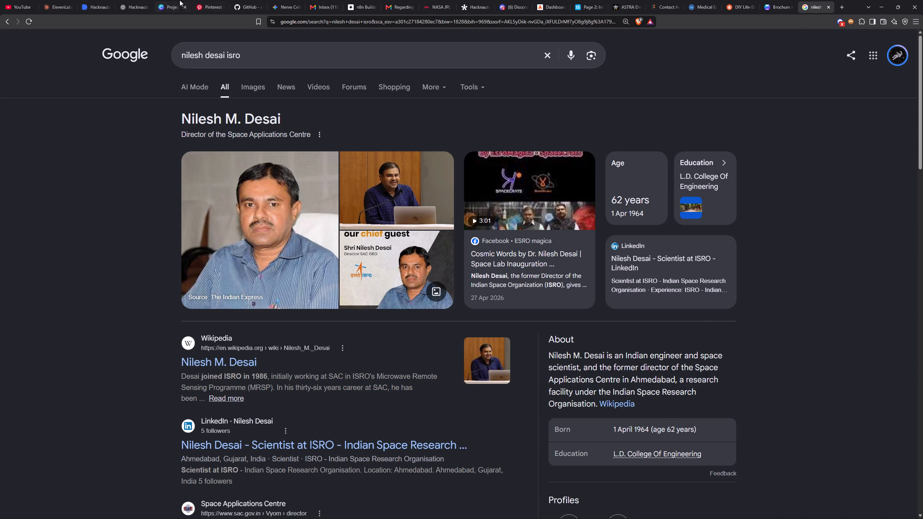
# Switch to the Hacknauts 2.0 organizer dashboard on Devfolio, refresh it and check the daily applications chart.
pyautogui.click(170, 4)
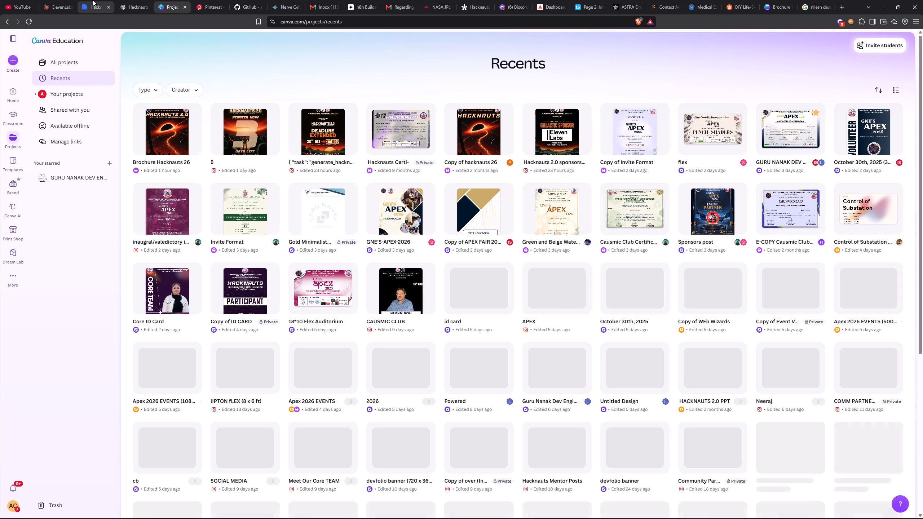
pyautogui.click(94, 0)
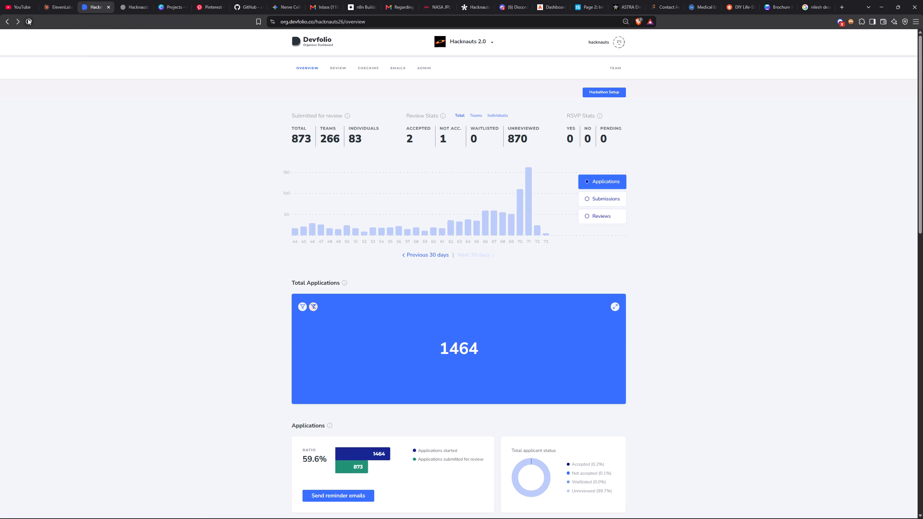
pyautogui.click(28, 19)
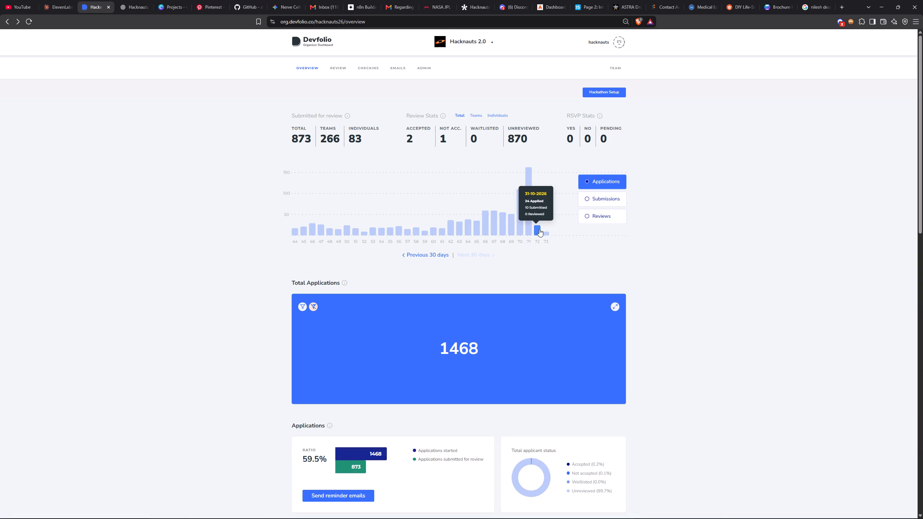
# Return to the recent projects in Canva and open the Brochure Hacknauts 26 design.
pyautogui.click(164, 0)
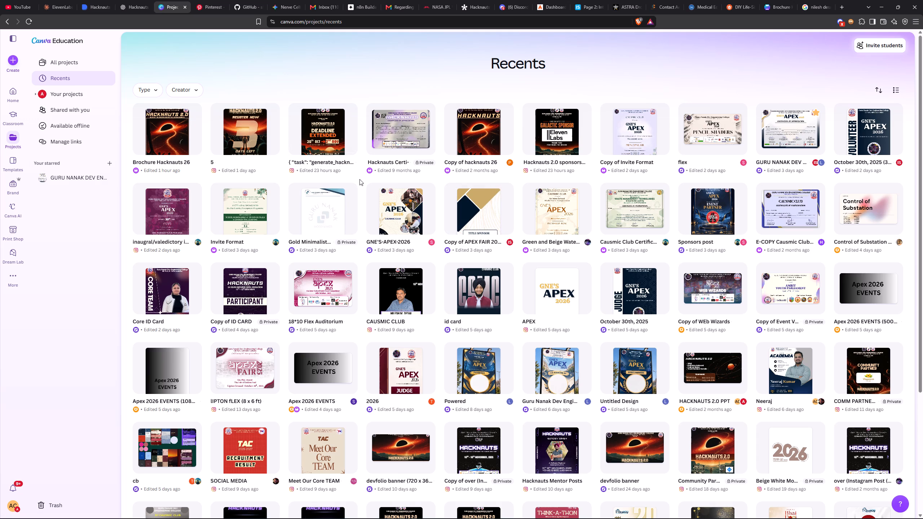
pyautogui.moveTo(359, 179); pyautogui.dragTo(358, 461)
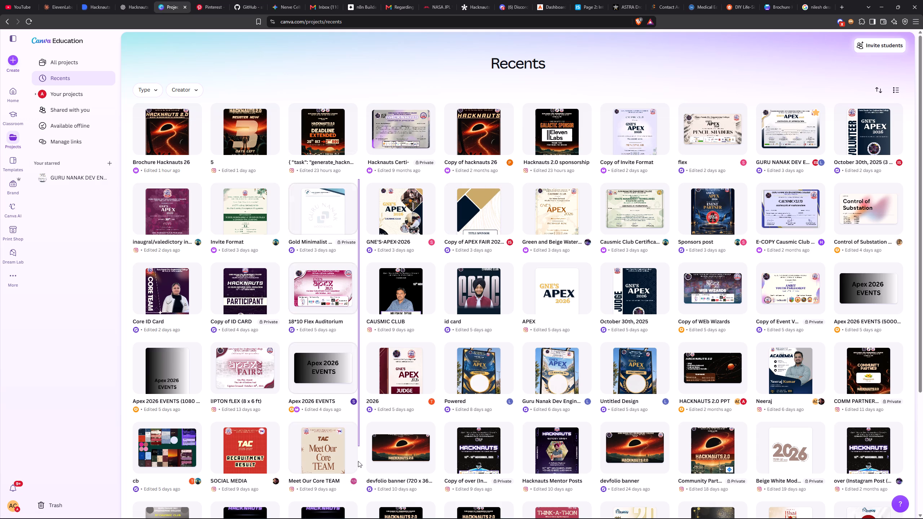
pyautogui.moveTo(358, 461); pyautogui.dragTo(362, 474)
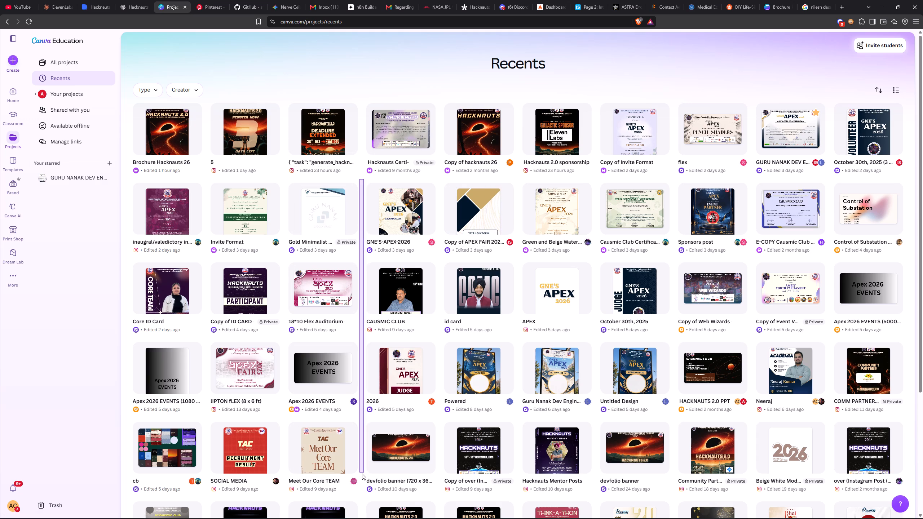
pyautogui.moveTo(362, 474); pyautogui.dragTo(367, 36)
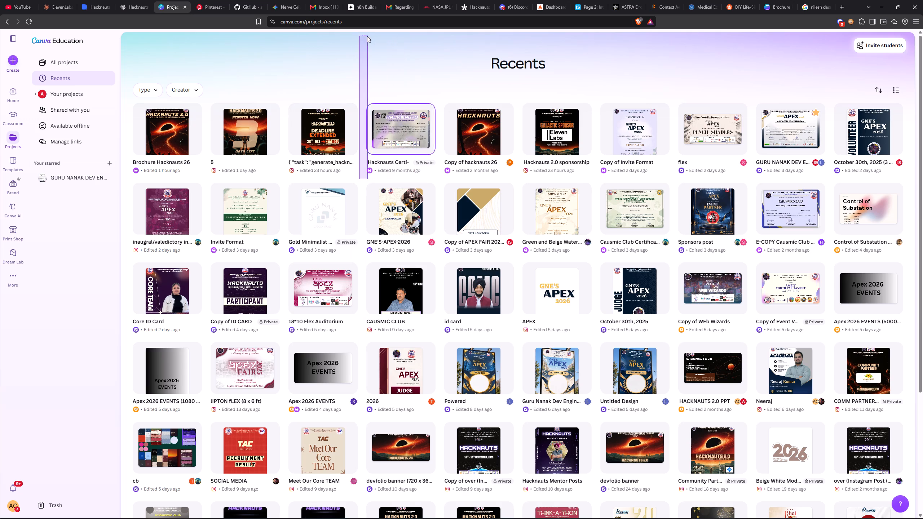
pyautogui.moveTo(367, 36); pyautogui.dragTo(362, 39)
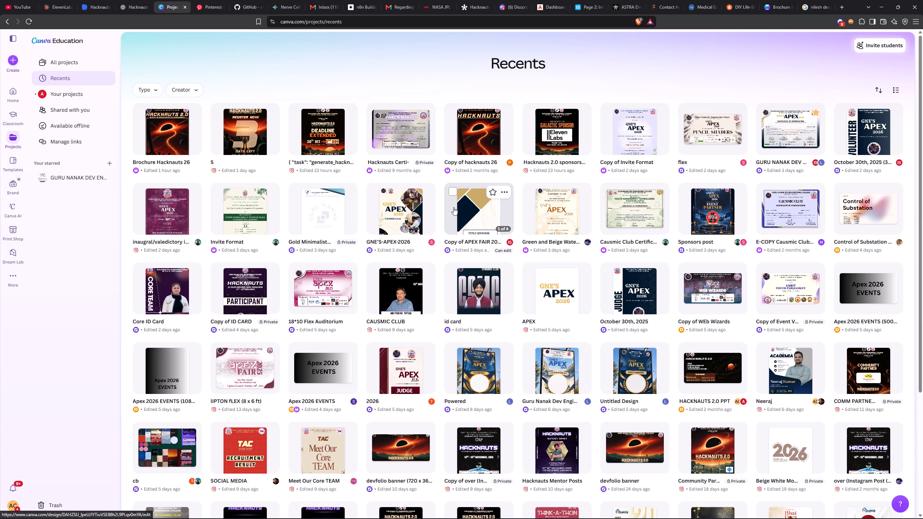
pyautogui.click(152, 144)
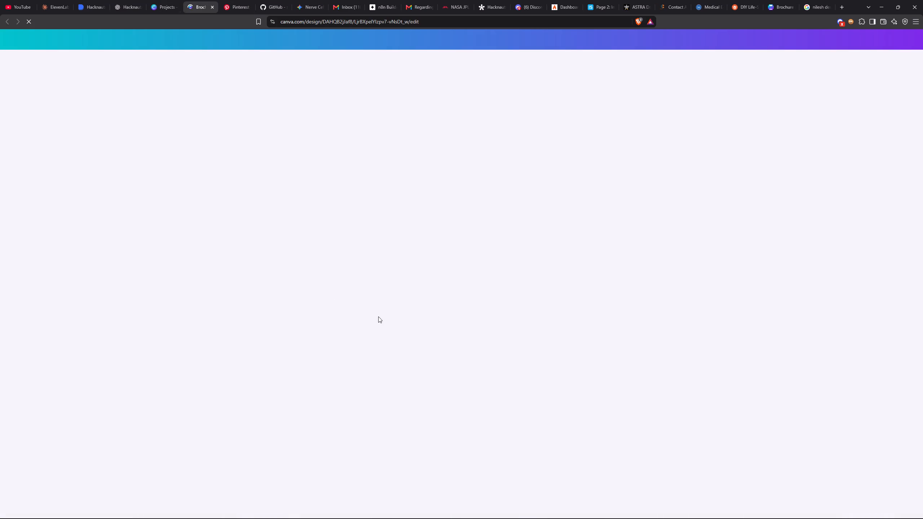
# Look through the brochure's opening pages, from the cover to the Hacknauts photo page, and return to the cover.
pyautogui.scroll(-8, 591, 342)
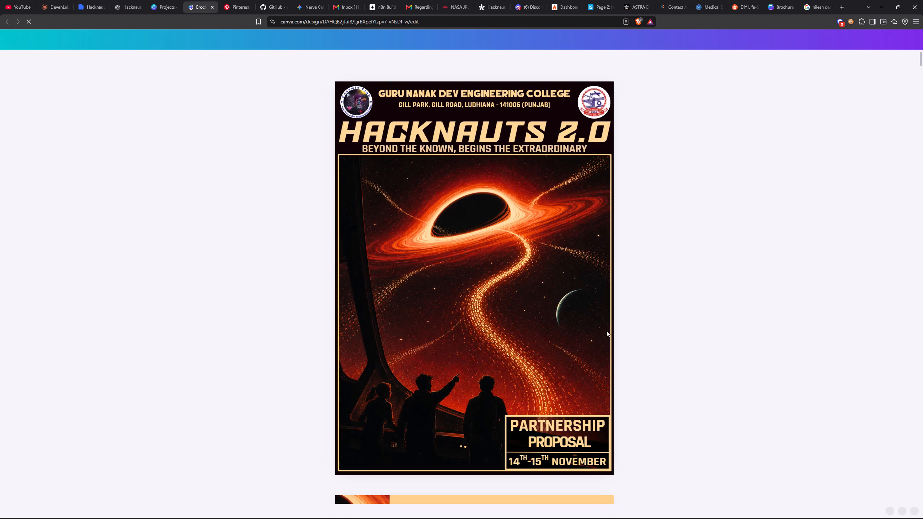
pyautogui.scroll(-8, 730, 310)
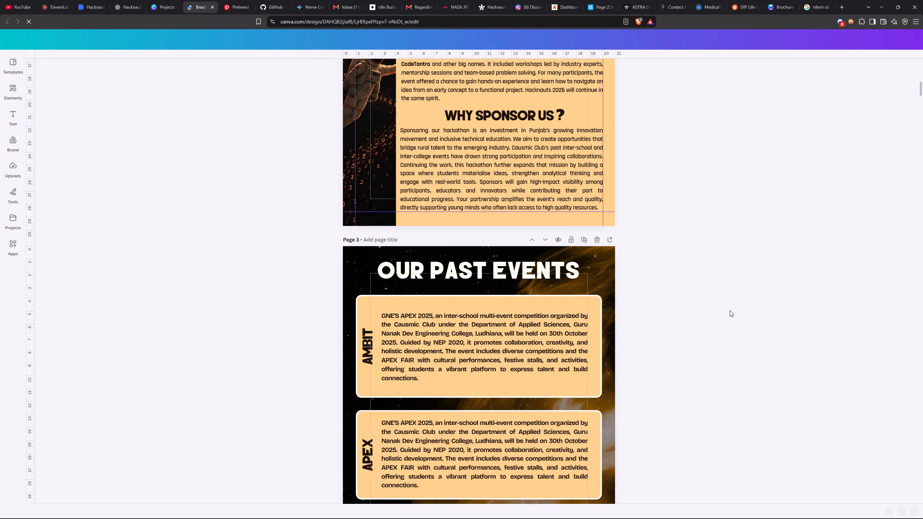
pyautogui.scroll(-7, 730, 310)
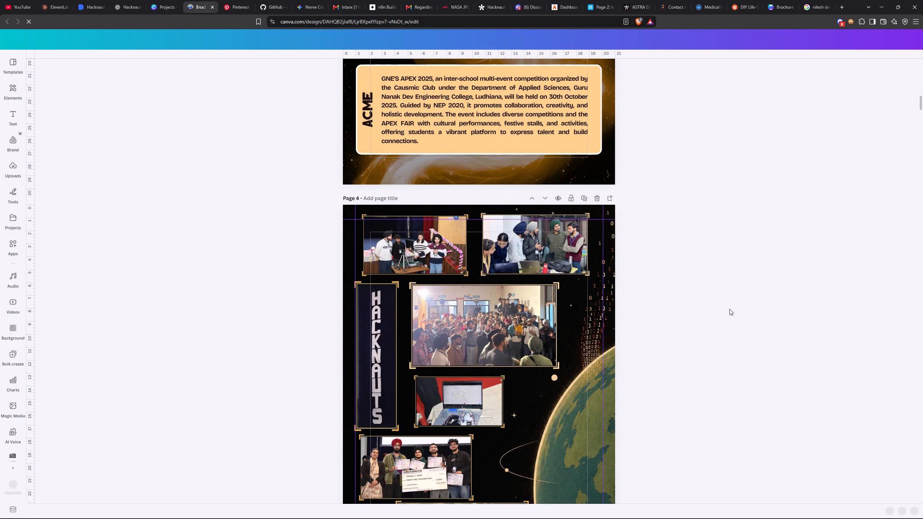
pyautogui.scroll(9, 729, 306)
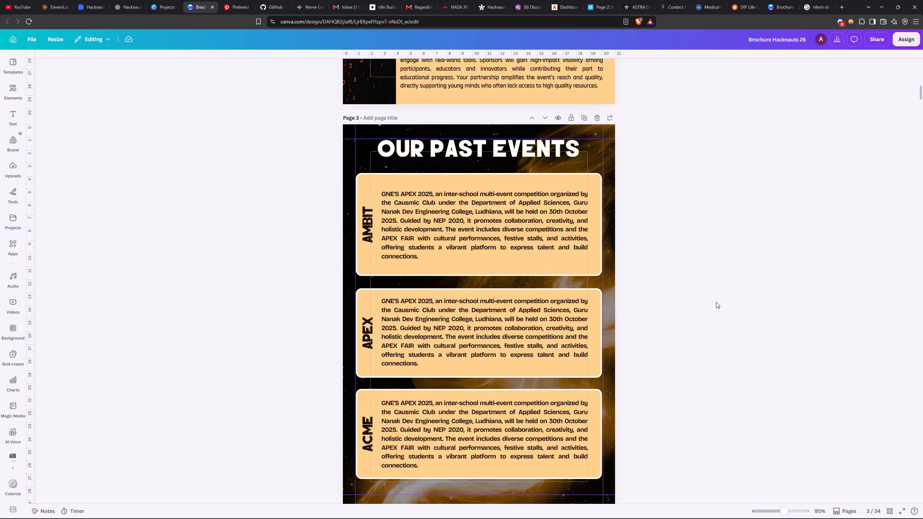
pyautogui.scroll(5, 730, 154)
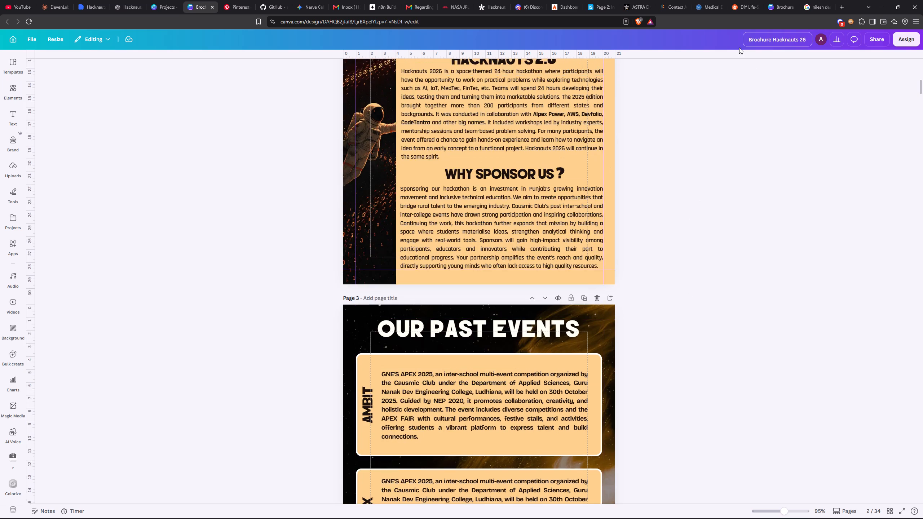
pyautogui.scroll(6, 729, 56)
pyautogui.scroll(5, 668, 96)
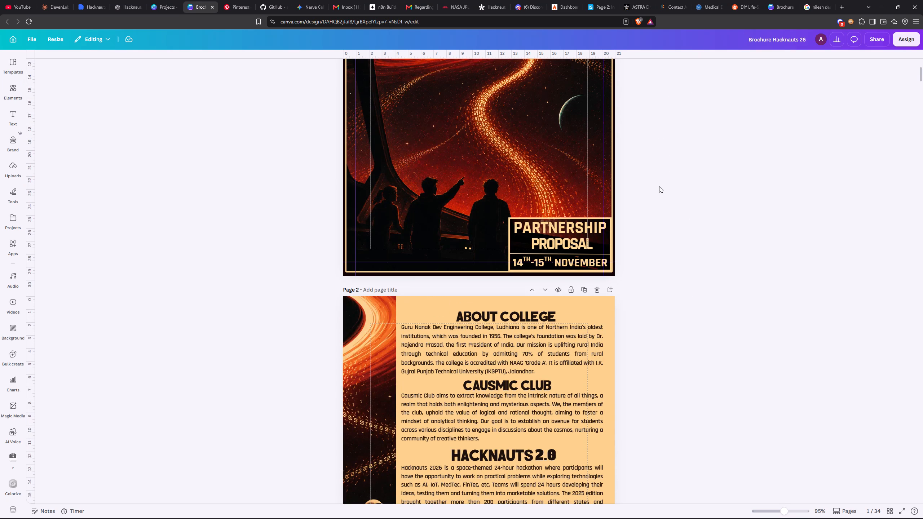
pyautogui.scroll(3, 659, 189)
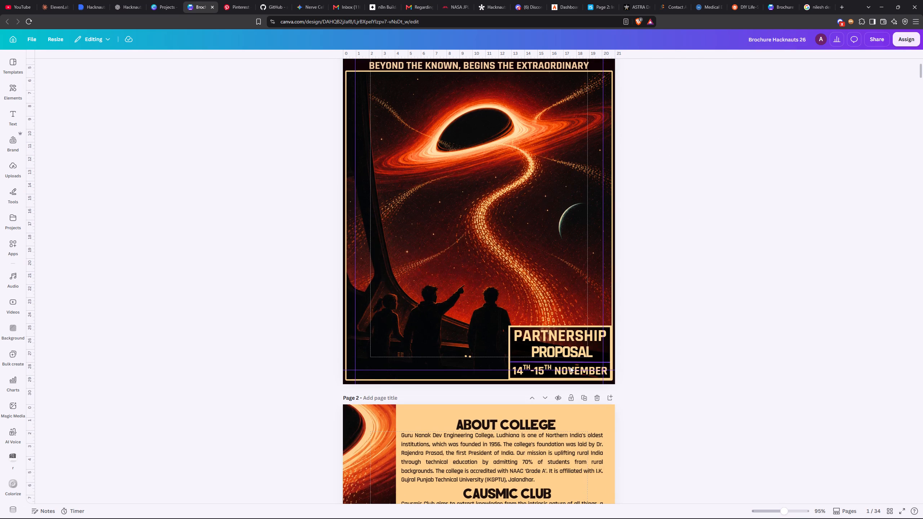
pyautogui.scroll(3, 635, 369)
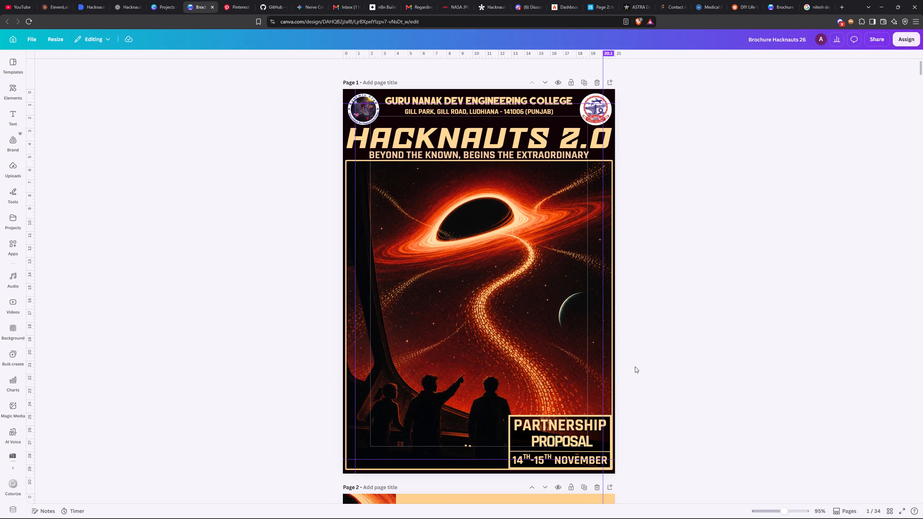
# Nudge the college name and address lines together slightly down in the brochure cover's header.
pyautogui.scroll(-3, 678, 130)
pyautogui.scroll(2, 678, 130)
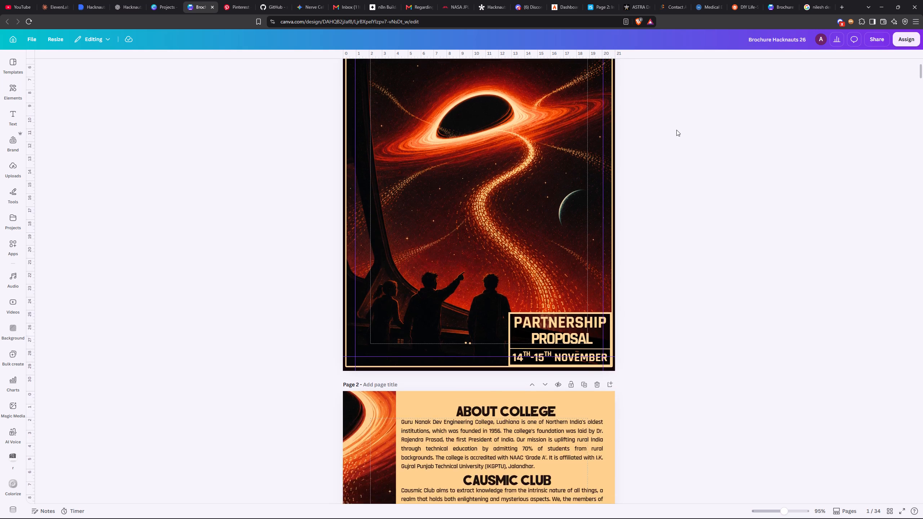
pyautogui.scroll(2, 676, 130)
pyautogui.keyDown('ctrl'); pyautogui.scroll(2, 668, 124); pyautogui.keyUp('ctrl')
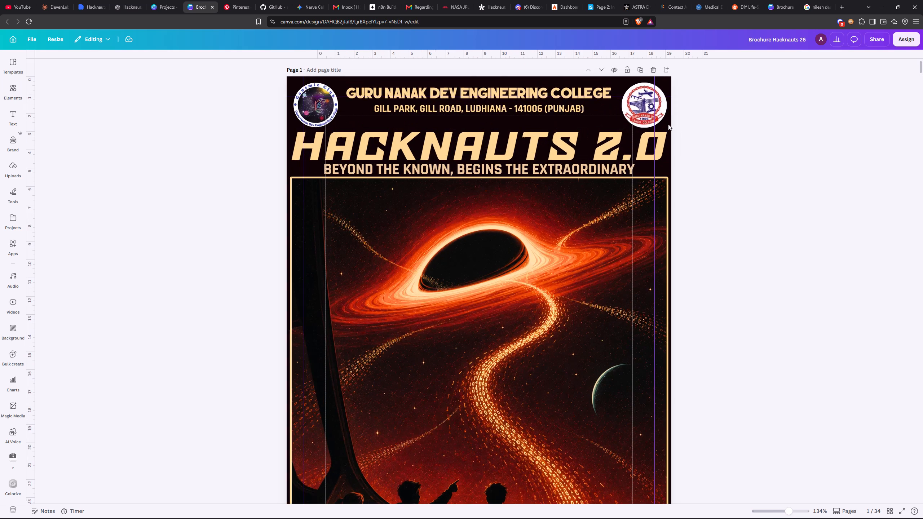
pyautogui.keyDown('ctrl'); pyautogui.scroll(1, 696, 107); pyautogui.keyUp('ctrl')
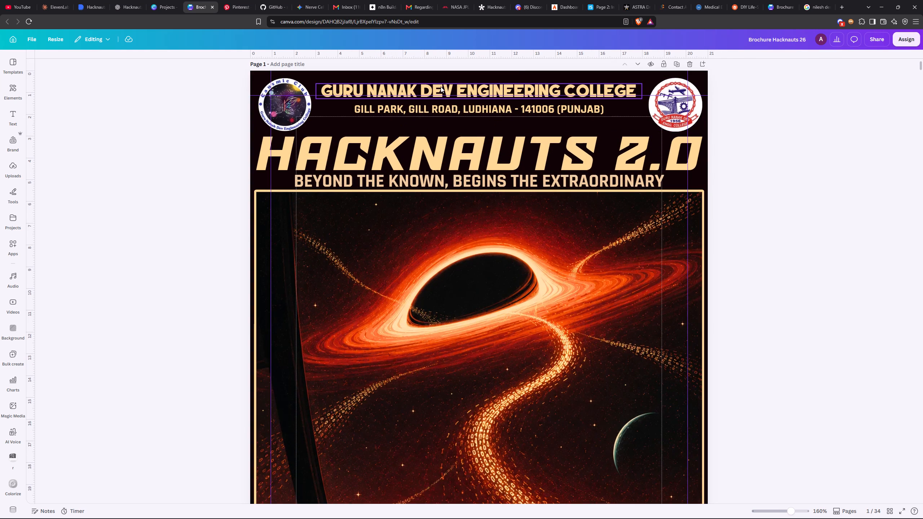
pyautogui.click(441, 86)
pyautogui.keyDown('shift'); pyautogui.click(558, 116); pyautogui.keyUp('shift')
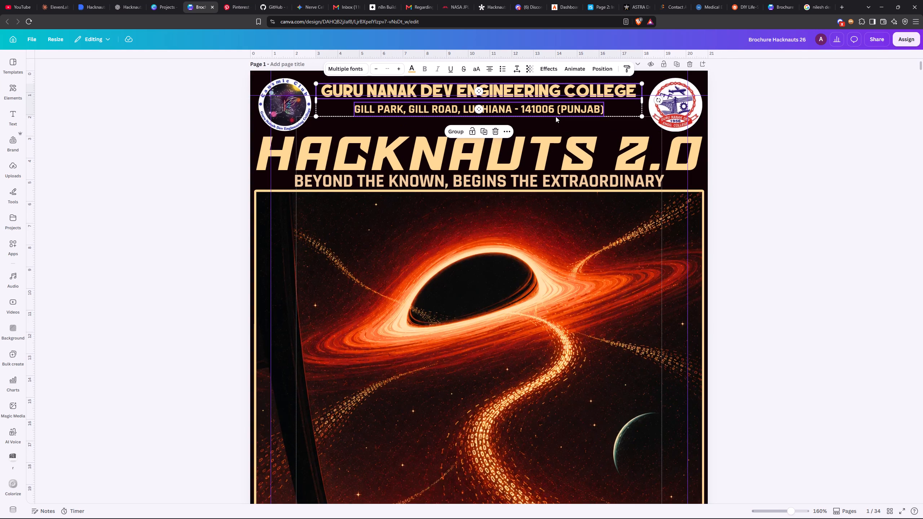
pyautogui.press('Down')
pyautogui.press('Down')
pyautogui.press('Down')
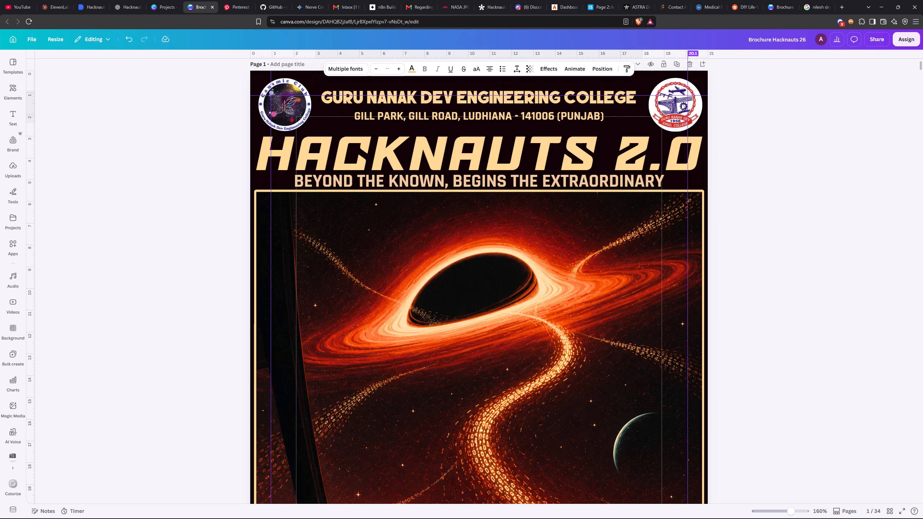
# Shrink the college seal in the cover header and reduce the white circle behind it to match.
pyautogui.click(679, 103)
pyautogui.moveTo(703, 78); pyautogui.dragTo(692, 81)
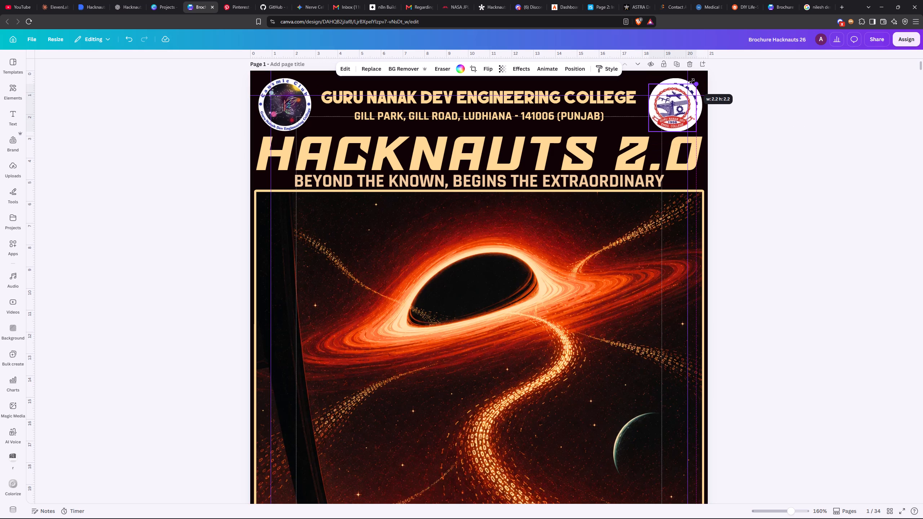
pyautogui.moveTo(692, 81); pyautogui.dragTo(691, 82)
pyautogui.click(702, 104)
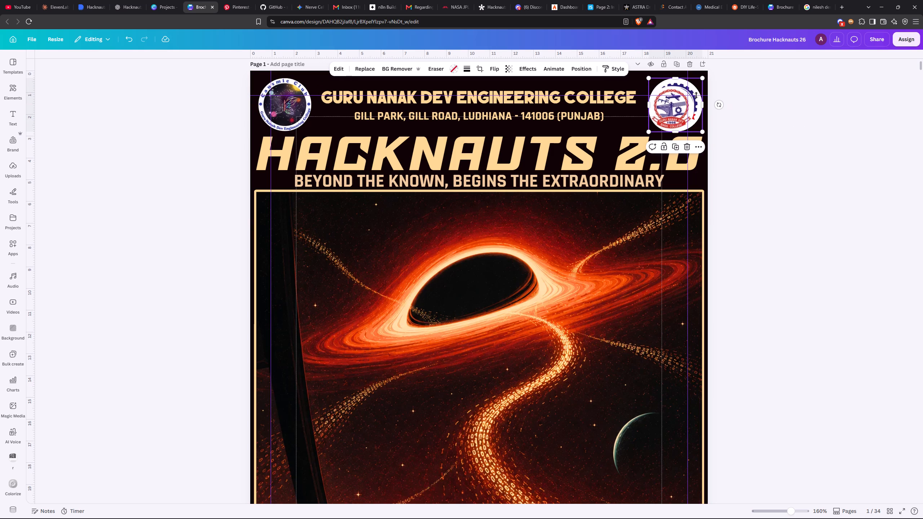
pyautogui.click(700, 87)
pyautogui.moveTo(697, 84); pyautogui.dragTo(800, 71)
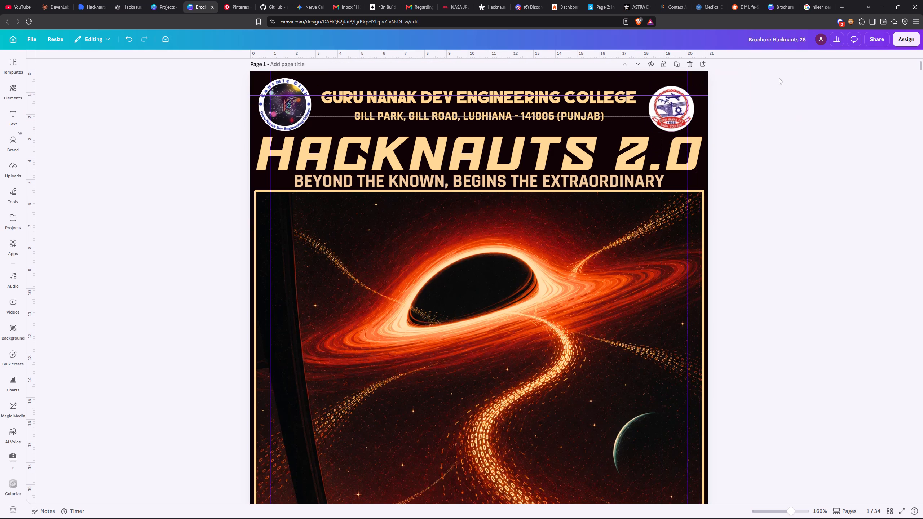
# Shrink the club logo in the cover header to about 2 by 2, matching the college seal's size.
pyautogui.click(267, 99)
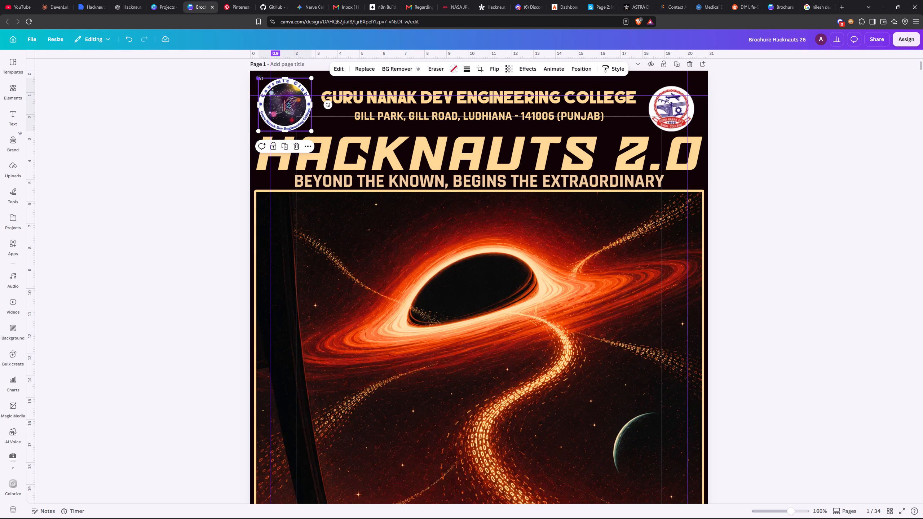
pyautogui.moveTo(260, 77); pyautogui.dragTo(274, 83)
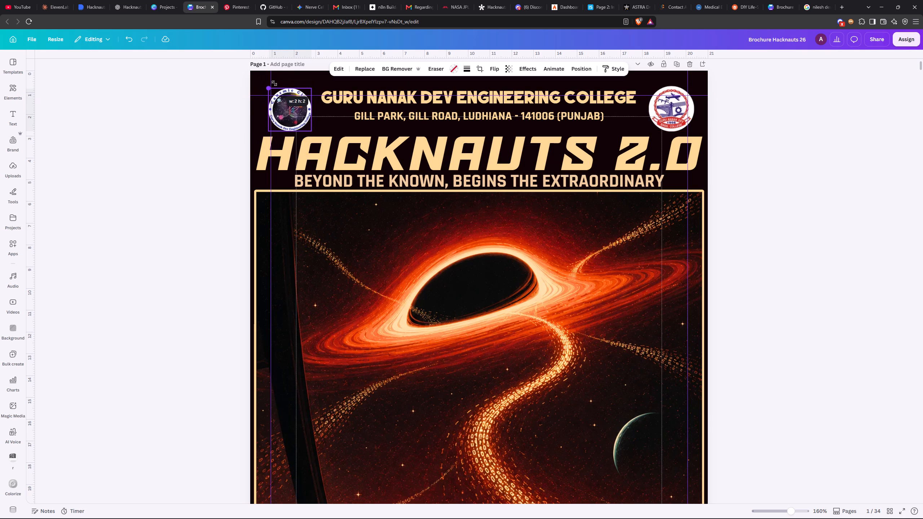
pyautogui.moveTo(274, 83); pyautogui.dragTo(272, 84)
# Shrink the HACKNAUTS 2.0 title from both sides to font size 60.7 so it fits between the side margin guides.
pyautogui.click(277, 158)
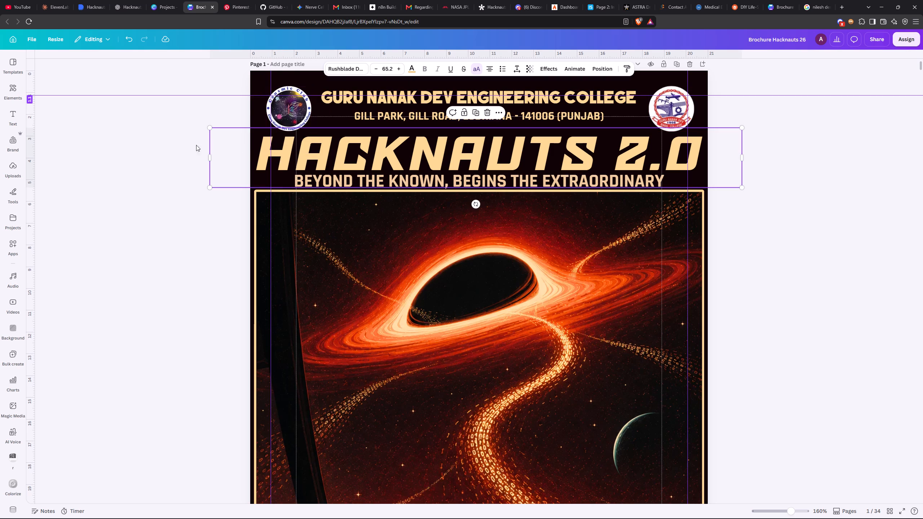
pyautogui.moveTo(210, 126); pyautogui.dragTo(226, 133)
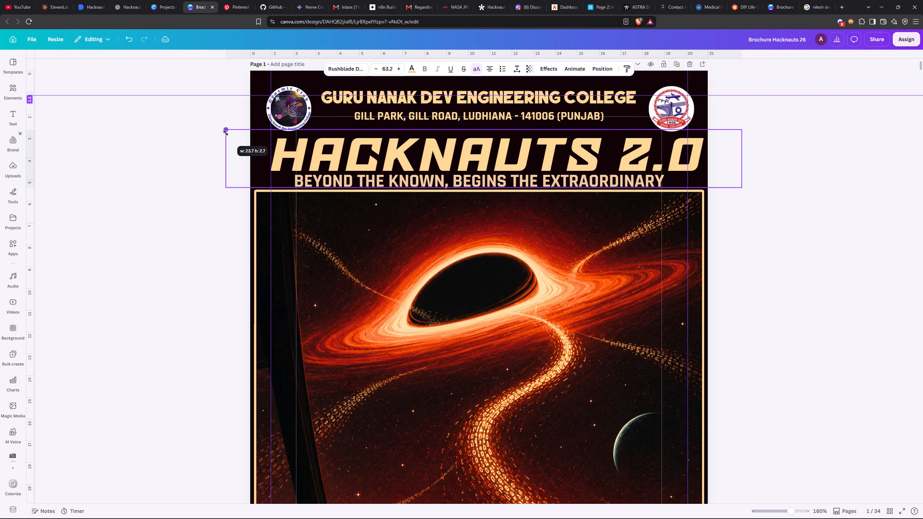
pyautogui.moveTo(226, 133); pyautogui.dragTo(228, 131)
pyautogui.moveTo(742, 127); pyautogui.dragTo(724, 129)
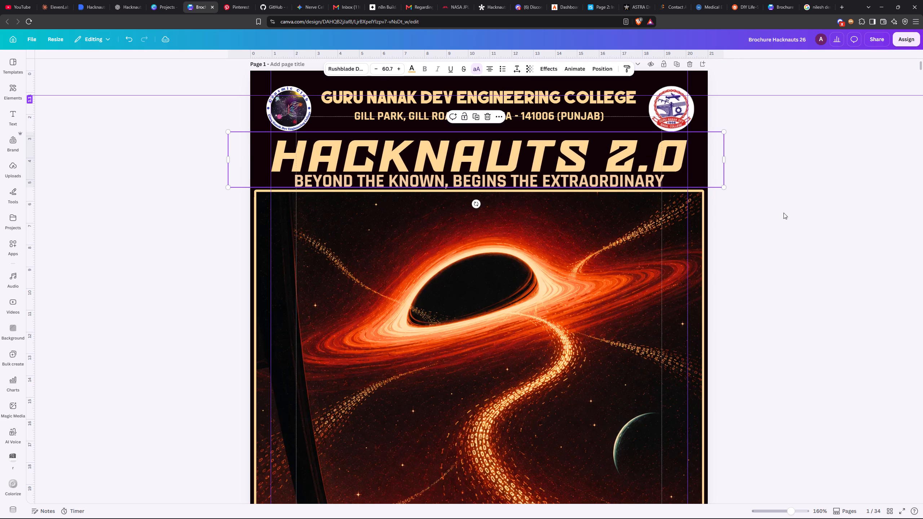
pyautogui.click(785, 219)
# Narrow the cover artwork frame by bringing its right edge in to just outside the right margin guide.
pyautogui.scroll(-3, 781, 214)
pyautogui.click(701, 98)
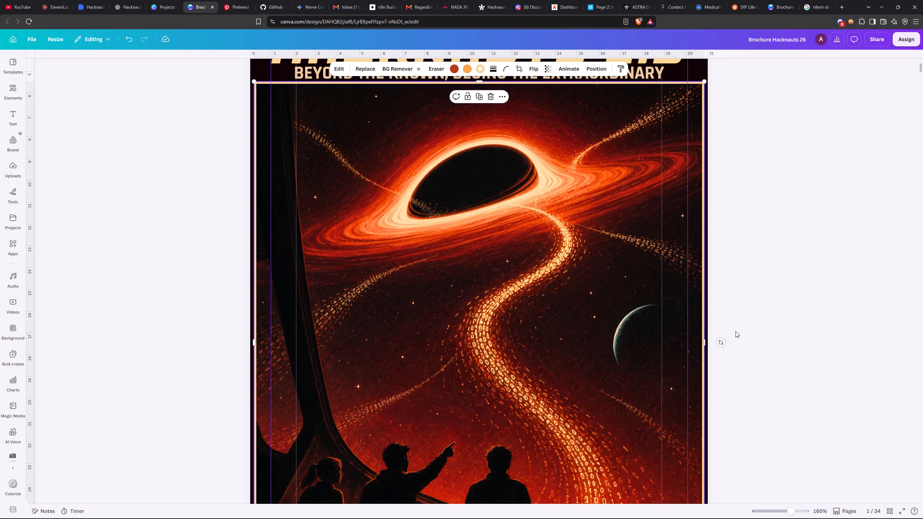
pyautogui.scroll(-4, 735, 331)
pyautogui.click(708, 200)
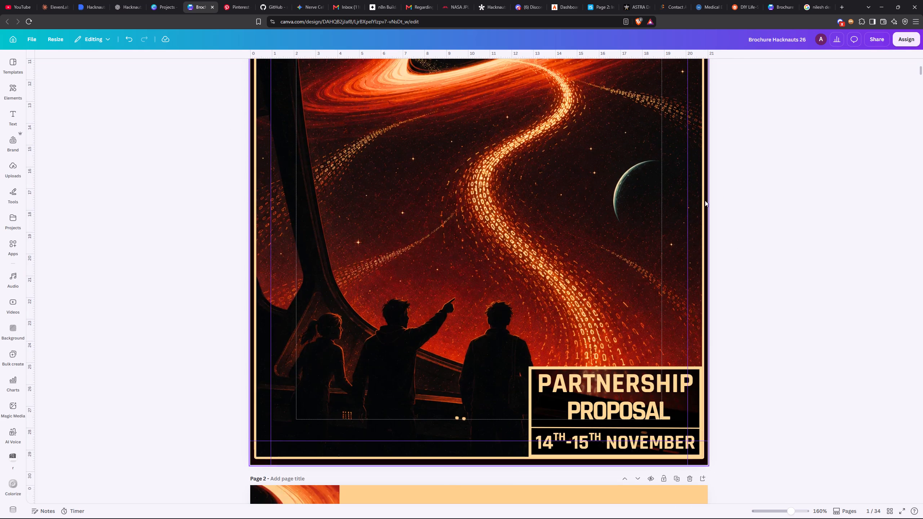
pyautogui.click(703, 198)
pyautogui.moveTo(703, 198); pyautogui.dragTo(695, 204)
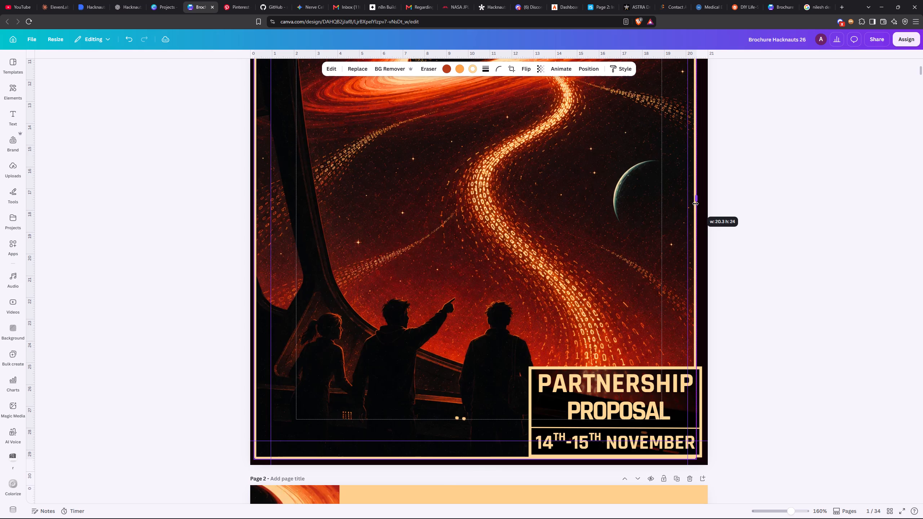
pyautogui.moveTo(695, 204); pyautogui.dragTo(686, 209)
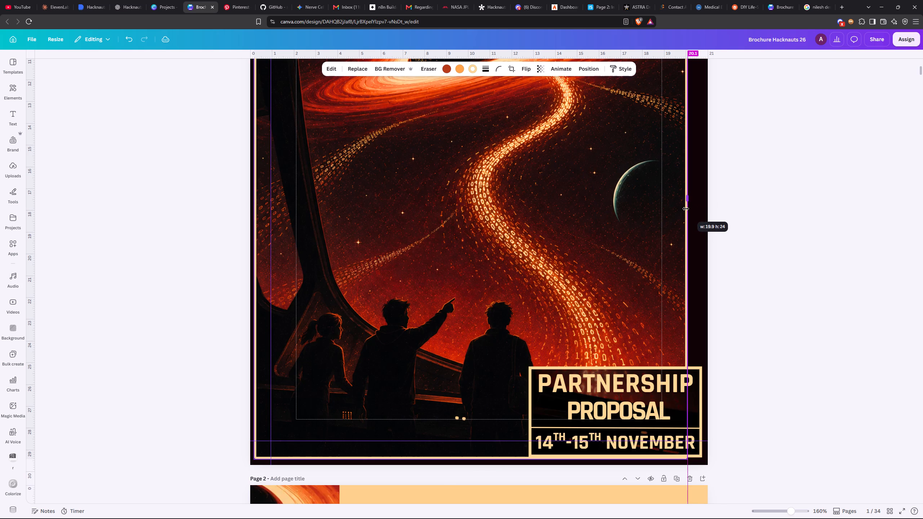
pyautogui.moveTo(686, 209); pyautogui.dragTo(693, 206)
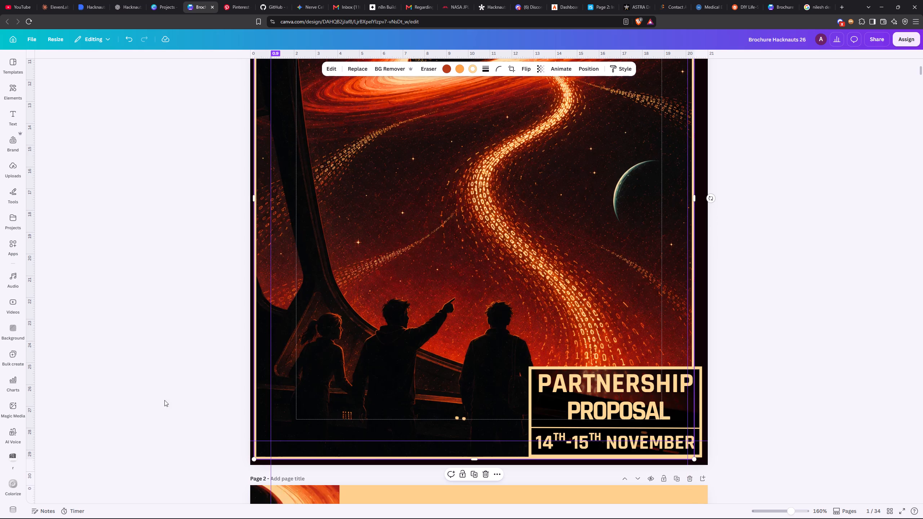
# Reshape the box around the partnership text: right edge in to the artwork frame, bottom edge up to the lower guide, top edge raised.
pyautogui.click(699, 446)
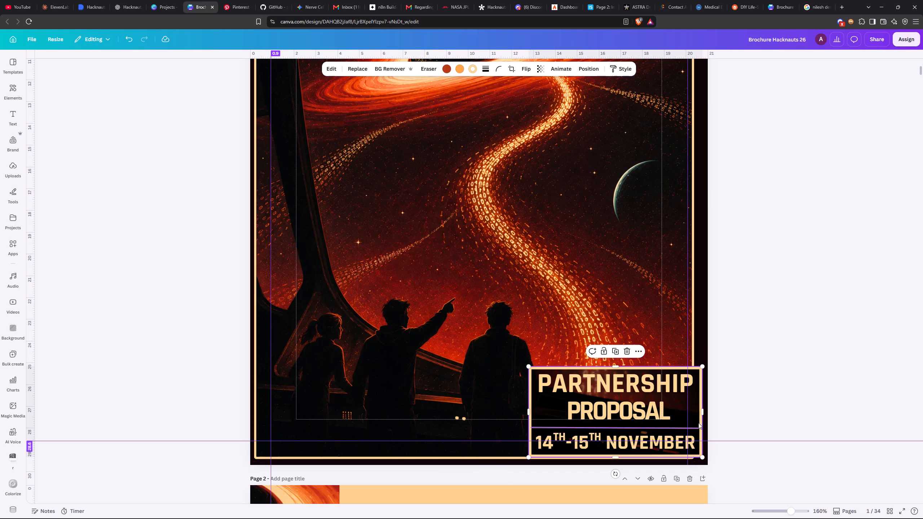
pyautogui.moveTo(703, 412); pyautogui.dragTo(695, 415)
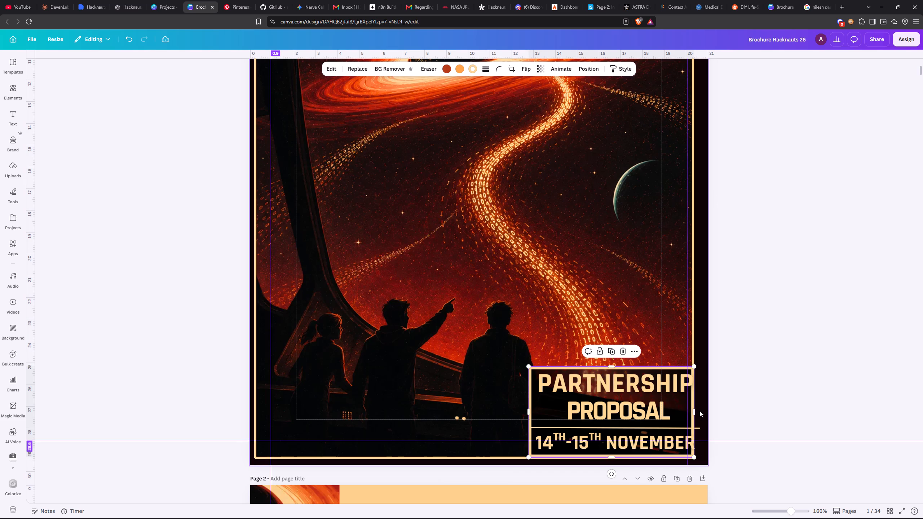
pyautogui.moveTo(600, 457); pyautogui.dragTo(601, 442)
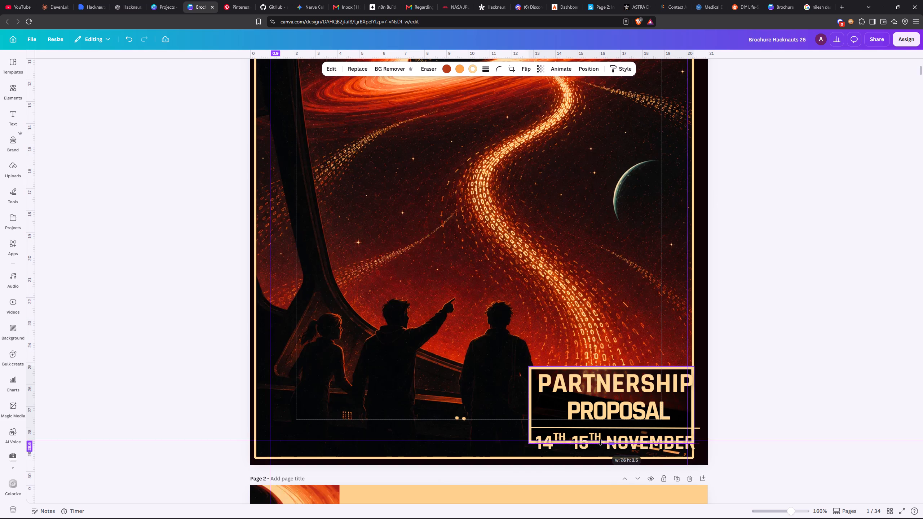
pyautogui.moveTo(601, 442); pyautogui.dragTo(602, 445)
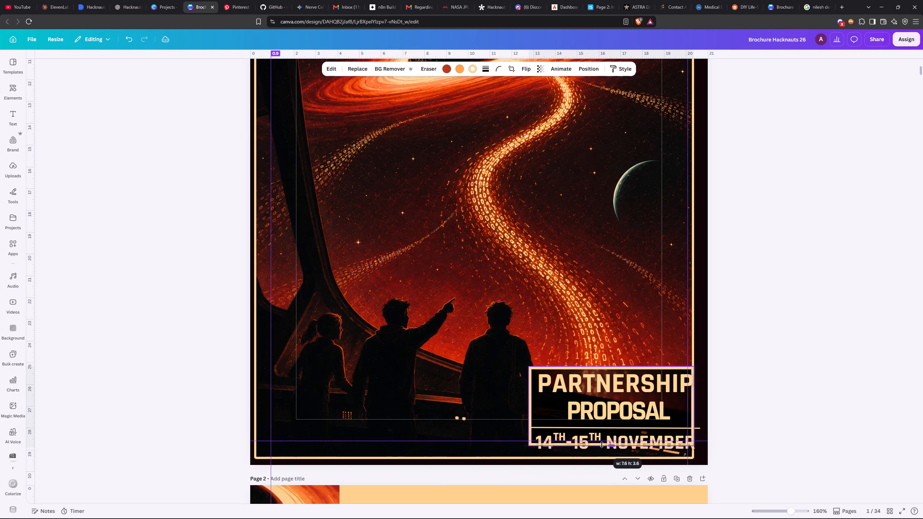
pyautogui.moveTo(612, 367); pyautogui.dragTo(614, 354)
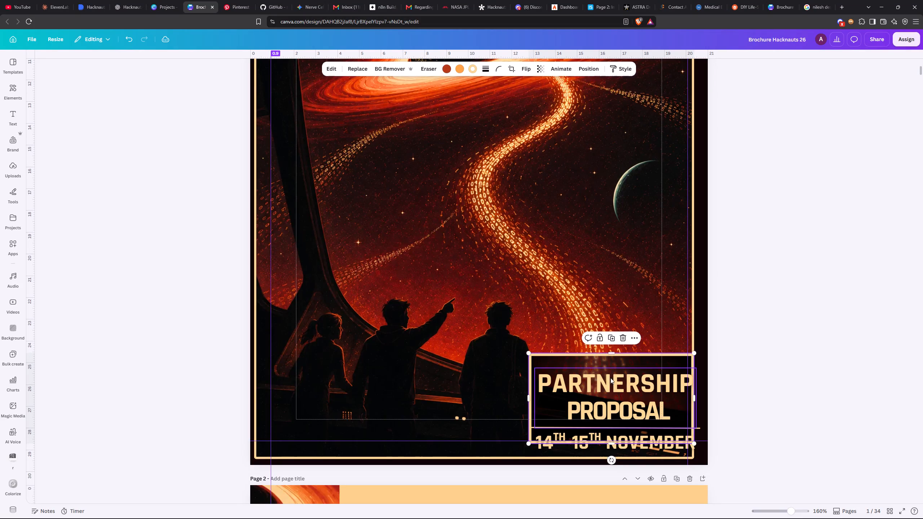
# Nudge the PARTNERSHIP PROPOSAL text up and slightly left so it sits inside the resized box.
pyautogui.click(610, 378)
pyautogui.press('Up')
pyautogui.press('Up')
pyautogui.press('Up')
pyautogui.press('Up')
pyautogui.press('Up')
pyautogui.press('Up')
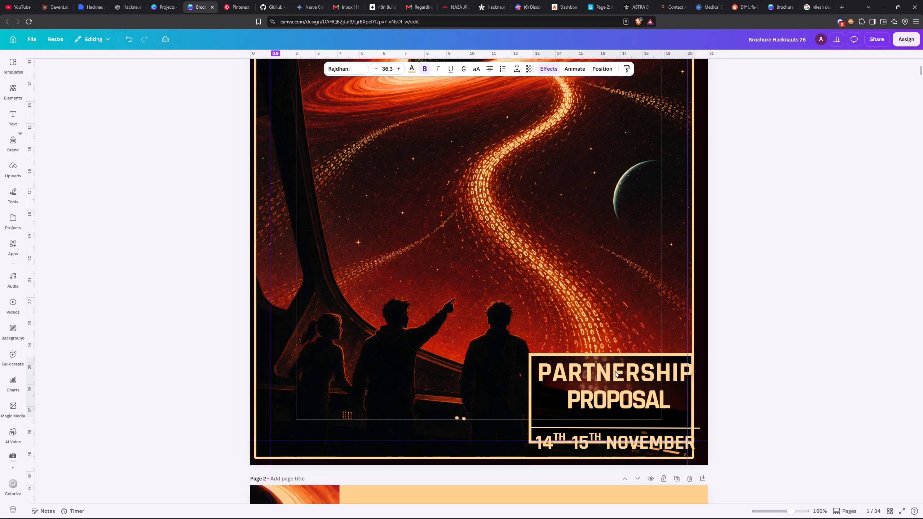
pyautogui.press('Left')
pyautogui.press('Left')
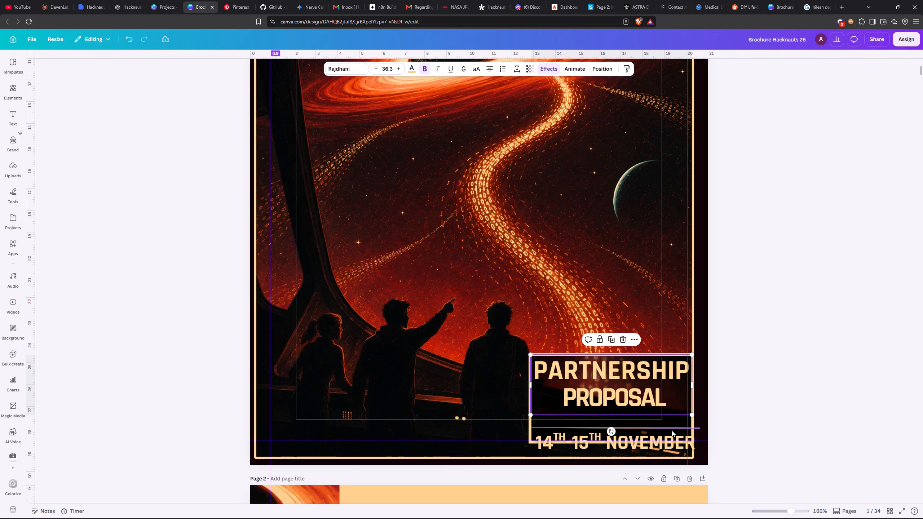
# Nudge the 14th-15th November date line up into the bottom of the box.
pyautogui.click(646, 439)
pyautogui.press('Up')
pyautogui.press('Up')
pyautogui.press('Up')
pyautogui.press('Up')
pyautogui.press('Up')
pyautogui.press('Up')
pyautogui.press('Up')
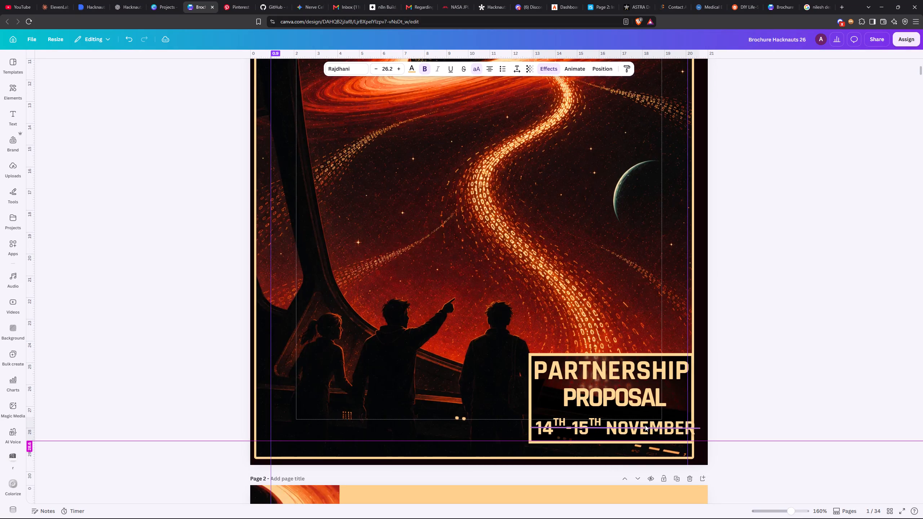
# Move the divider line up between PROPOSAL and the date, and shorten it to end at the box's right edge.
pyautogui.click(631, 425)
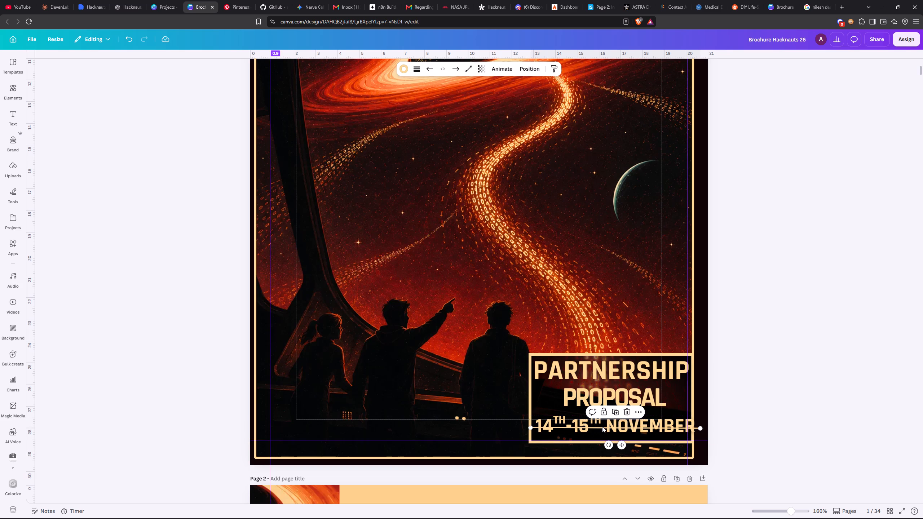
pyautogui.press('Up')
pyautogui.press('Up')
pyautogui.press('Up')
pyautogui.press('Up')
pyautogui.press('Up')
pyautogui.press('Up')
pyautogui.press('Up')
pyautogui.press('Up')
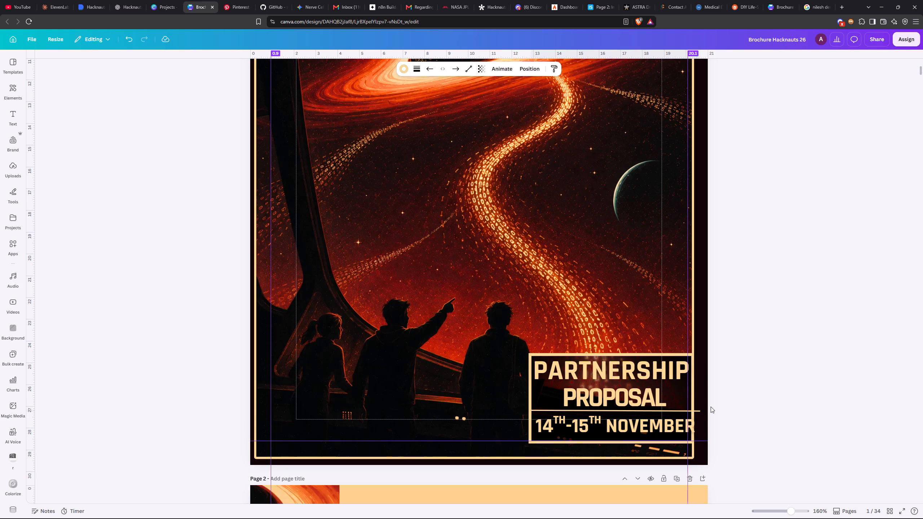
pyautogui.moveTo(698, 411); pyautogui.dragTo(691, 413)
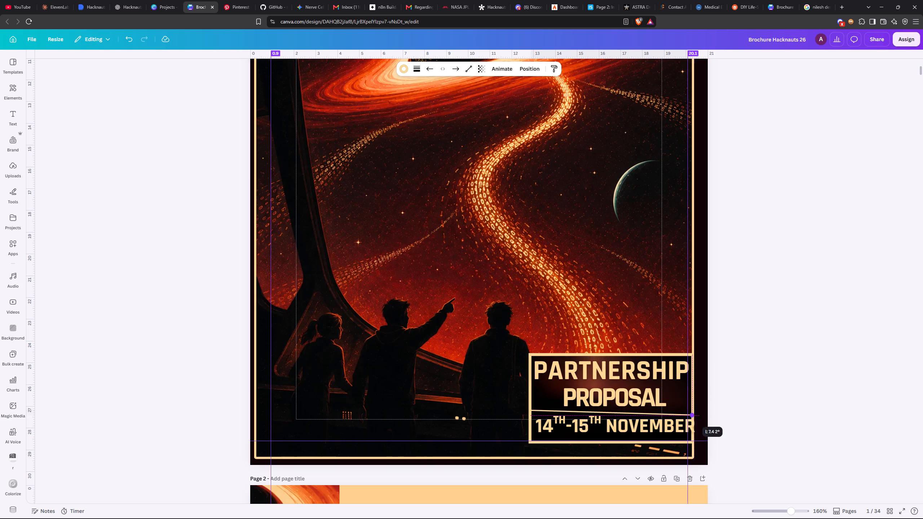
pyautogui.moveTo(691, 413); pyautogui.dragTo(693, 411)
pyautogui.click(757, 395)
# Shift the date line slightly left and shrink it to font size 25.5 so it fits within the box.
pyautogui.click(644, 418)
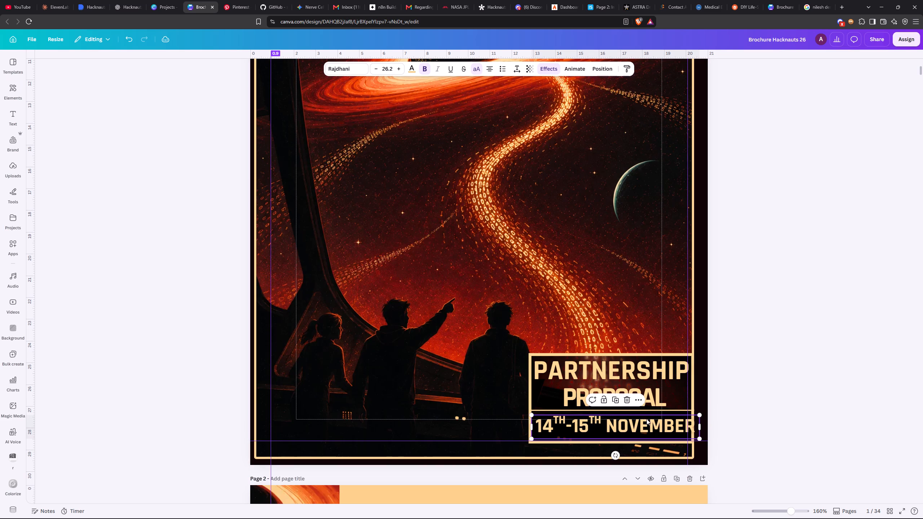
pyautogui.click(659, 425)
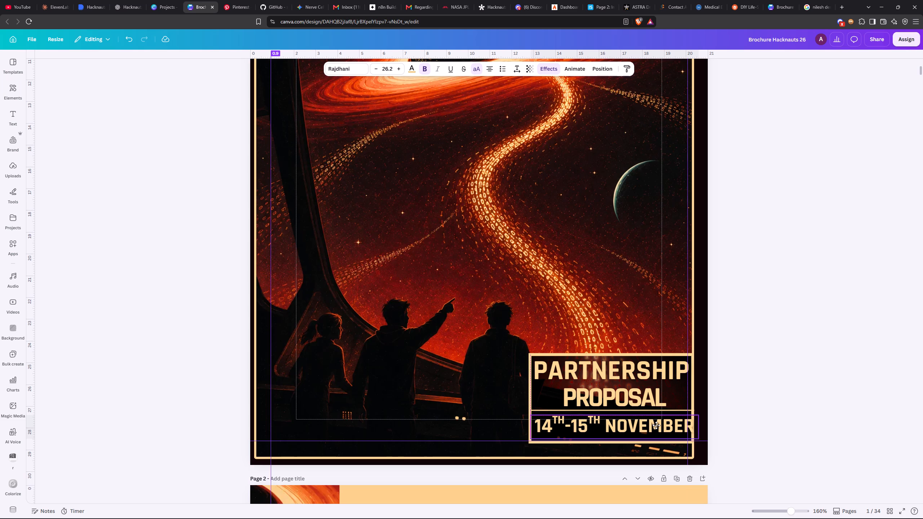
pyautogui.click(694, 414)
pyautogui.click(671, 423)
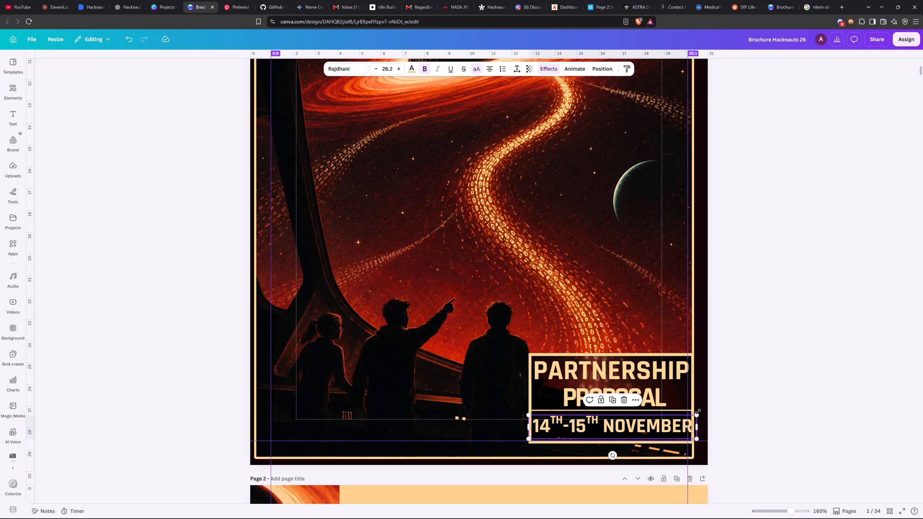
pyautogui.moveTo(697, 413); pyautogui.dragTo(692, 417)
pyautogui.moveTo(644, 426); pyautogui.dragTo(648, 425)
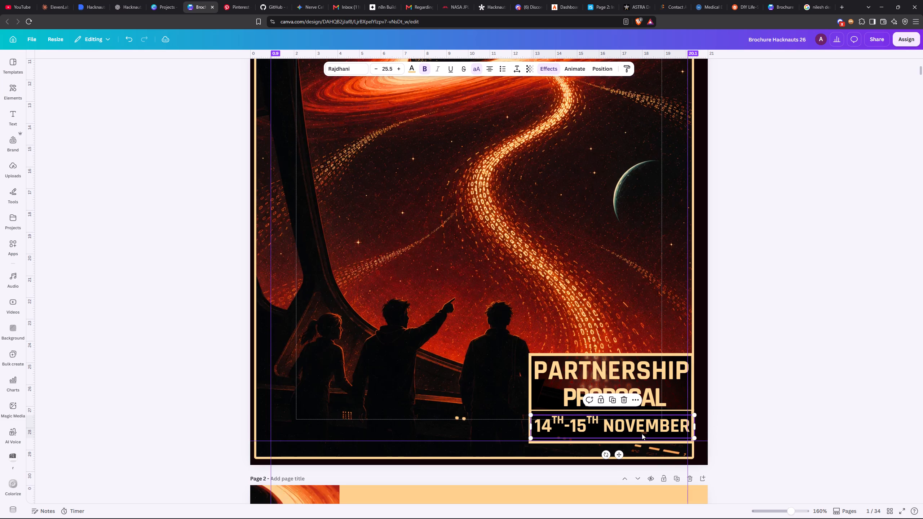
# Raise the bottom edge of the cover artwork frame to align with the bottom of the partnership box.
pyautogui.click(662, 458)
pyautogui.moveTo(639, 461); pyautogui.dragTo(639, 445)
pyautogui.click(824, 420)
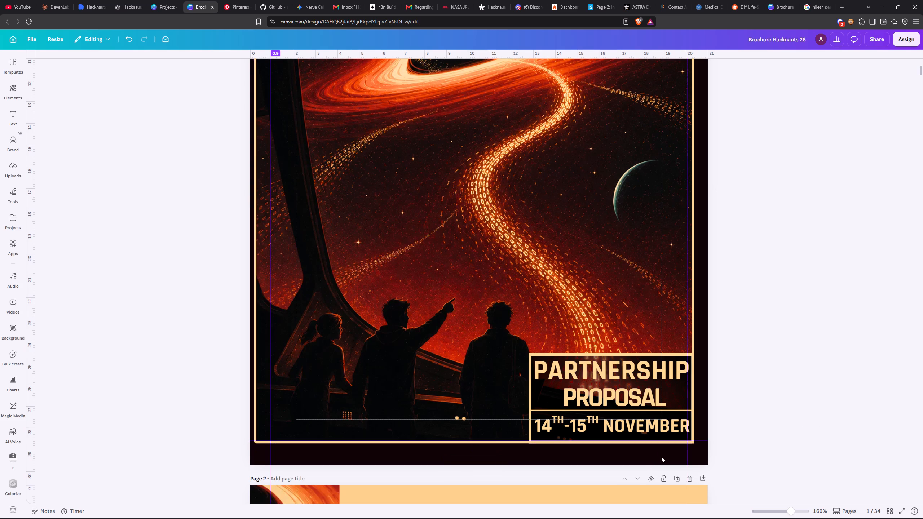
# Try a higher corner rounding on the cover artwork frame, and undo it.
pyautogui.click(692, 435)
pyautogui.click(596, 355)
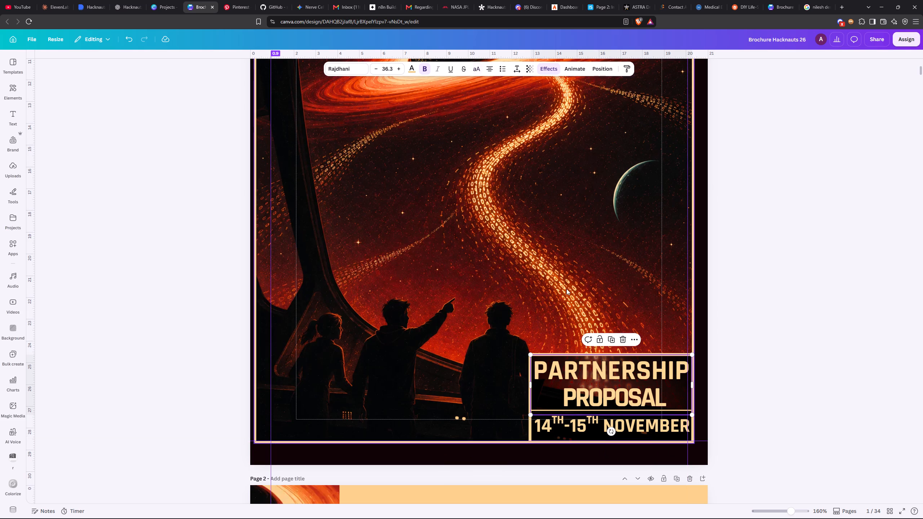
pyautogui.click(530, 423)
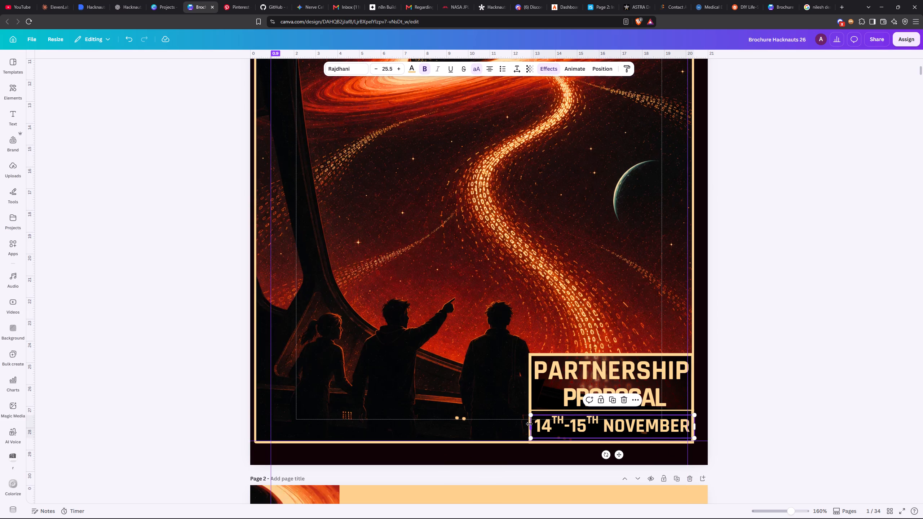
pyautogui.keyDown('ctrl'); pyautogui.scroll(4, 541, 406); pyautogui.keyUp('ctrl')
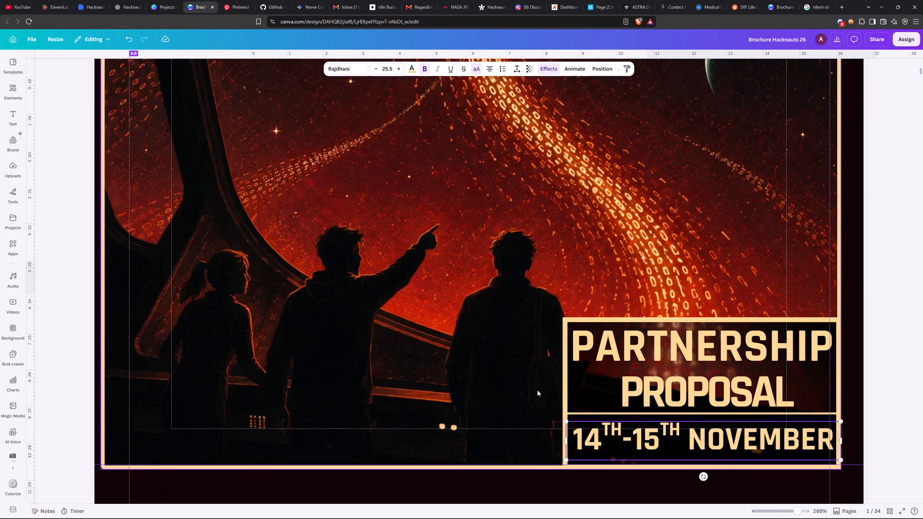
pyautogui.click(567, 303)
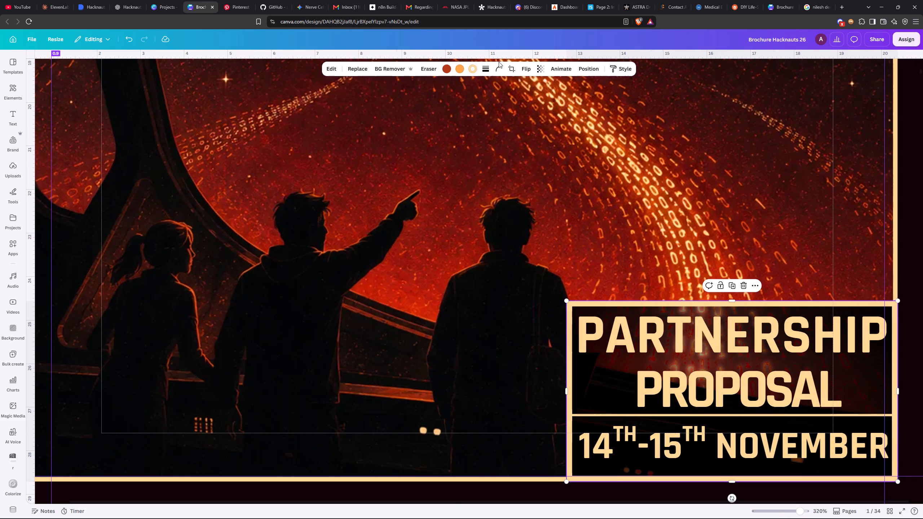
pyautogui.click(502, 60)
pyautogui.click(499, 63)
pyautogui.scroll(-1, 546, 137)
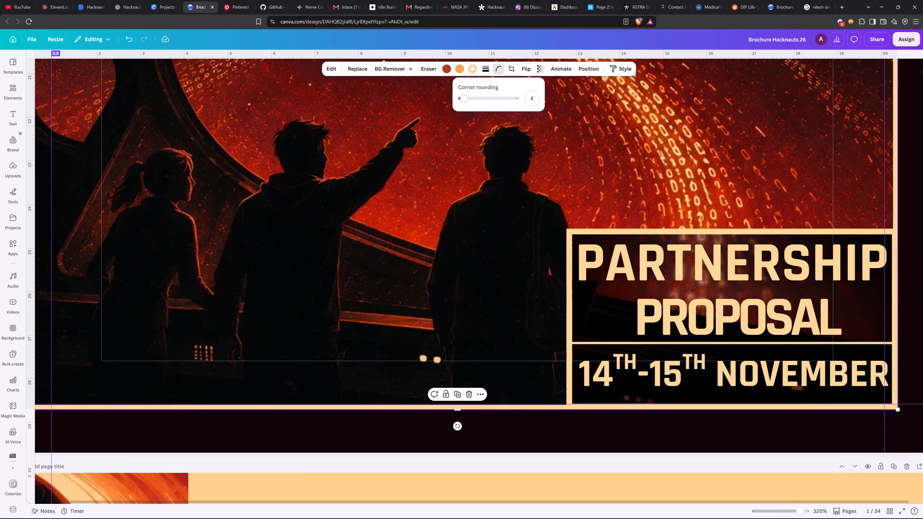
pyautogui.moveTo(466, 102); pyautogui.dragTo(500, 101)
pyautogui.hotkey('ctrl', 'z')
# Round the corners of the box around the partnership proposal text.
pyautogui.click(567, 318)
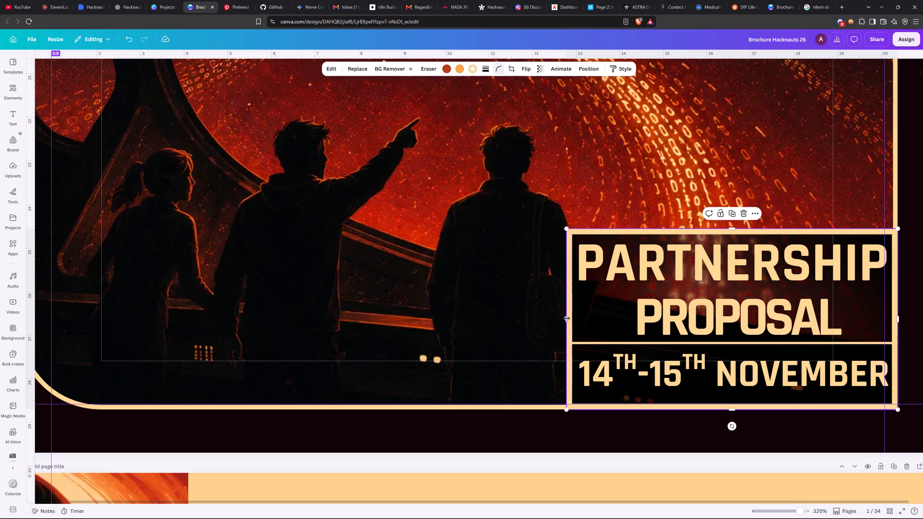
# Set the corner rounding of the box around the partnership proposal text to 9.
pyautogui.click(497, 62)
pyautogui.click(497, 68)
pyautogui.click(464, 99)
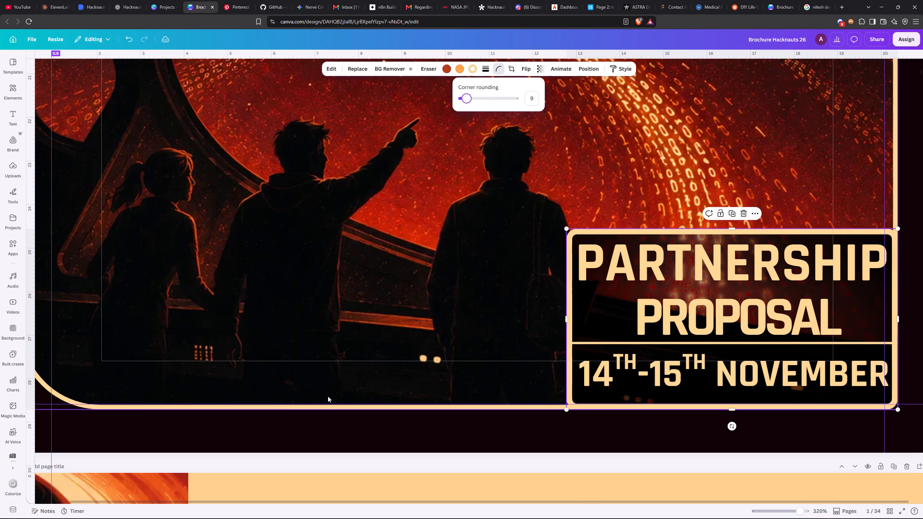
# Reduce the corner rounding of the cover artwork frame to 5.
pyautogui.click(323, 412)
pyautogui.click(323, 410)
pyautogui.click(325, 408)
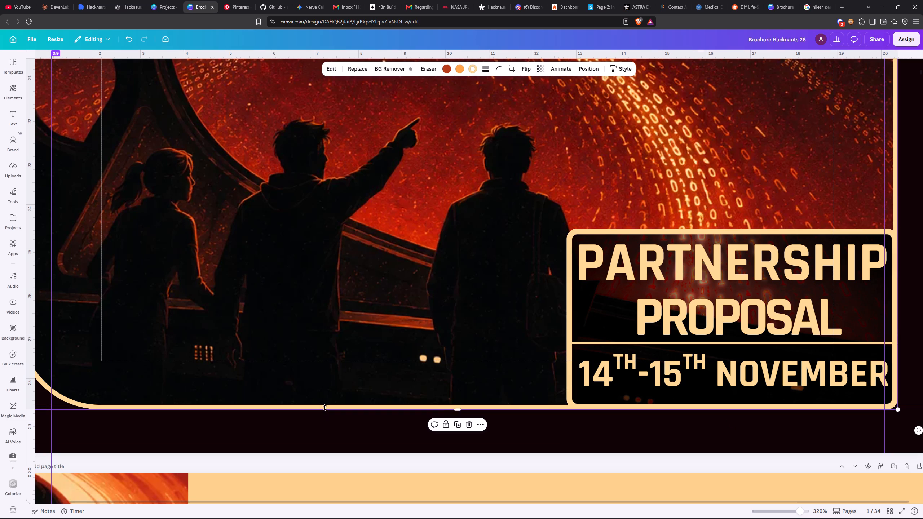
pyautogui.click(501, 65)
pyautogui.moveTo(494, 95); pyautogui.dragTo(488, 102)
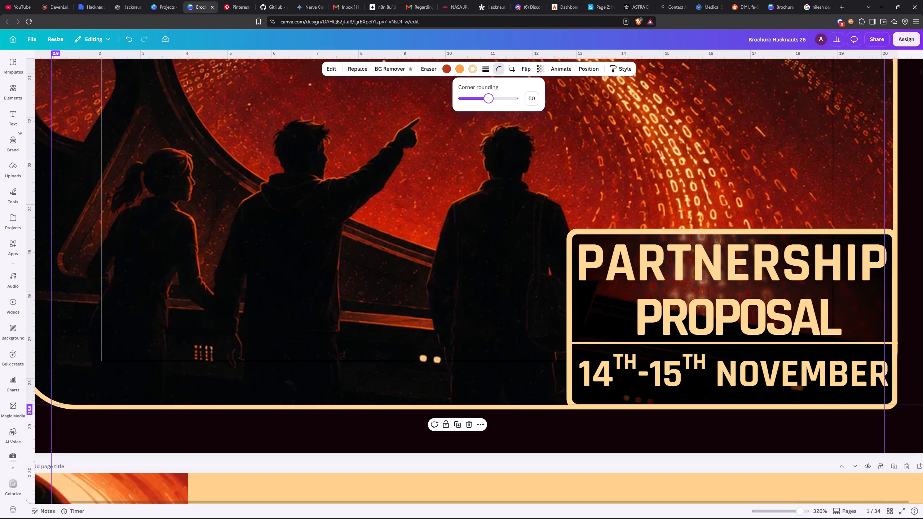
pyautogui.moveTo(488, 102); pyautogui.dragTo(466, 115)
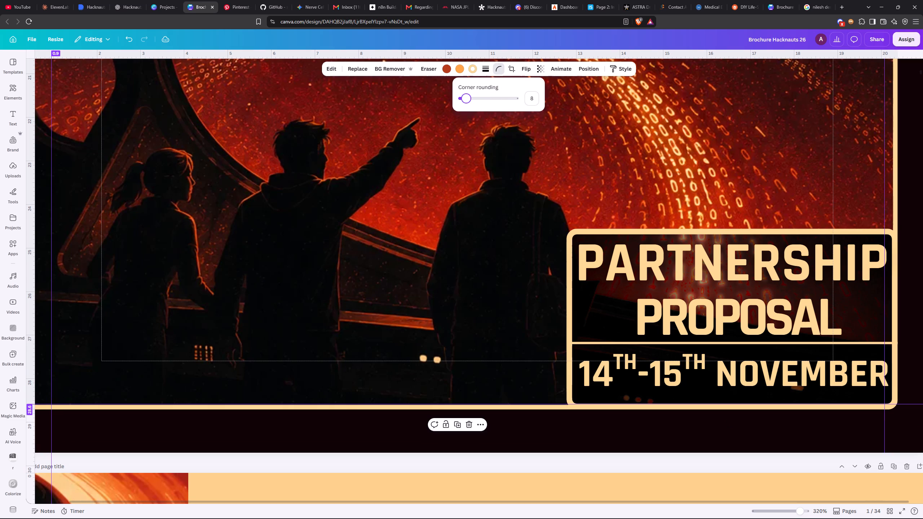
pyautogui.moveTo(466, 115); pyautogui.dragTo(477, 111)
pyautogui.moveTo(477, 111); pyautogui.dragTo(464, 116)
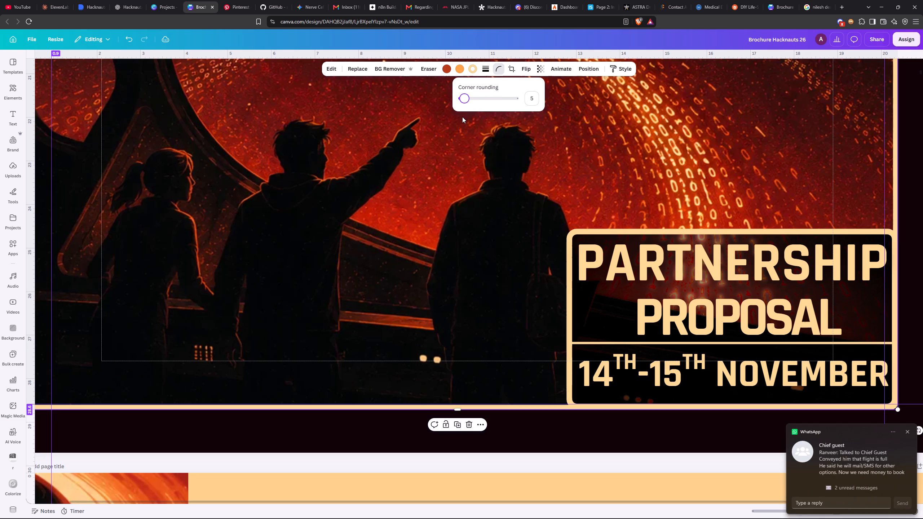
# Pull the left edge of the cover artwork frame inward to align with the vertical guide at the page's left margin.
pyautogui.keyDown('ctrl'); pyautogui.scroll(-4, 478, 145); pyautogui.keyUp('ctrl')
pyautogui.doubleClick(782, 214)
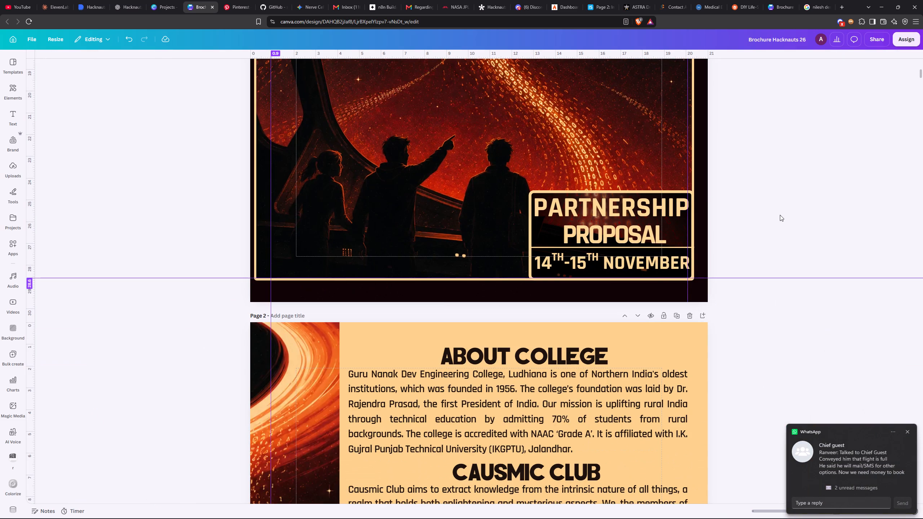
pyautogui.scroll(6, 764, 214)
pyautogui.keyDown('ctrl'); pyautogui.scroll(-1, 761, 209); pyautogui.keyUp('ctrl')
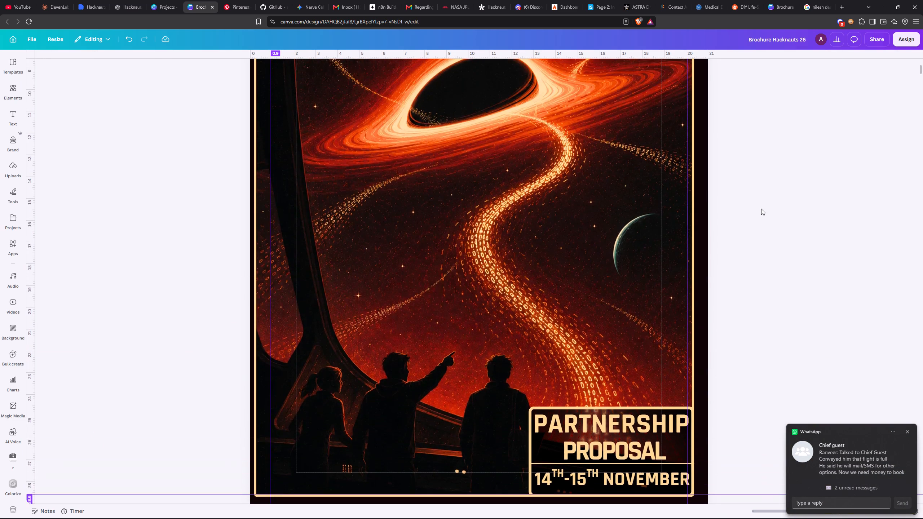
pyautogui.keyDown('ctrl'); pyautogui.scroll(1, 761, 209); pyautogui.keyUp('ctrl')
pyautogui.keyDown('ctrl'); pyautogui.scroll(-1, 761, 209); pyautogui.keyUp('ctrl')
pyautogui.click(293, 200)
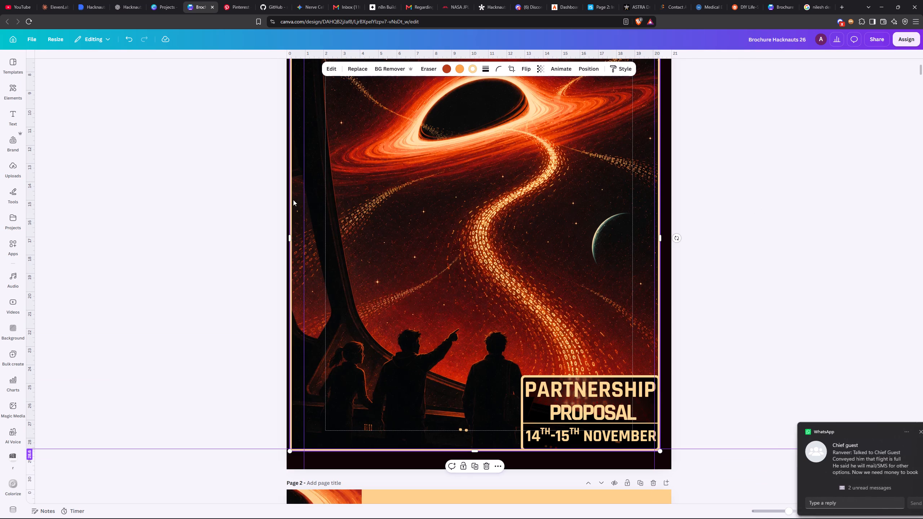
pyautogui.moveTo(290, 237); pyautogui.dragTo(302, 235)
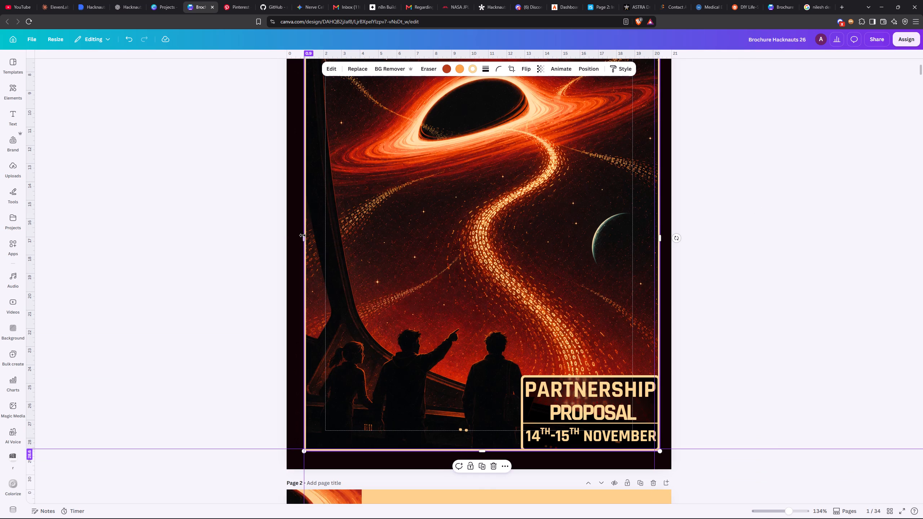
pyautogui.moveTo(303, 236); pyautogui.dragTo(298, 238)
pyautogui.hotkey('ctrl', 'z')
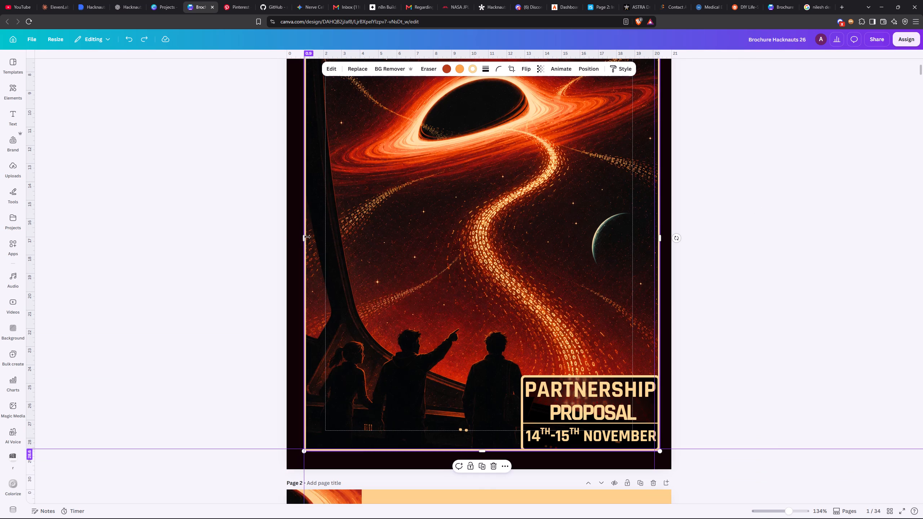
pyautogui.click(303, 237)
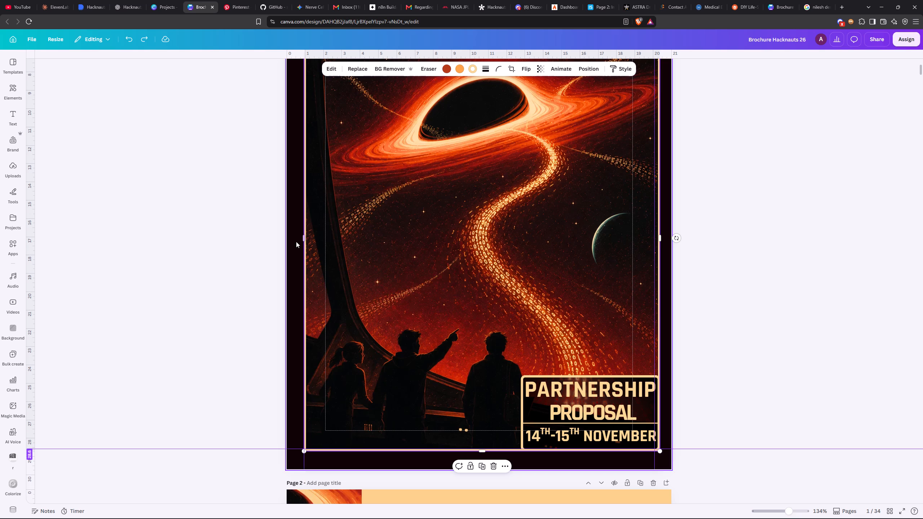
# Extend the cover artwork frame's left edge to just outside the left margin guide, making it about 19.6 wide.
pyautogui.click(302, 238)
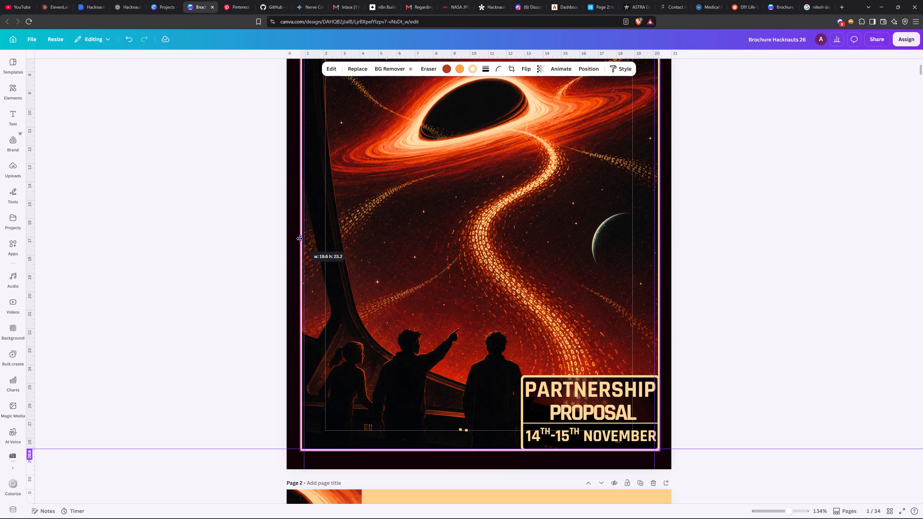
pyautogui.click(721, 283)
# Look through the brochure pages from the cover to the photo collage on page 4.
pyautogui.scroll(3, 719, 271)
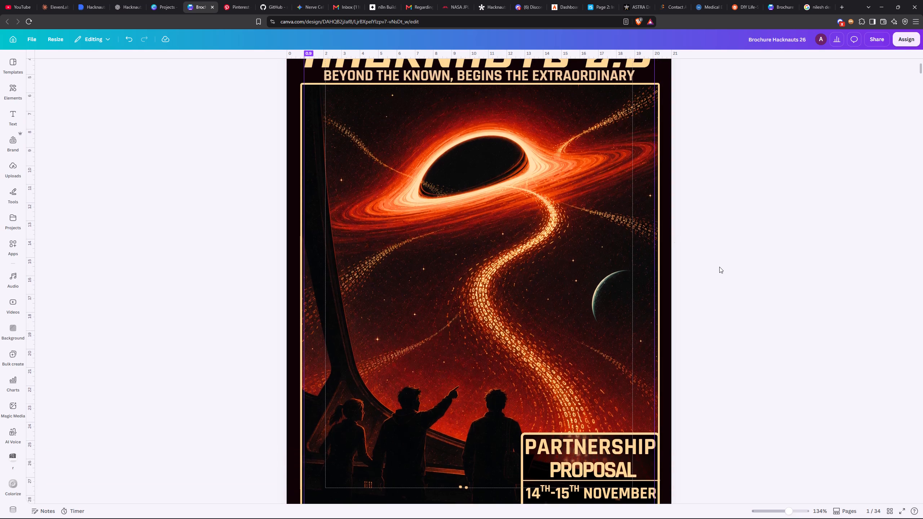
pyautogui.scroll(-13, 743, 244)
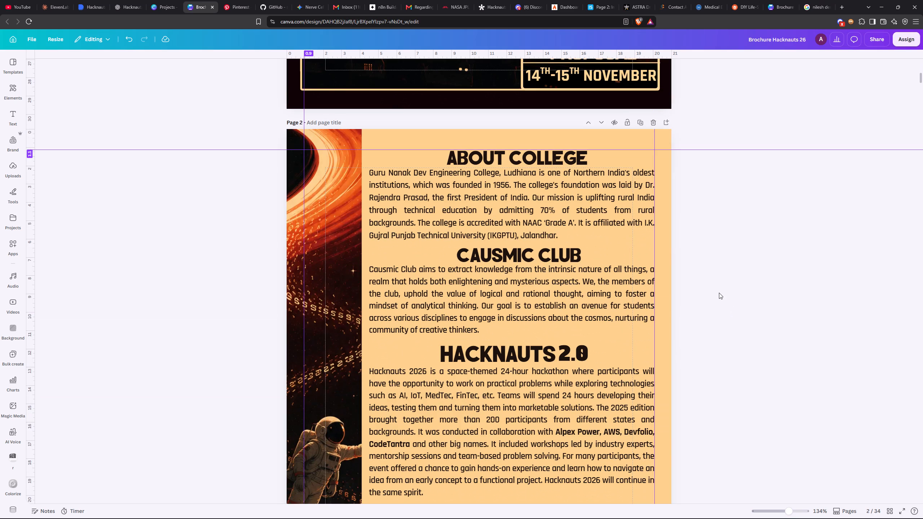
pyautogui.scroll(-14, 715, 284)
pyautogui.scroll(-14, 711, 272)
pyautogui.scroll(1, 706, 280)
pyautogui.scroll(-10, 708, 282)
# Find the dark space artwork with the glowing corner and broken satellite among the uploaded images and add it to the brochure.
pyautogui.click(9, 163)
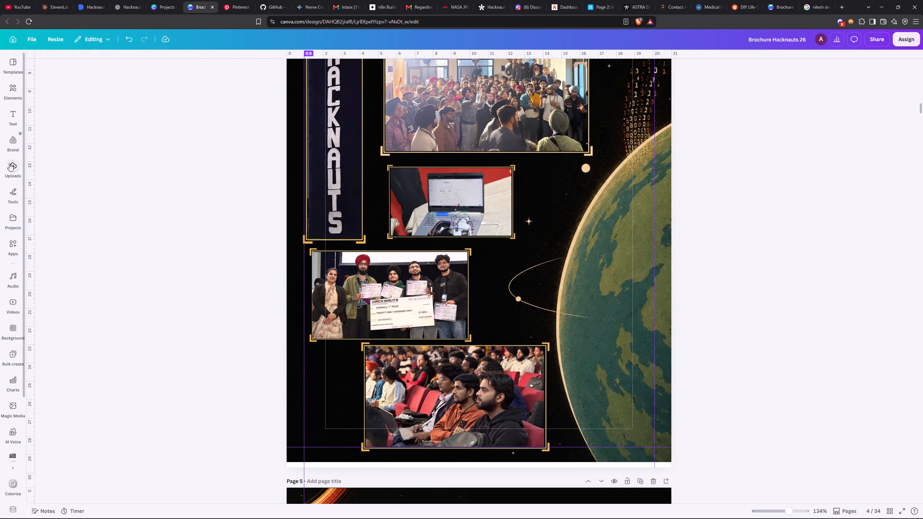
pyautogui.scroll(-6, 132, 221)
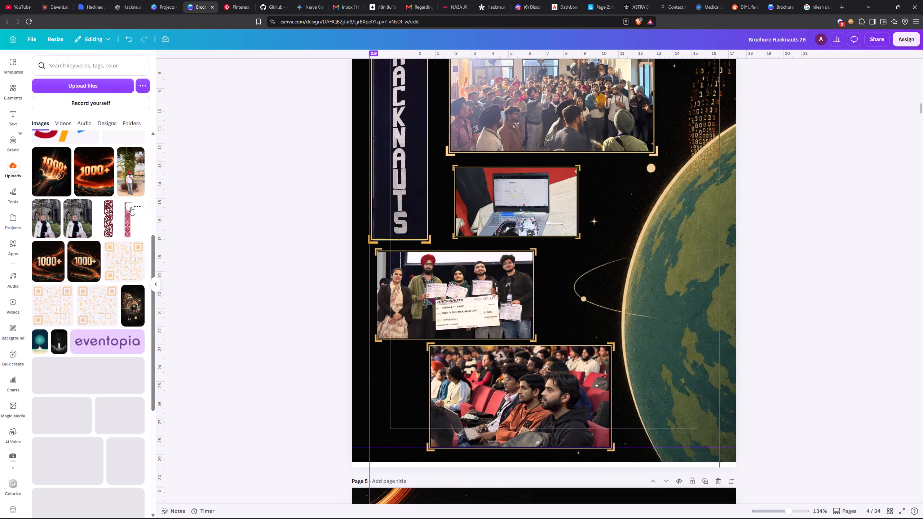
pyautogui.scroll(-20, 131, 204)
pyautogui.scroll(-8, 131, 204)
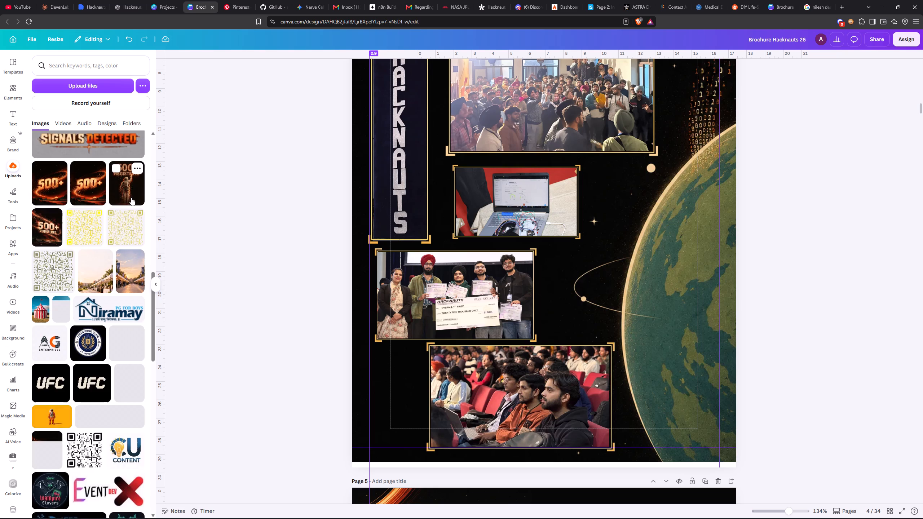
pyautogui.scroll(-15, 131, 198)
pyautogui.scroll(-10, 133, 197)
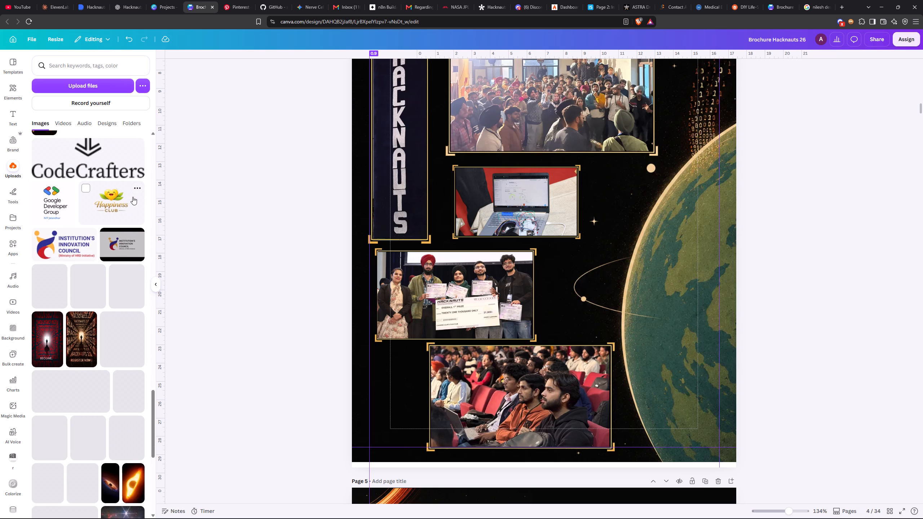
pyautogui.scroll(-8, 133, 197)
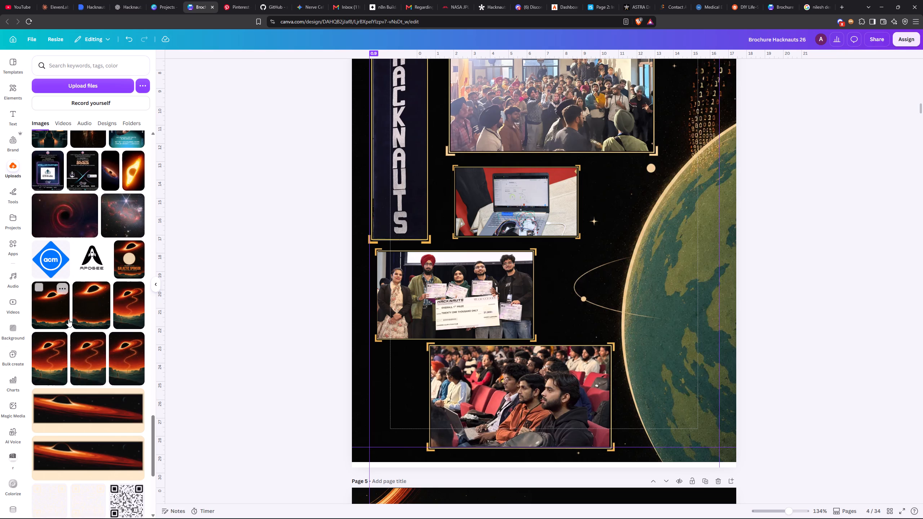
pyautogui.scroll(-9, 84, 309)
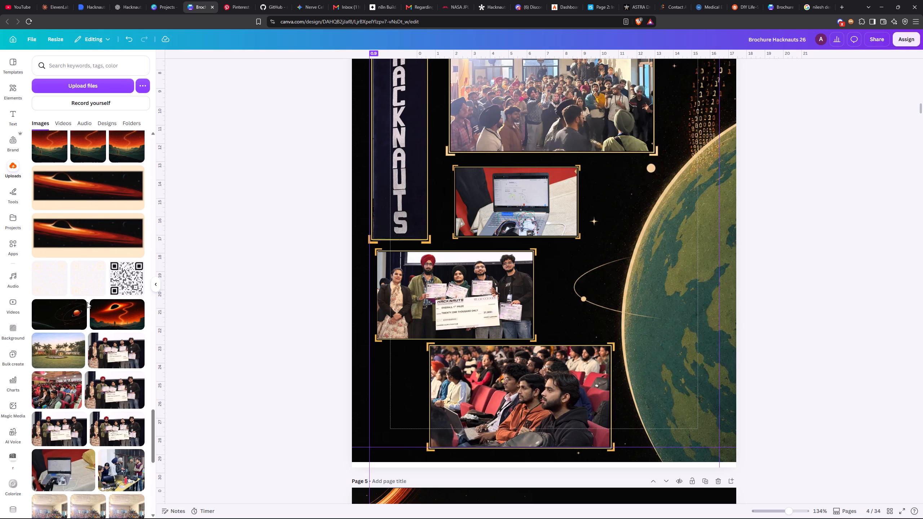
pyautogui.scroll(-10, 87, 301)
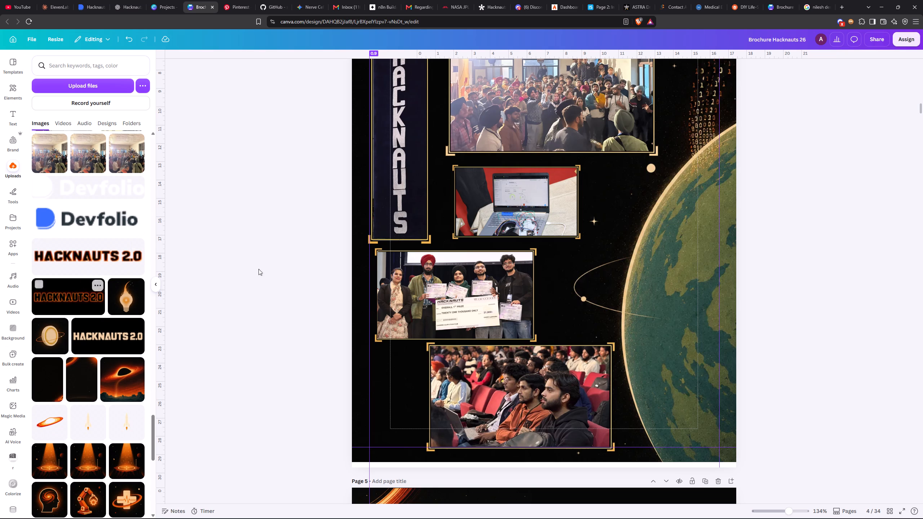
pyautogui.scroll(-7, 332, 245)
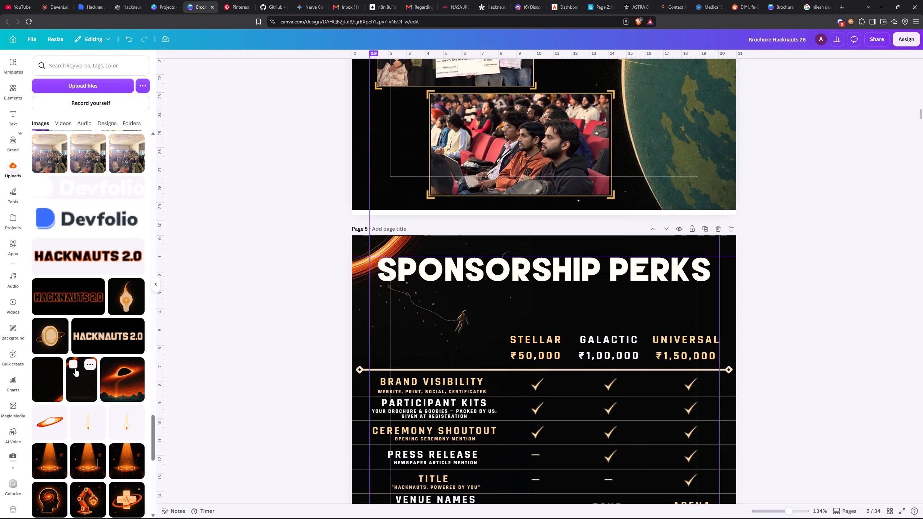
pyautogui.scroll(-1, 84, 359)
pyautogui.scroll(-20, 115, 345)
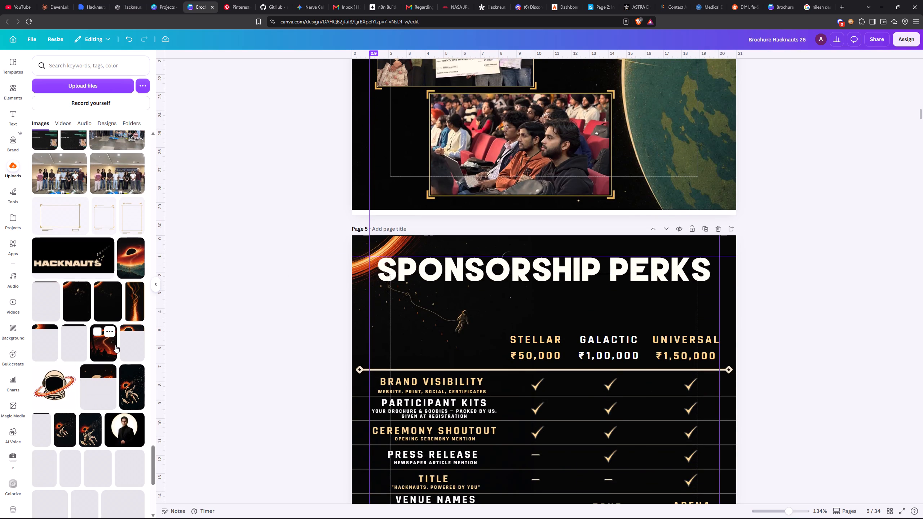
pyautogui.click(74, 302)
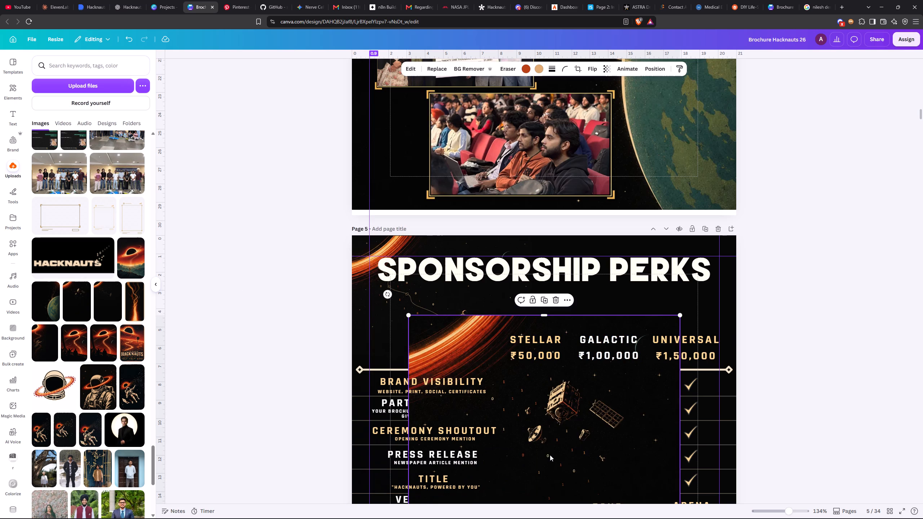
# Move the added satellite artwork from page 5 up to page 3, Our Past Events.
pyautogui.moveTo(550, 455); pyautogui.dragTo(657, 159)
pyautogui.scroll(8, 760, 176)
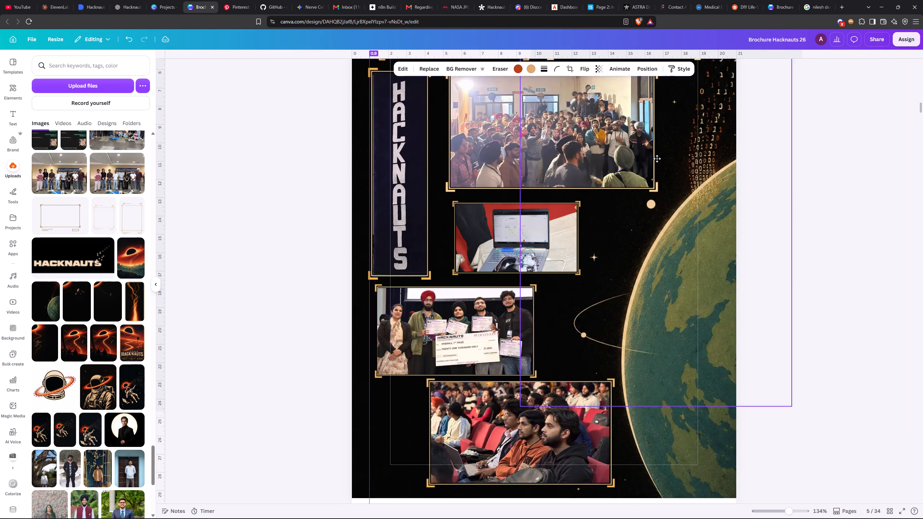
pyautogui.moveTo(657, 159); pyautogui.dragTo(400, 236)
pyautogui.scroll(15, 657, 159)
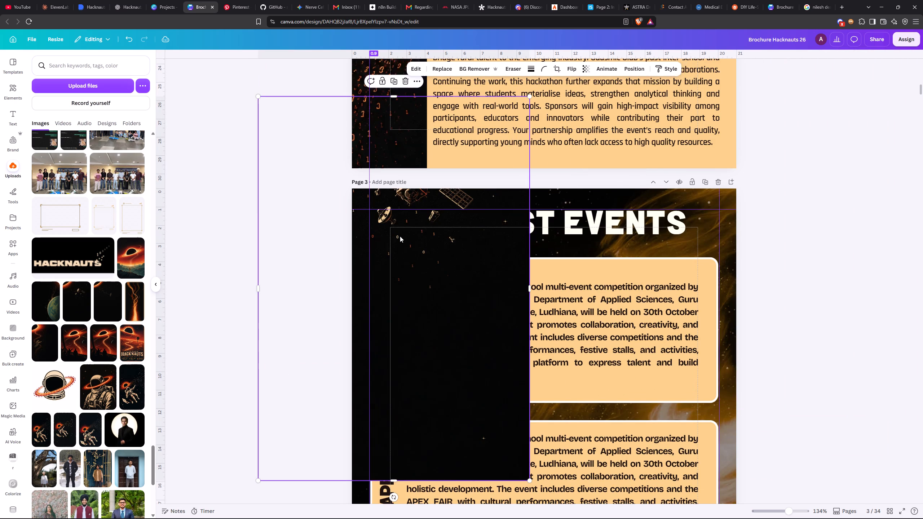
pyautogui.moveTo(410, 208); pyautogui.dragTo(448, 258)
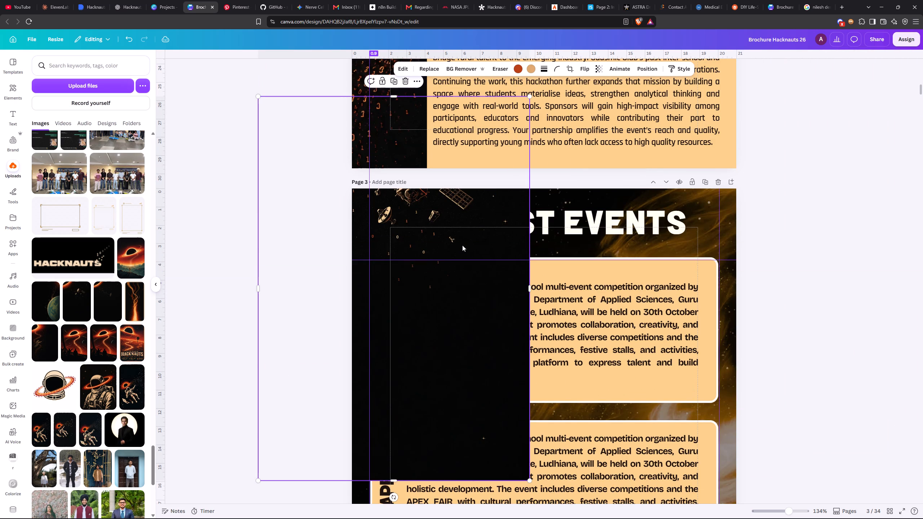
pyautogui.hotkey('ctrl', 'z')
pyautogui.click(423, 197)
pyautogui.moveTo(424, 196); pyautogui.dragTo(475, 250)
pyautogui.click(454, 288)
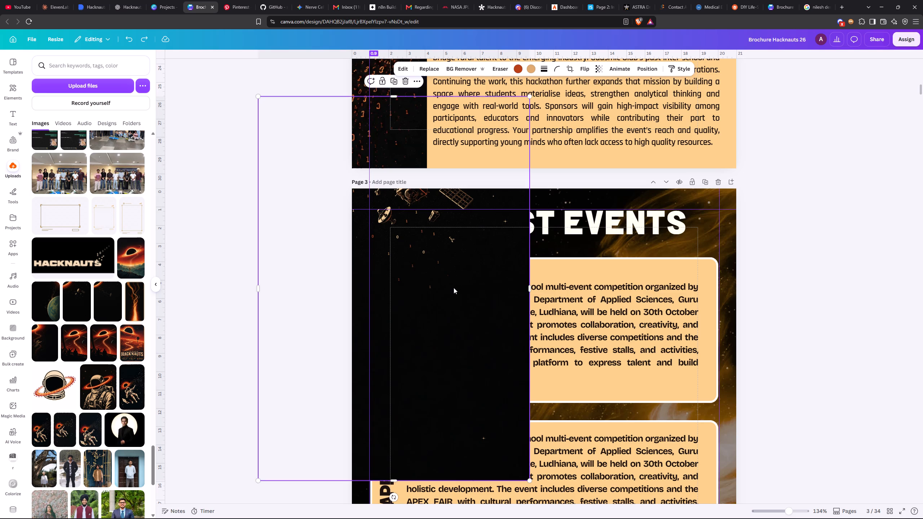
# Align the satellite artwork with page 3's top-left corner and scale it down to about 7.4 wide.
pyautogui.moveTo(460, 301); pyautogui.dragTo(553, 394)
pyautogui.scroll(-3, 556, 382)
pyautogui.moveTo(624, 467); pyautogui.dragTo(451, 269)
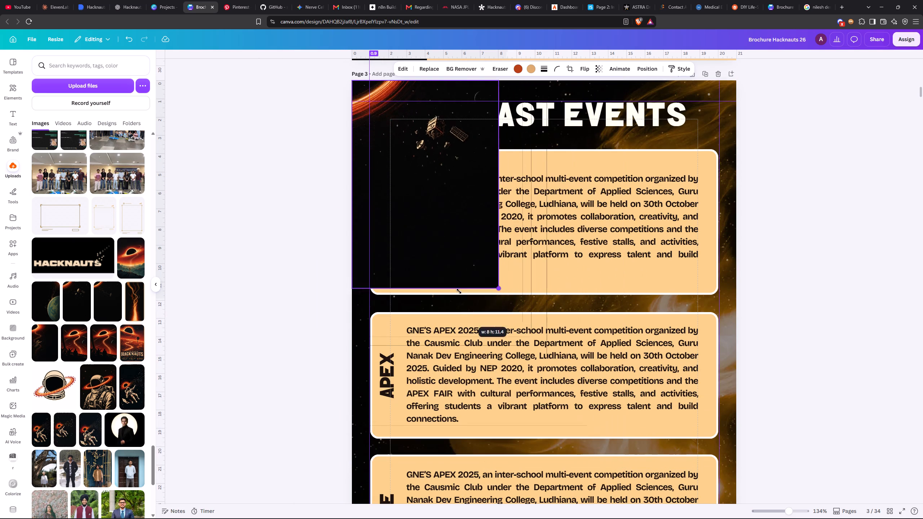
pyautogui.moveTo(451, 269); pyautogui.dragTo(492, 272)
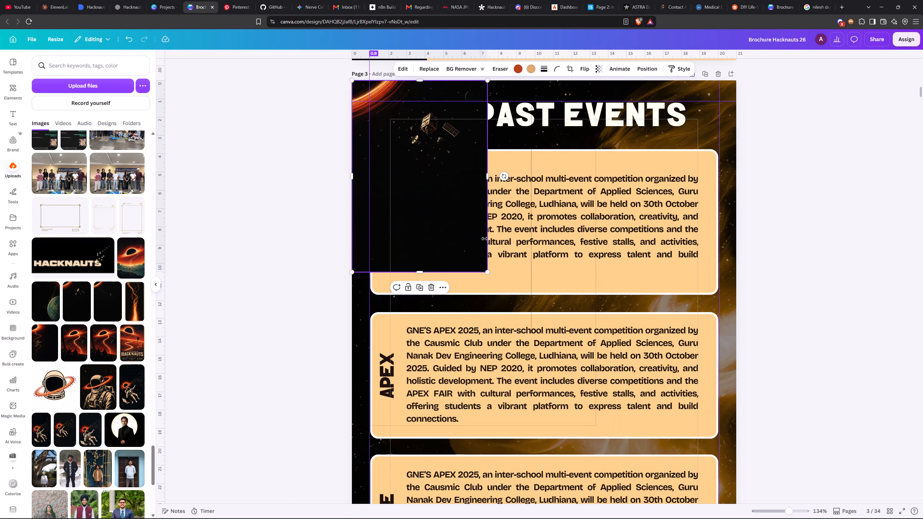
# Detach page 3's golden nebula background image and move it off the page.
pyautogui.click(363, 345)
pyautogui.rightClick(363, 345)
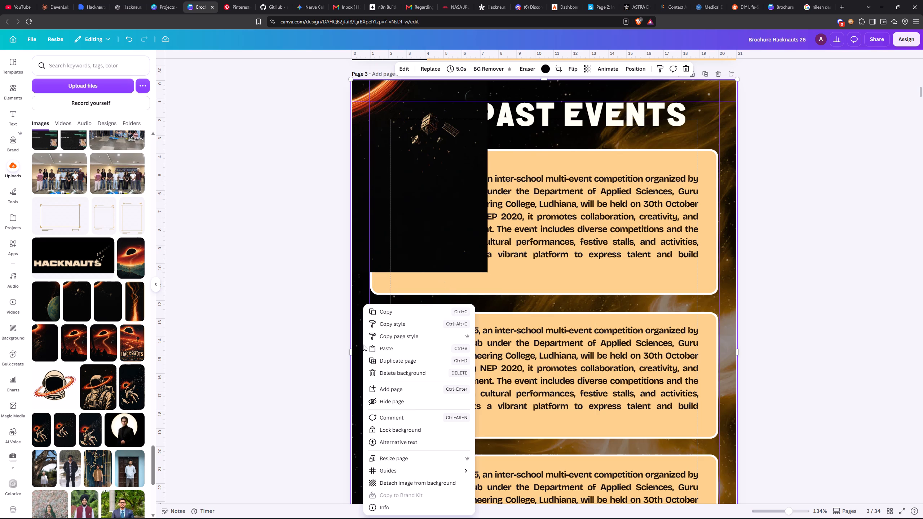
pyautogui.click(414, 482)
pyautogui.moveTo(564, 363); pyautogui.dragTo(922, 318)
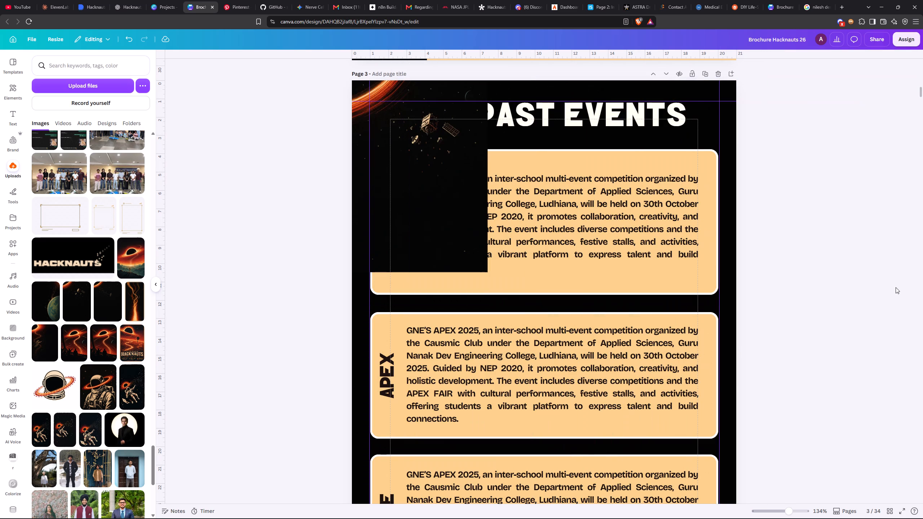
# Send the satellite artwork behind page 3's heading and event boxes.
pyautogui.click(455, 195)
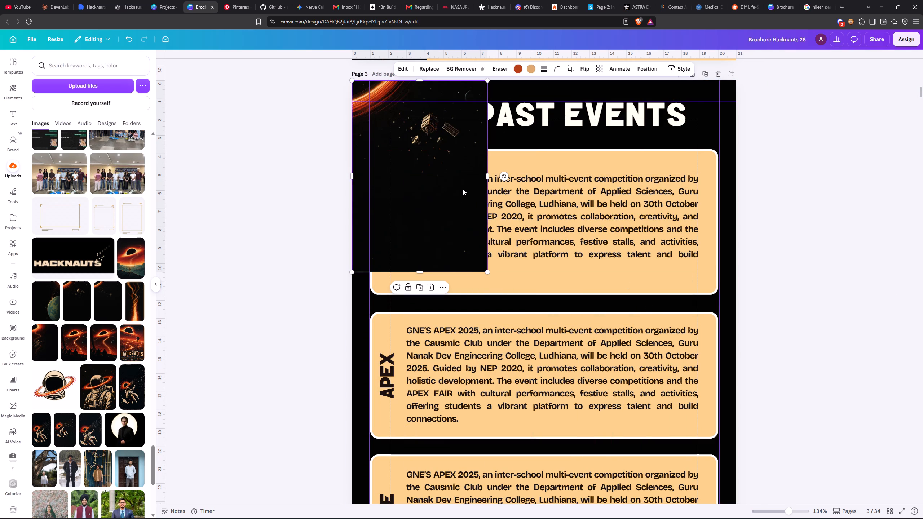
pyautogui.hotkey('ctrl', 'alt', '[')
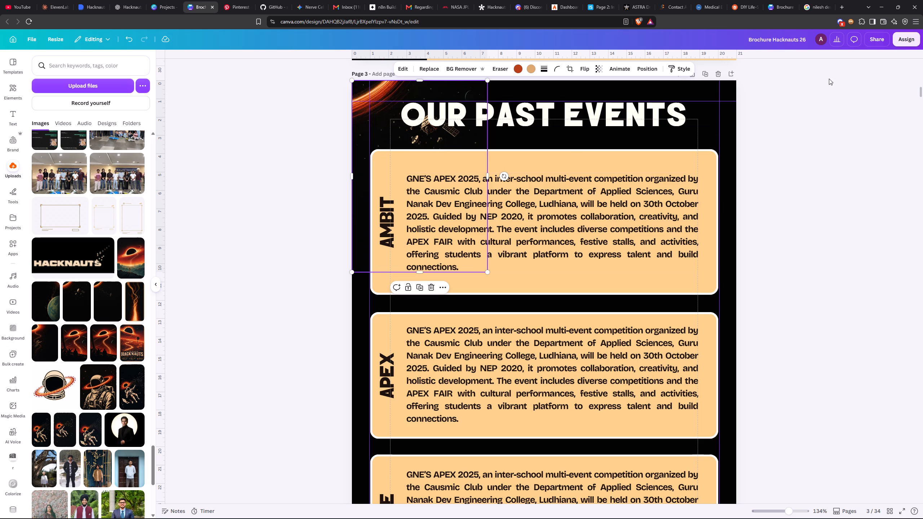
pyautogui.doubleClick(833, 134)
# Enlarge the satellite artwork from page 3's top-left corner to about 17.1 wide, so the glowing streak sits behind the heading.
pyautogui.scroll(-4, 833, 134)
pyautogui.scroll(5, 831, 135)
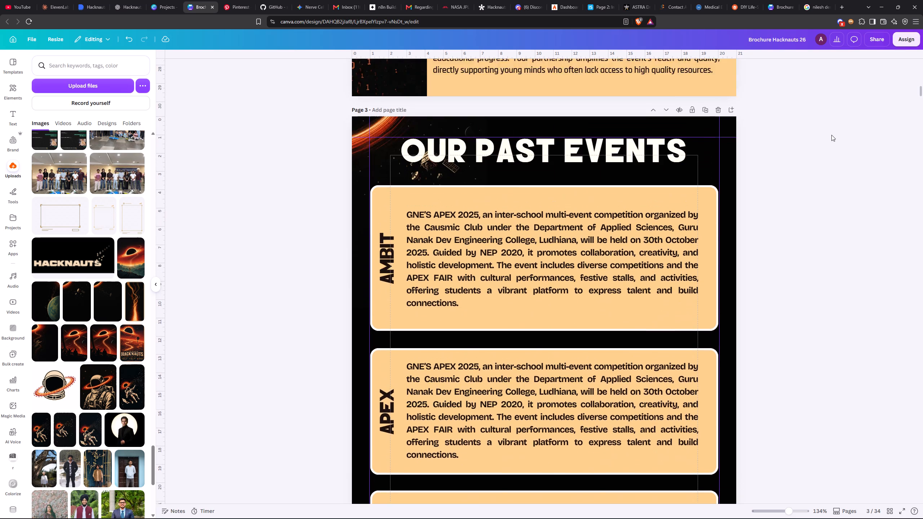
pyautogui.scroll(-13, 831, 135)
pyautogui.scroll(-8, 833, 130)
pyautogui.scroll(5, 833, 130)
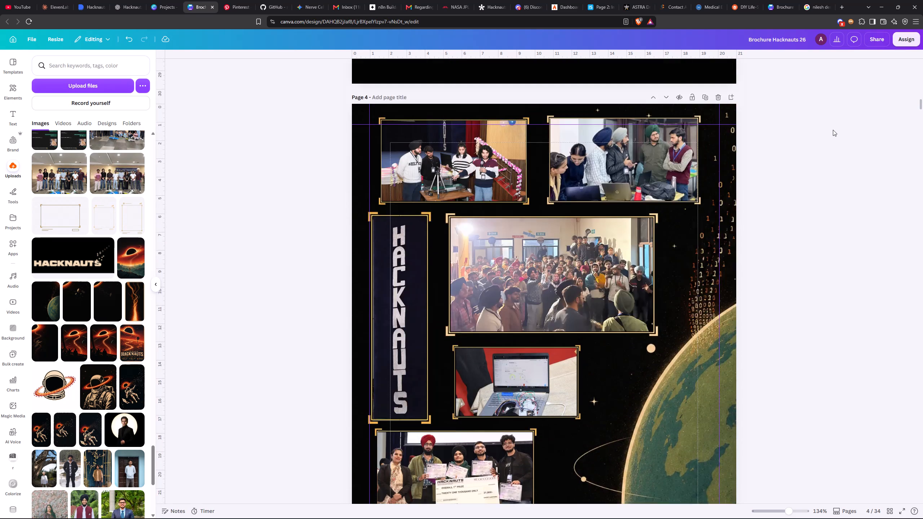
pyautogui.scroll(15, 833, 130)
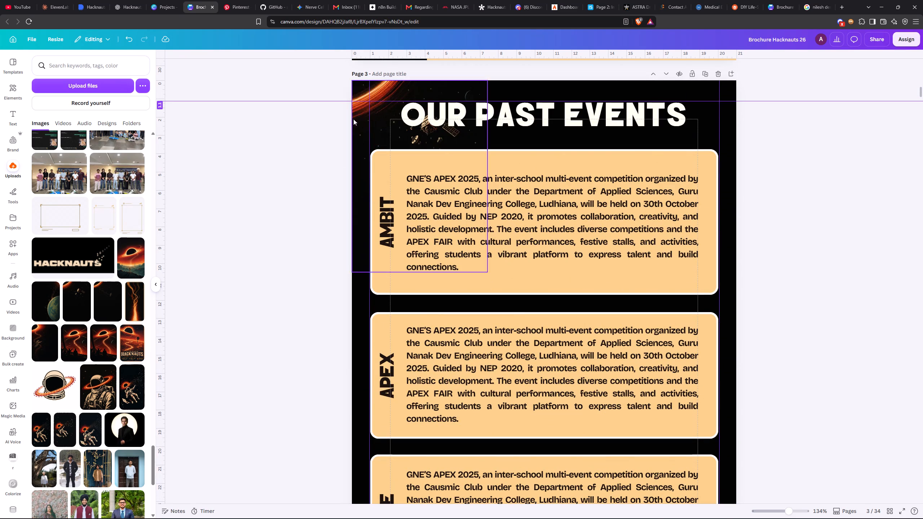
pyautogui.click(361, 131)
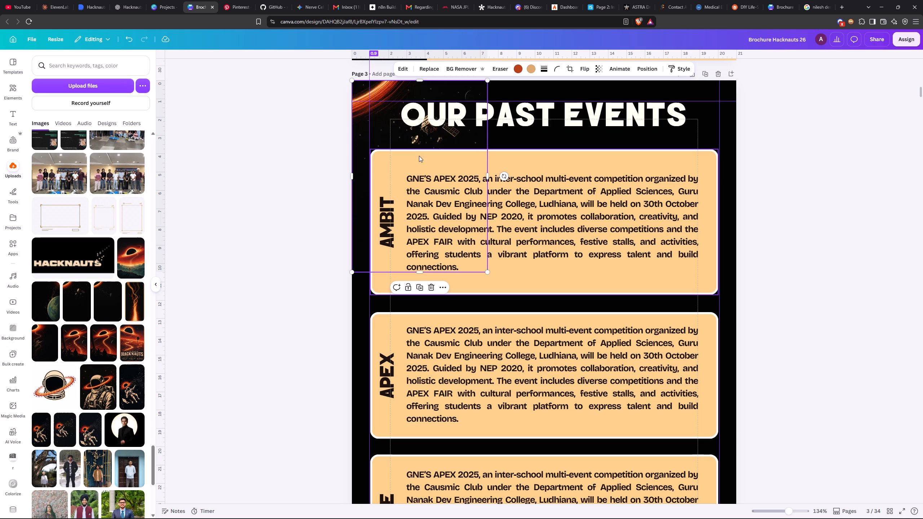
pyautogui.moveTo(488, 271); pyautogui.dragTo(464, 247)
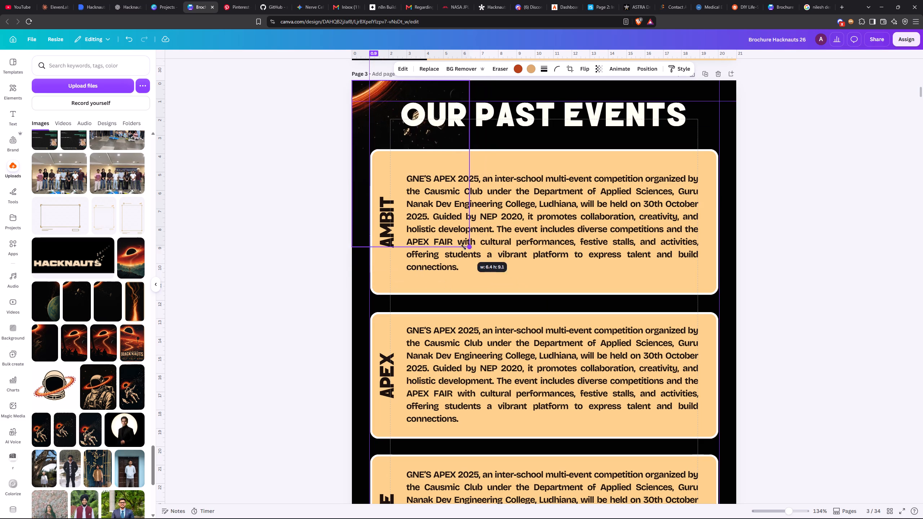
pyautogui.moveTo(464, 247); pyautogui.dragTo(662, 416)
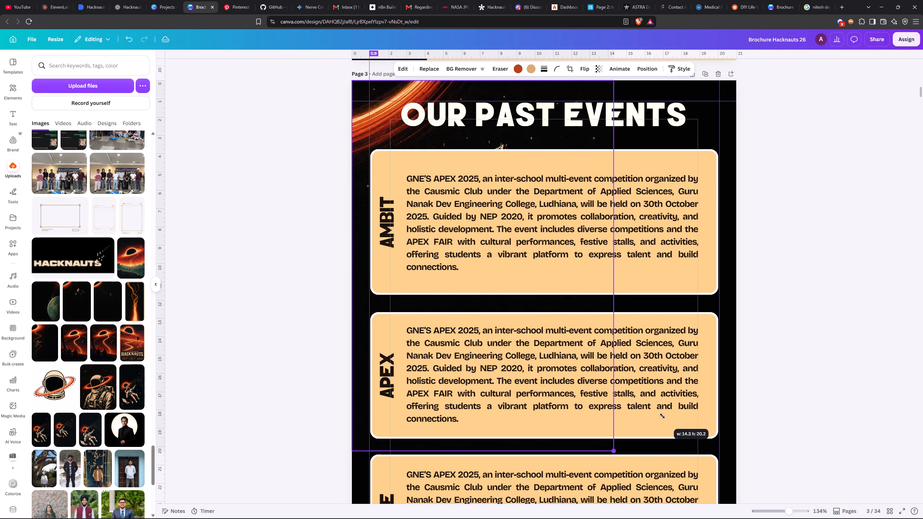
pyautogui.moveTo(662, 416); pyautogui.dragTo(737, 474)
# Duplicate the enlarged satellite artwork on page 3.
pyautogui.scroll(-2, 886, 305)
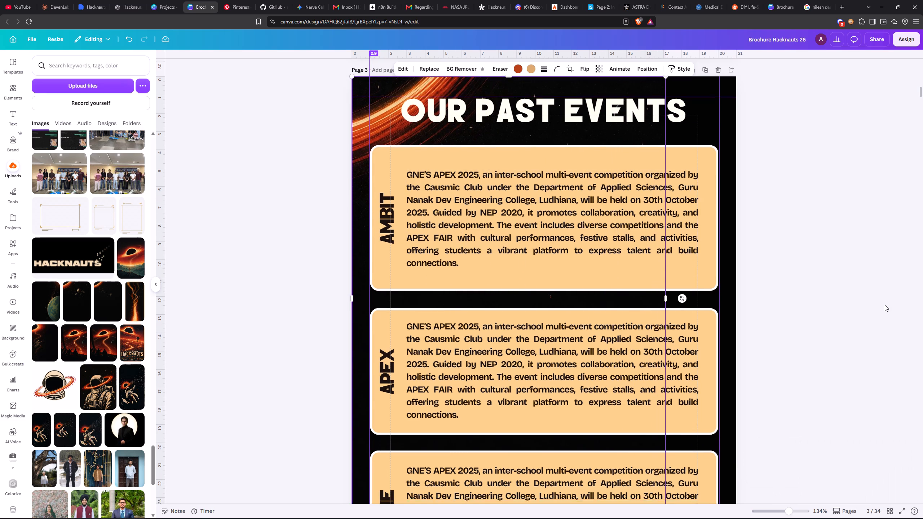
pyautogui.scroll(-1, 885, 305)
pyautogui.scroll(5, 881, 305)
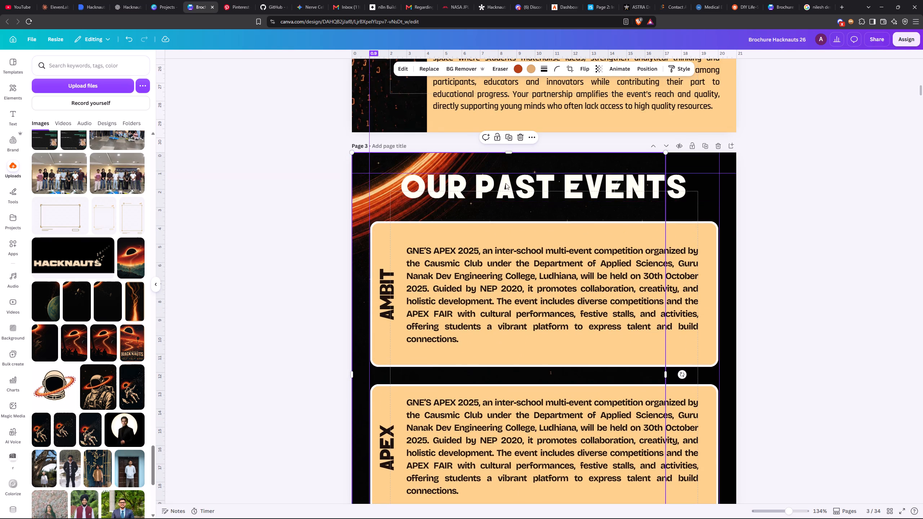
pyautogui.click(630, 214)
pyautogui.click(507, 133)
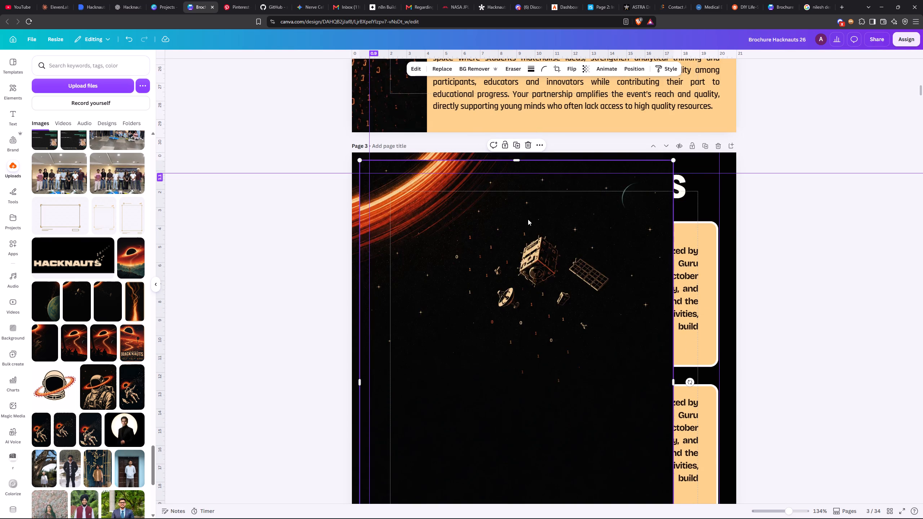
# Crop the duplicate's top and left side to about 13 wide by 21 high, keeping the satellite debris without the glowing streak.
pyautogui.moveTo(522, 222); pyautogui.dragTo(561, 213)
pyautogui.moveTo(558, 151); pyautogui.dragTo(557, 212)
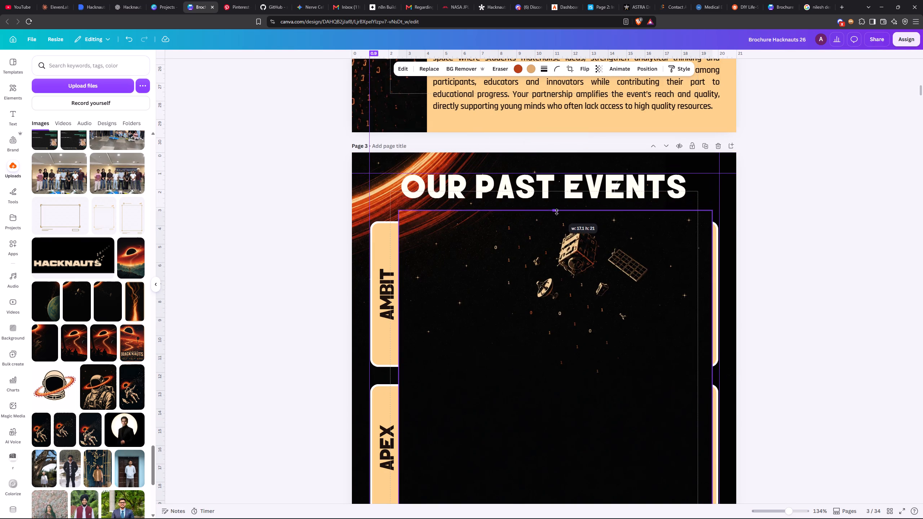
pyautogui.moveTo(557, 212); pyautogui.dragTo(559, 209)
pyautogui.moveTo(402, 399); pyautogui.dragTo(424, 378)
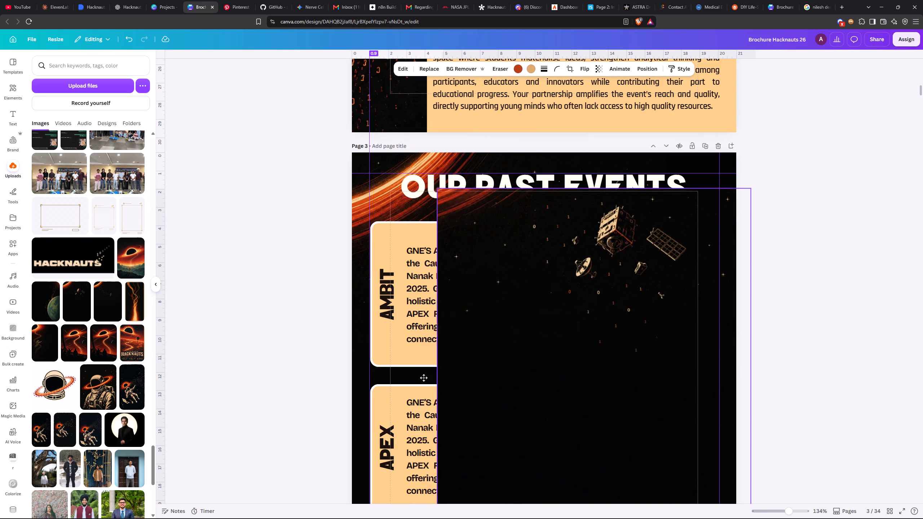
pyautogui.moveTo(424, 378); pyautogui.dragTo(395, 367)
pyautogui.moveTo(391, 367); pyautogui.dragTo(465, 362)
# Position the cropped satellite duplicate flush with page 3's top-right corner.
pyautogui.scroll(-5, 656, 338)
pyautogui.moveTo(638, 249); pyautogui.dragTo(680, 357)
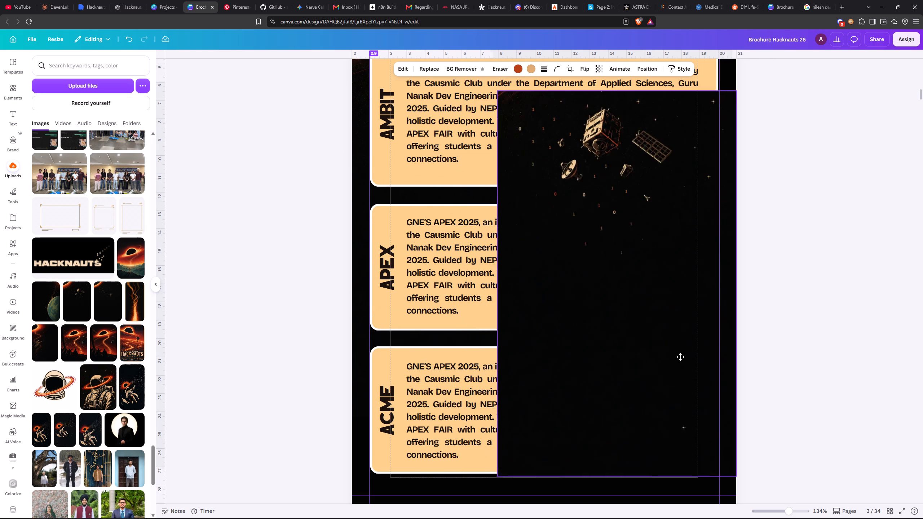
pyautogui.moveTo(680, 357); pyautogui.dragTo(727, 260)
pyautogui.scroll(5, 730, 257)
pyautogui.moveTo(648, 322); pyautogui.dragTo(649, 297)
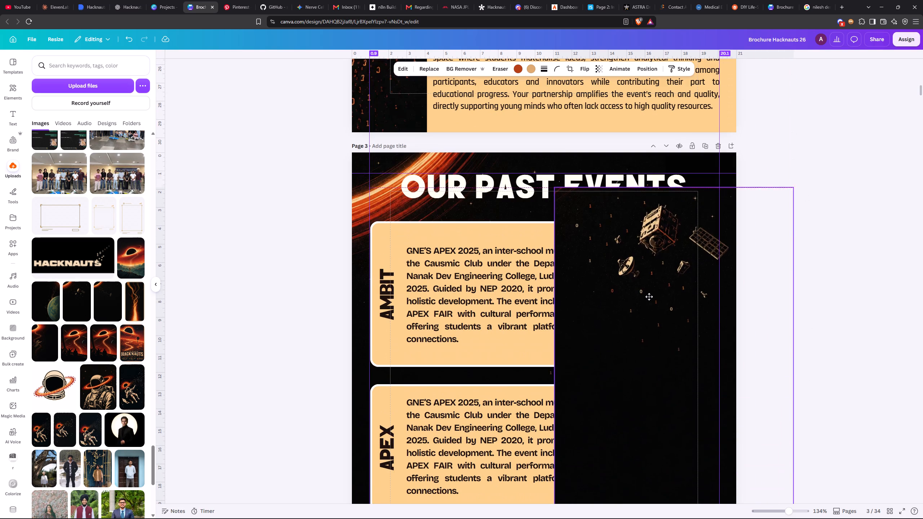
pyautogui.moveTo(649, 297); pyautogui.dragTo(582, 273)
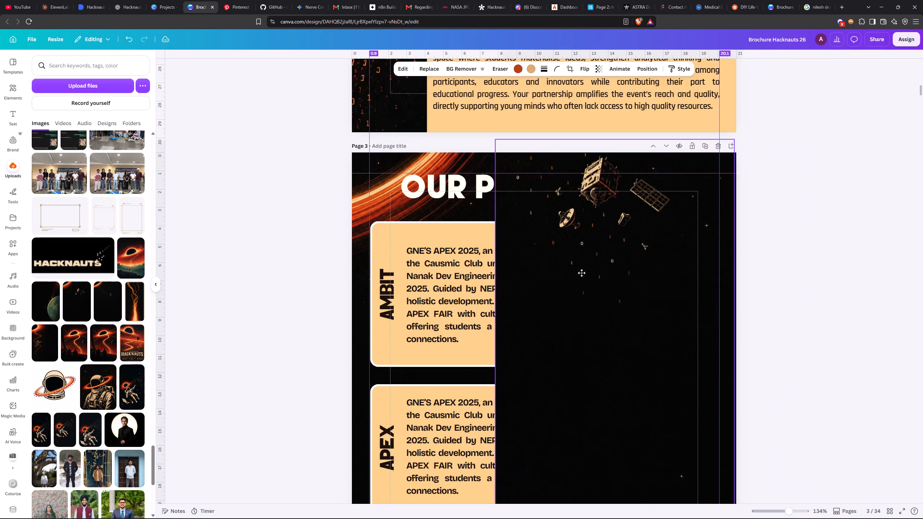
pyautogui.moveTo(582, 273); pyautogui.dragTo(592, 286)
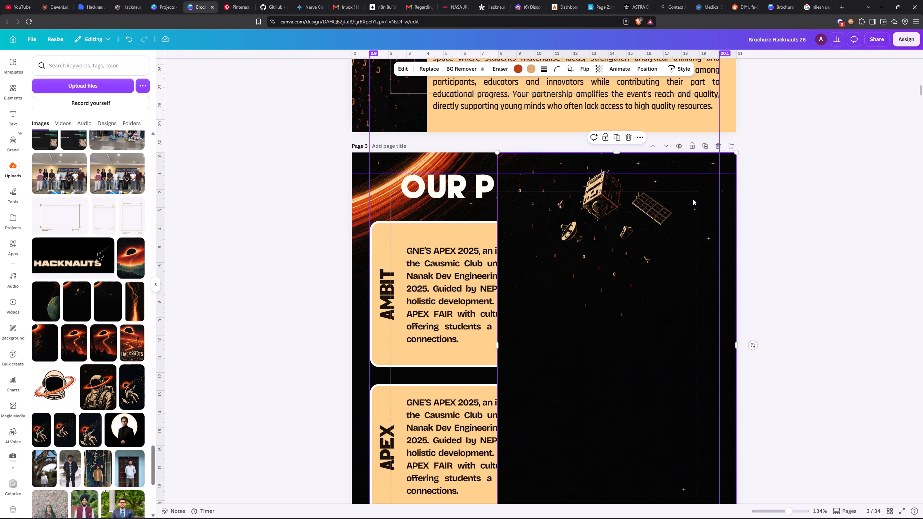
# Flip the cropped satellite artwork on page 3 horizontally.
pyautogui.rightClick(693, 199)
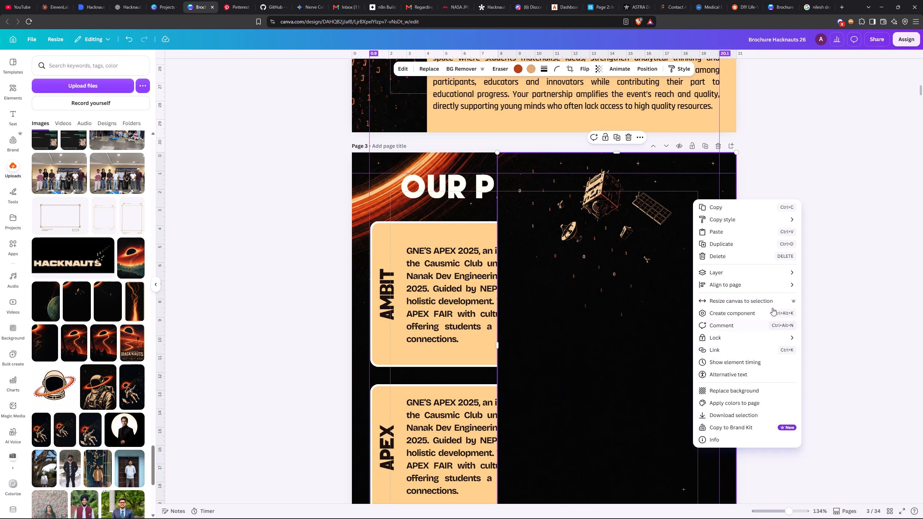
pyautogui.click(587, 66)
pyautogui.click(586, 67)
pyautogui.click(580, 86)
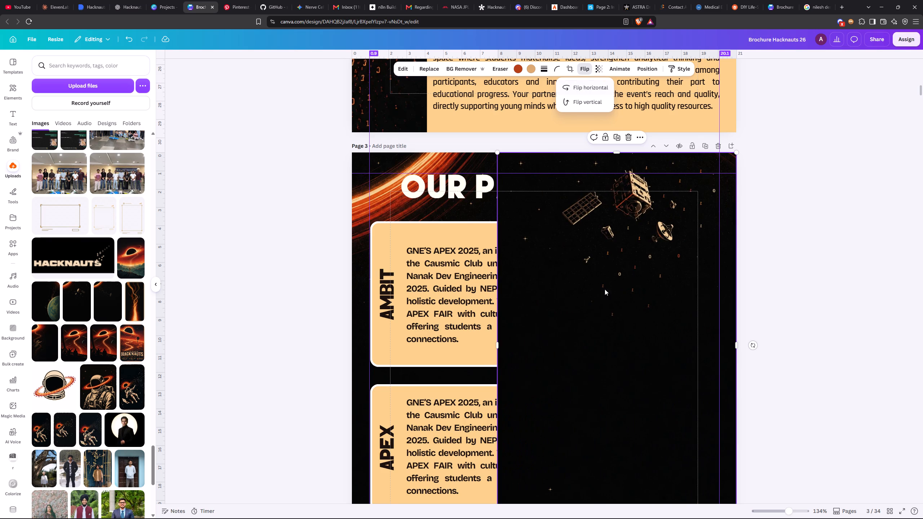
pyautogui.click(605, 289)
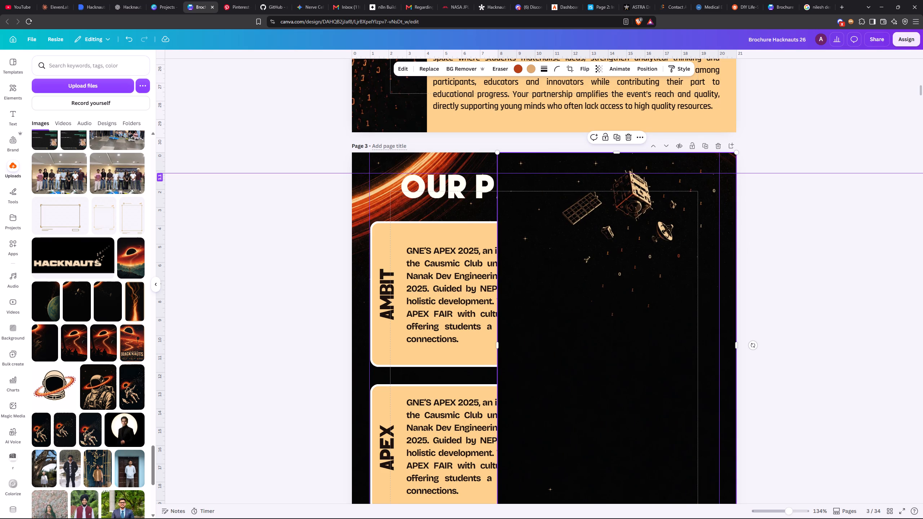
# Send the flipped satellite artwork behind page 3's heading, event boxes and their text.
pyautogui.hotkey('ctrl', '[')
pyautogui.hotkey('ctrl', '[')
pyautogui.hotkey('ctrl', '[')
pyautogui.hotkey('ctrl', '[')
pyautogui.hotkey('ctrl', '[')
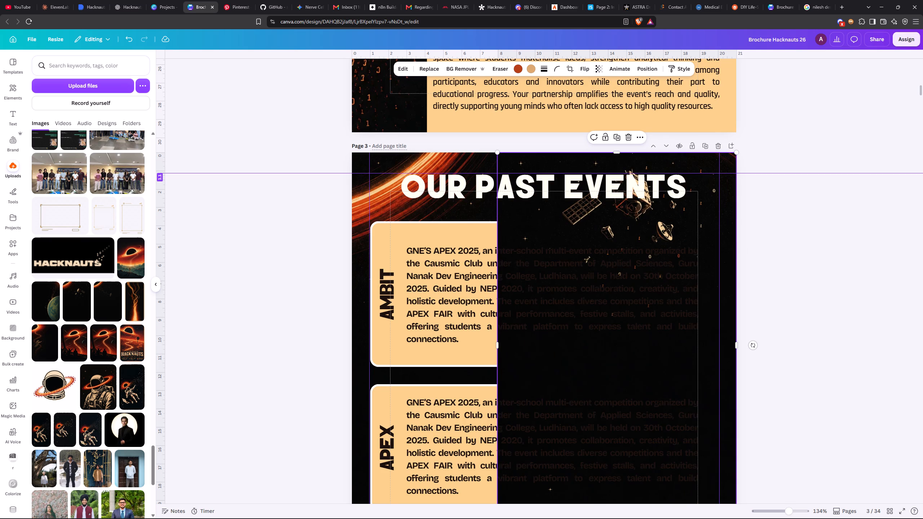
pyautogui.hotkey('ctrl', '[')
pyautogui.hotkey('ctrl', '[')
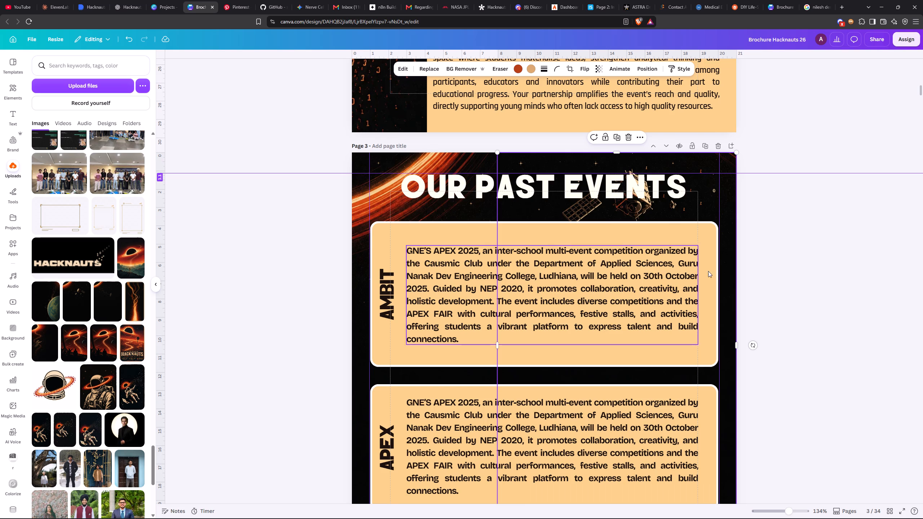
pyautogui.doubleClick(779, 239)
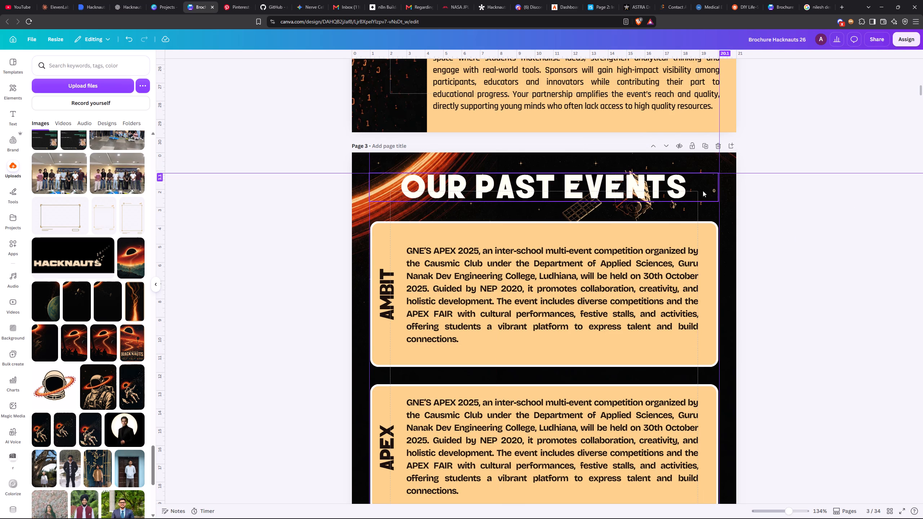
# Shrink the flipped satellite artwork to about 4 wide and place it beside the end of page 3's heading.
pyautogui.click(729, 198)
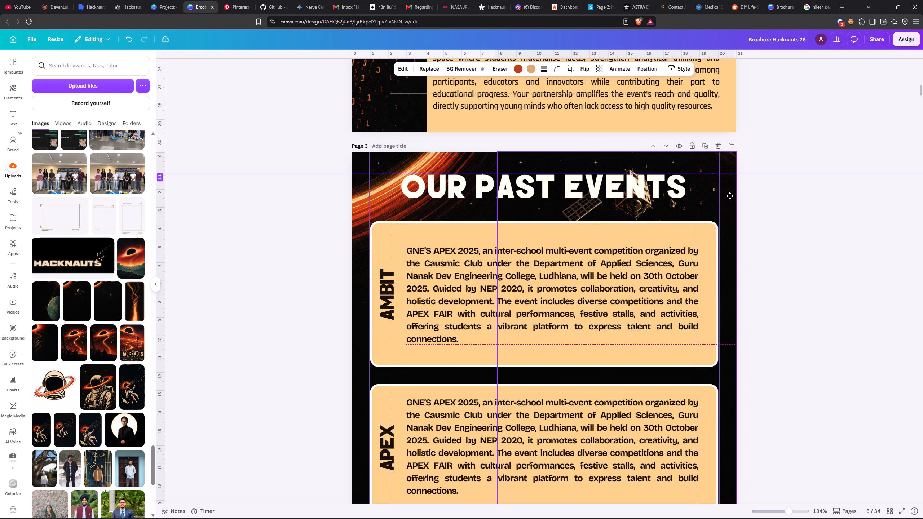
pyautogui.scroll(-2, 535, 436)
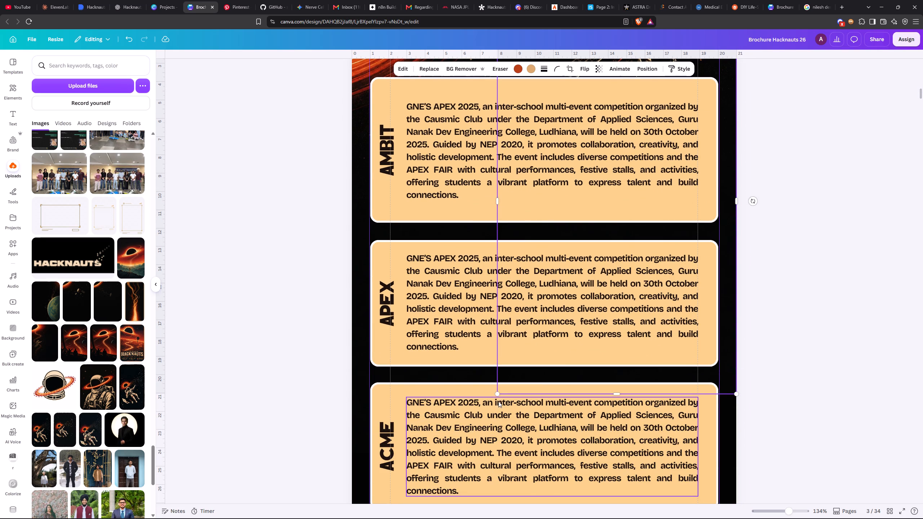
pyautogui.moveTo(499, 393); pyautogui.dragTo(606, 318)
pyautogui.scroll(3, 611, 309)
pyautogui.scroll(-2, 570, 425)
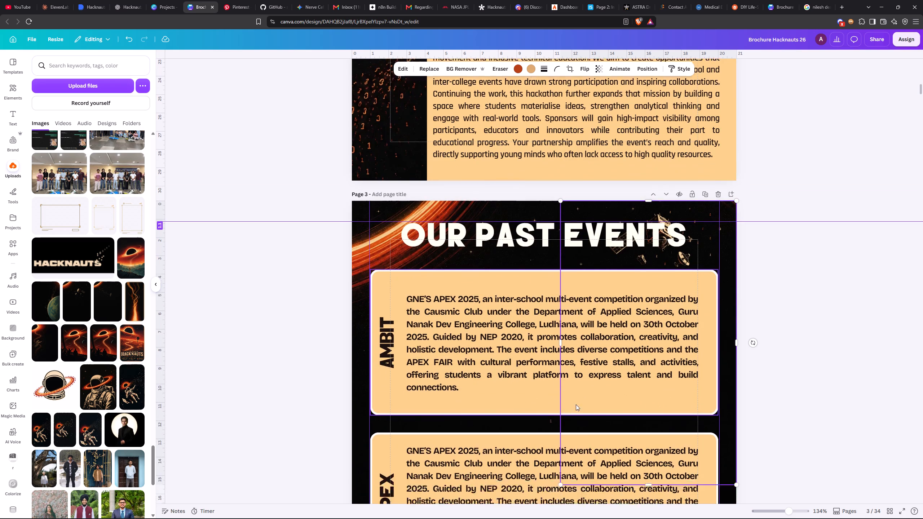
pyautogui.click(729, 214)
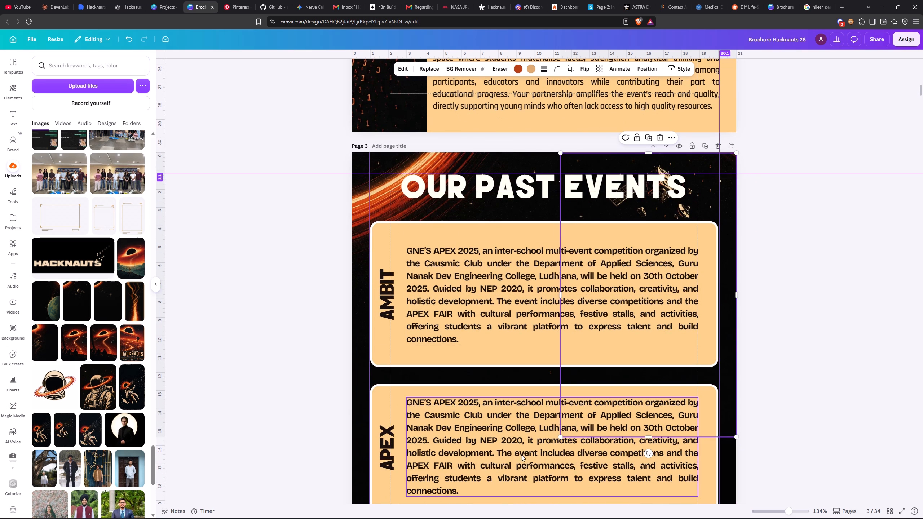
pyautogui.moveTo(561, 436); pyautogui.dragTo(707, 325)
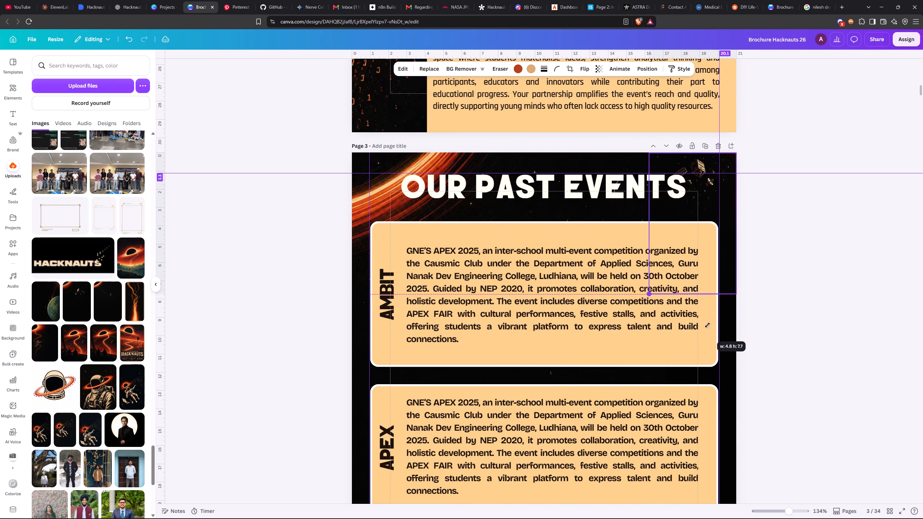
pyautogui.moveTo(707, 325); pyautogui.dragTo(716, 309)
pyautogui.moveTo(732, 198); pyautogui.dragTo(736, 231)
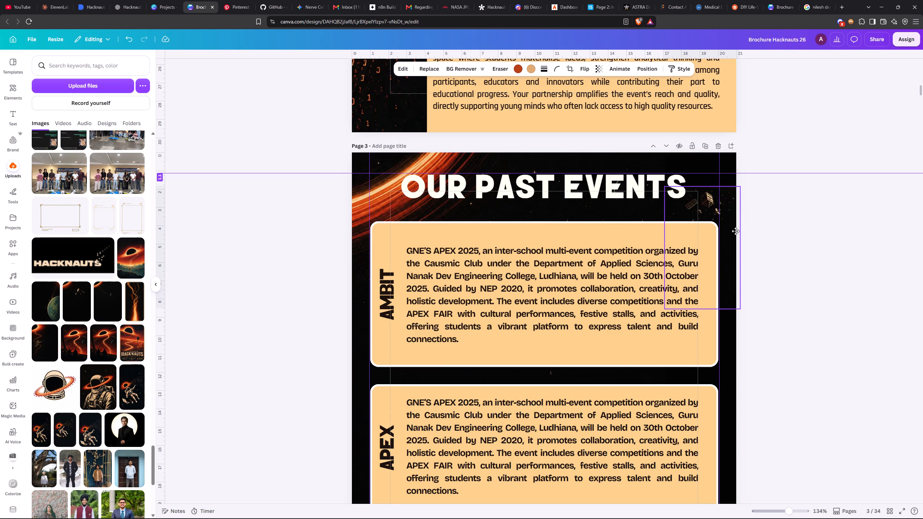
pyautogui.moveTo(736, 231); pyautogui.dragTo(732, 229)
pyautogui.click(797, 235)
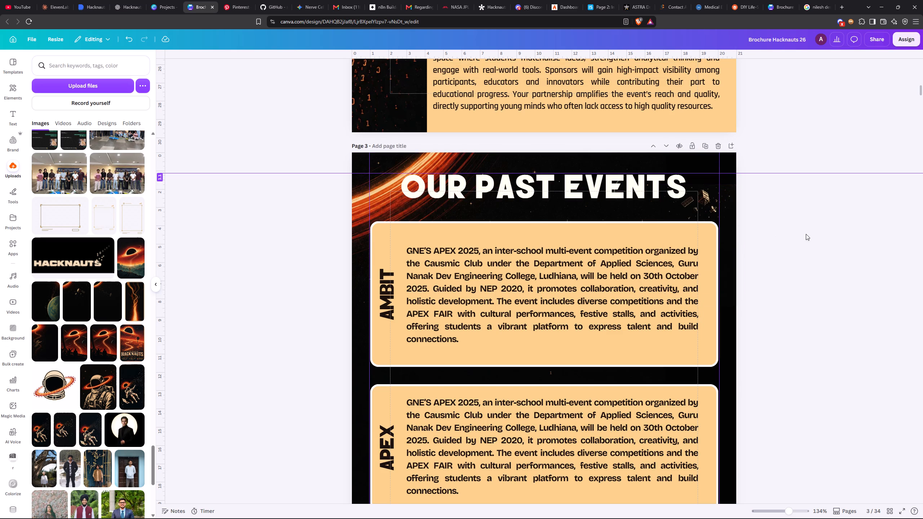
# Review the pages after Our Past Events, through the sponsorship and past sponsors pages to the prizes on page 7.
pyautogui.scroll(-11, 821, 230)
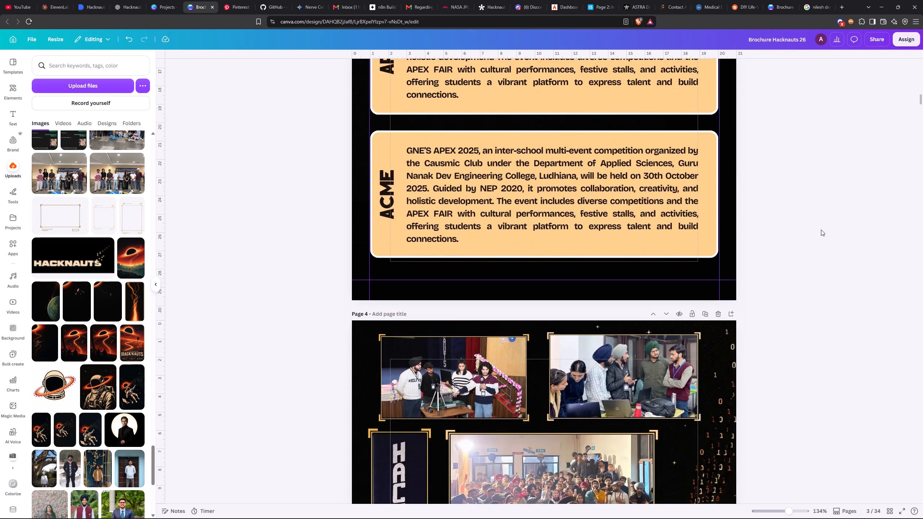
pyautogui.scroll(-19, 822, 229)
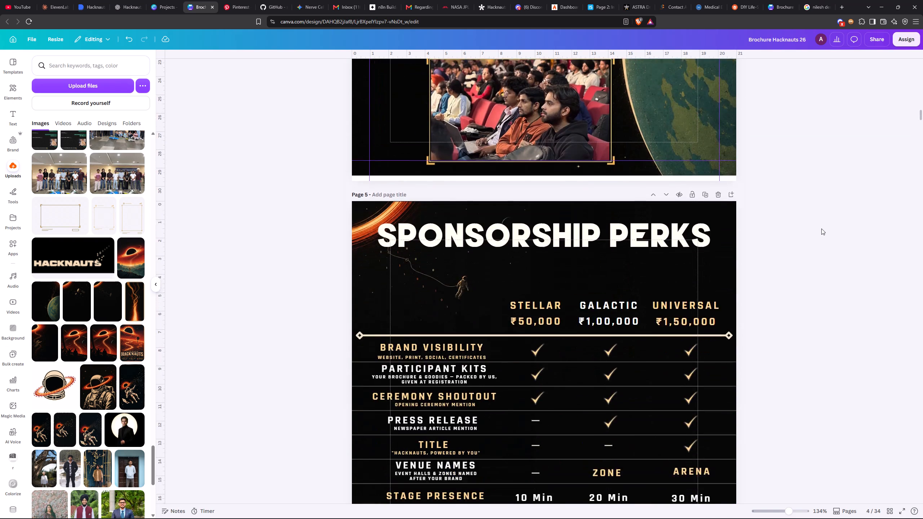
pyautogui.scroll(-15, 821, 229)
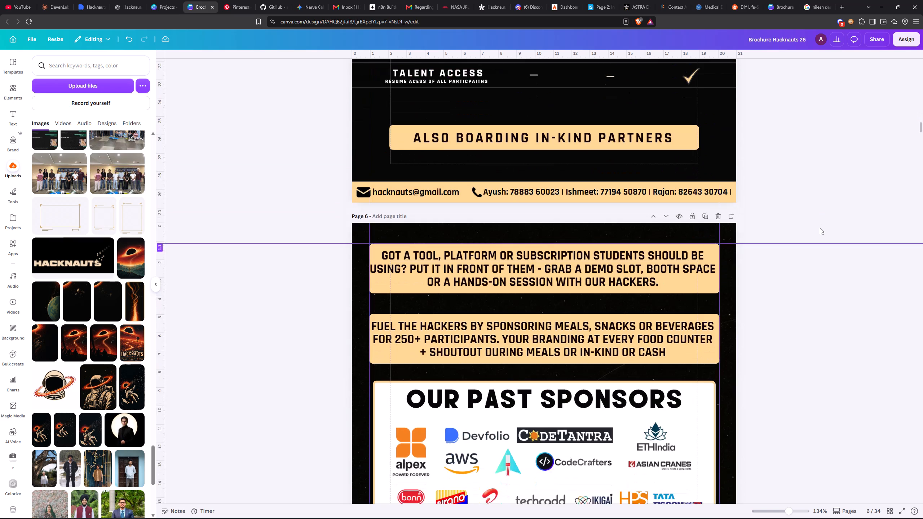
pyautogui.scroll(-10, 820, 228)
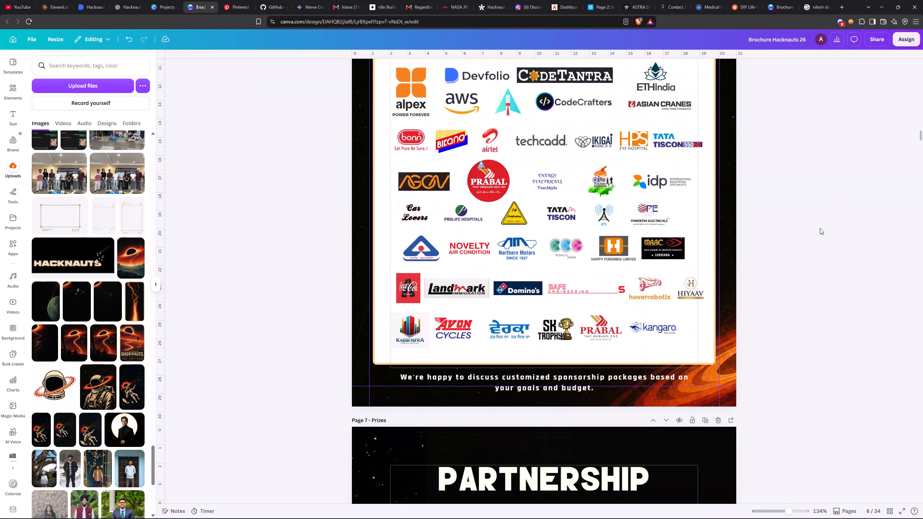
pyautogui.scroll(-6, 820, 228)
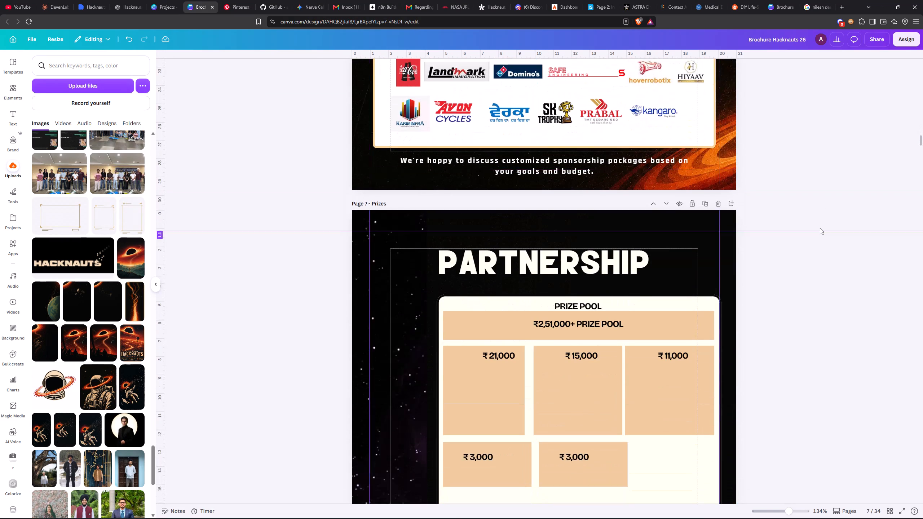
pyautogui.scroll(-5, 820, 228)
pyautogui.scroll(5, 818, 227)
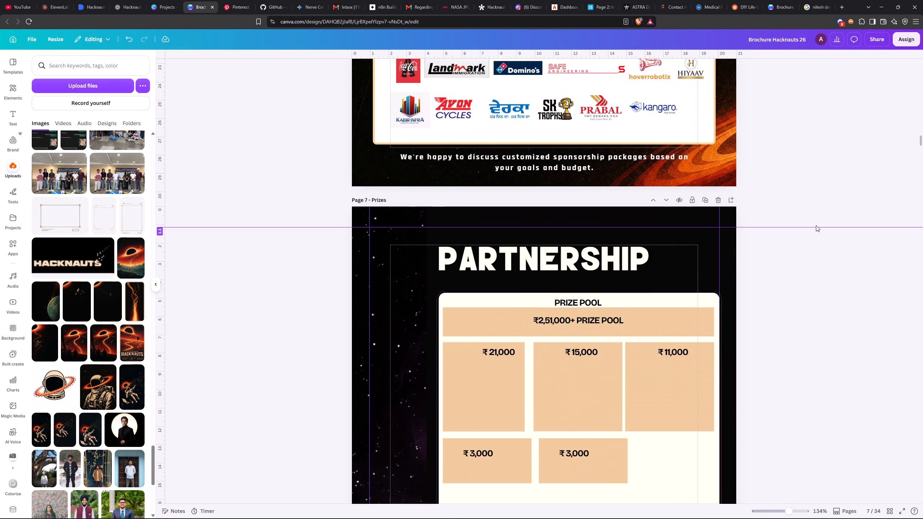
pyautogui.scroll(-8, 814, 226)
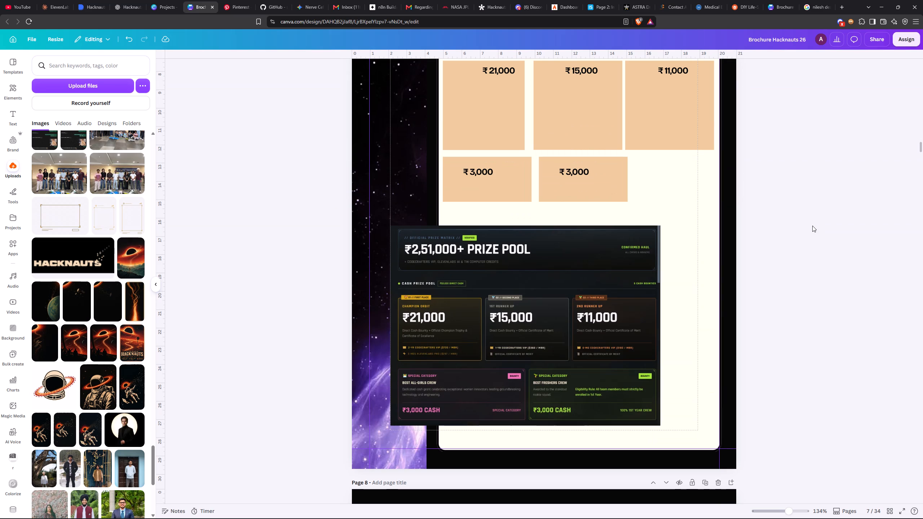
pyautogui.scroll(13, 811, 226)
pyautogui.scroll(-7, 811, 226)
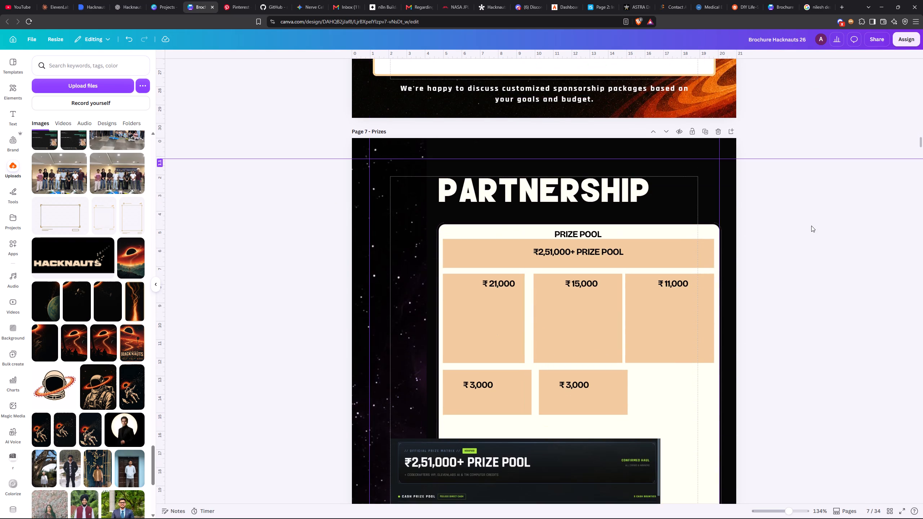
pyautogui.scroll(-3, 761, 235)
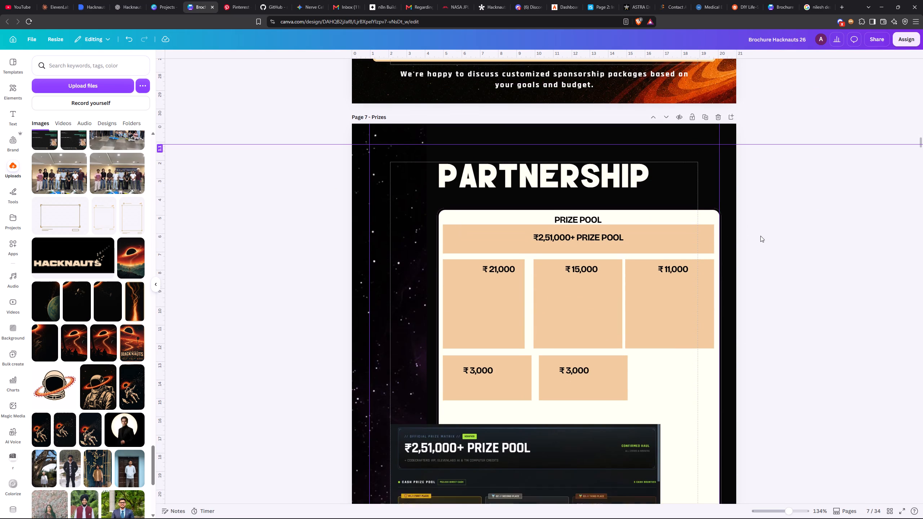
pyautogui.scroll(-2, 760, 236)
pyautogui.scroll(1, 760, 236)
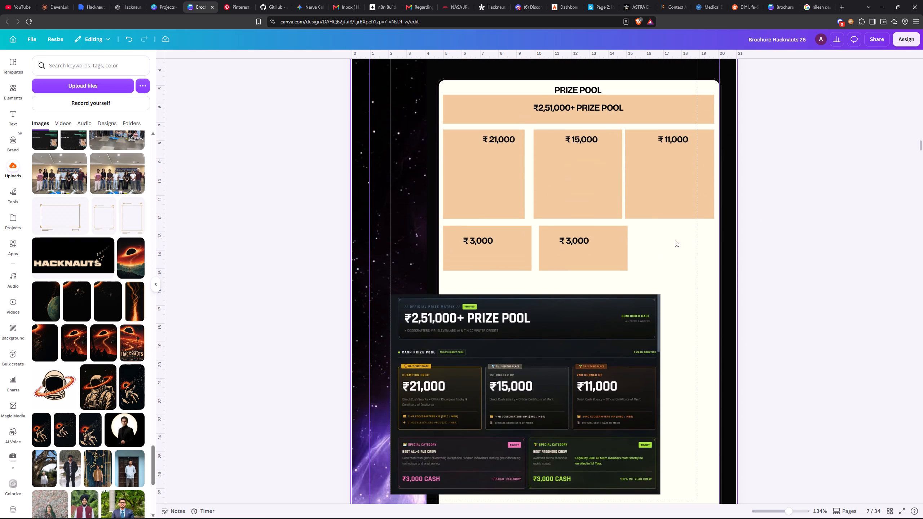
# Shift the cream prize panel on page 7 leftward, over the starry side strip and beneath the heading.
pyautogui.moveTo(677, 244); pyautogui.dragTo(609, 224)
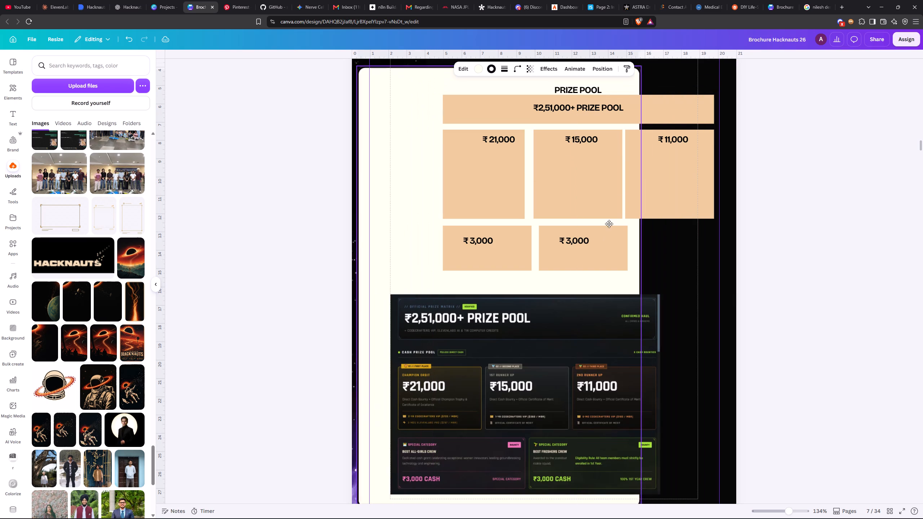
pyautogui.moveTo(609, 224); pyautogui.dragTo(628, 232)
pyautogui.scroll(2, 634, 229)
pyautogui.moveTo(405, 234); pyautogui.dragTo(415, 219)
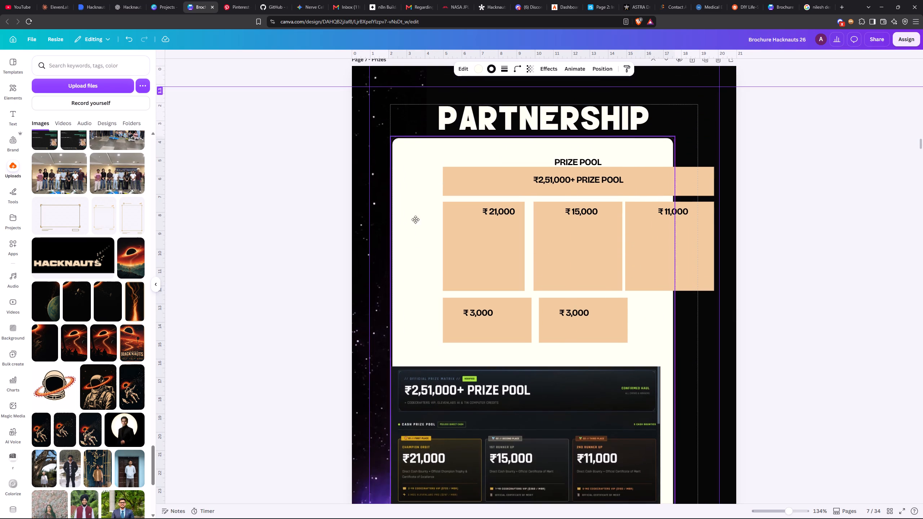
pyautogui.moveTo(415, 219); pyautogui.dragTo(402, 242)
# Replace page 7's Partnership heading with "Prize pool".
pyautogui.scroll(4, 413, 236)
pyautogui.doubleClick(505, 257)
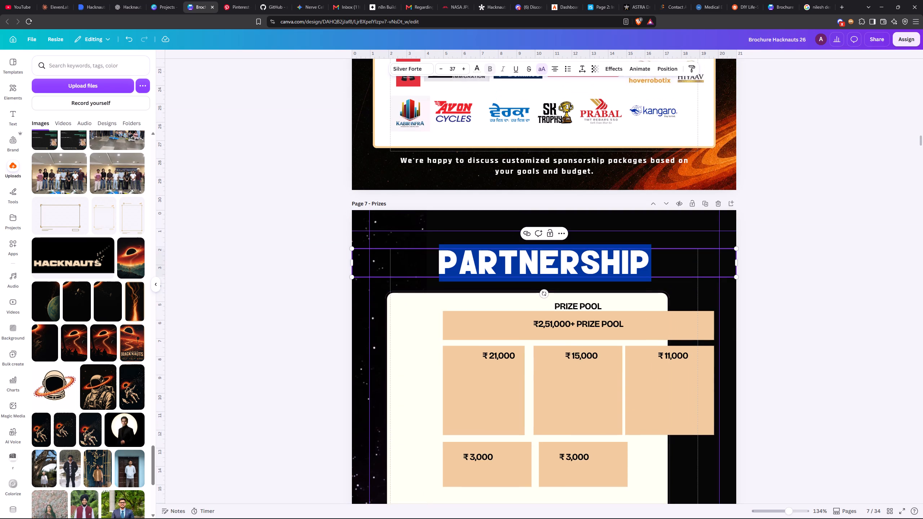
pyautogui.hotkey('shift', 'p')
pyautogui.press('r')
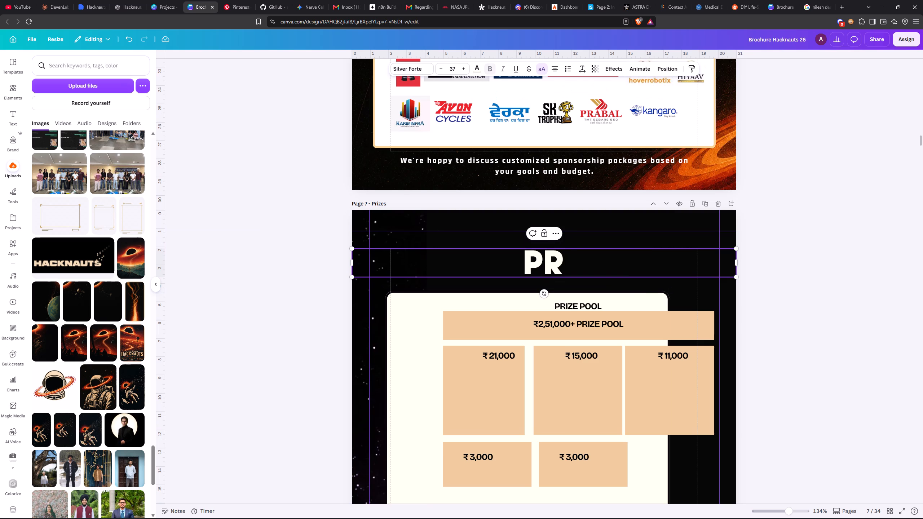
pyautogui.write('ize pool')
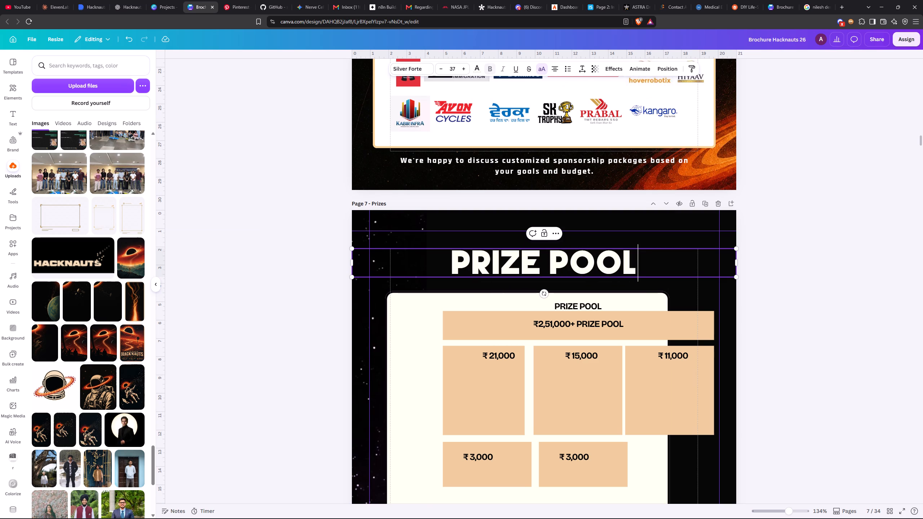
# Move the cream prize panel up directly beneath page 7's heading and widen it to reach both inner margins.
pyautogui.moveTo(653, 296); pyautogui.dragTo(662, 280)
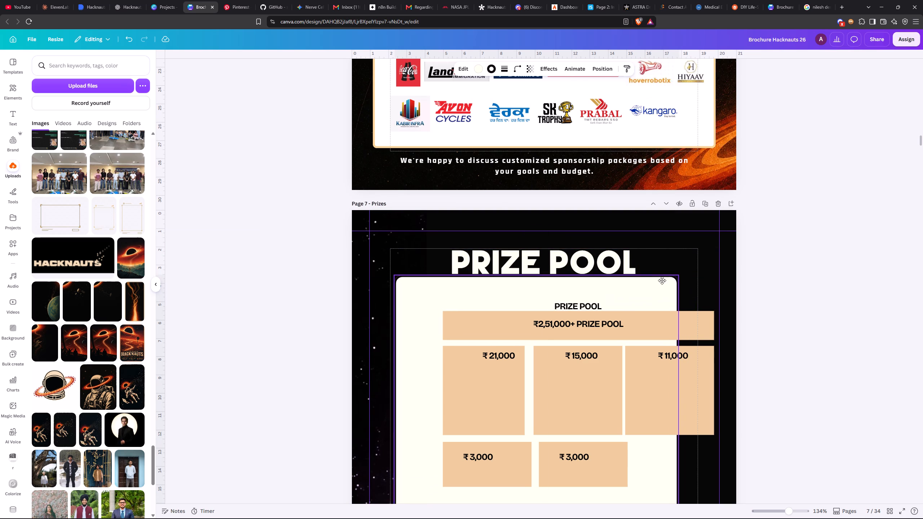
pyautogui.moveTo(662, 280); pyautogui.dragTo(670, 282)
pyautogui.scroll(-6, 670, 282)
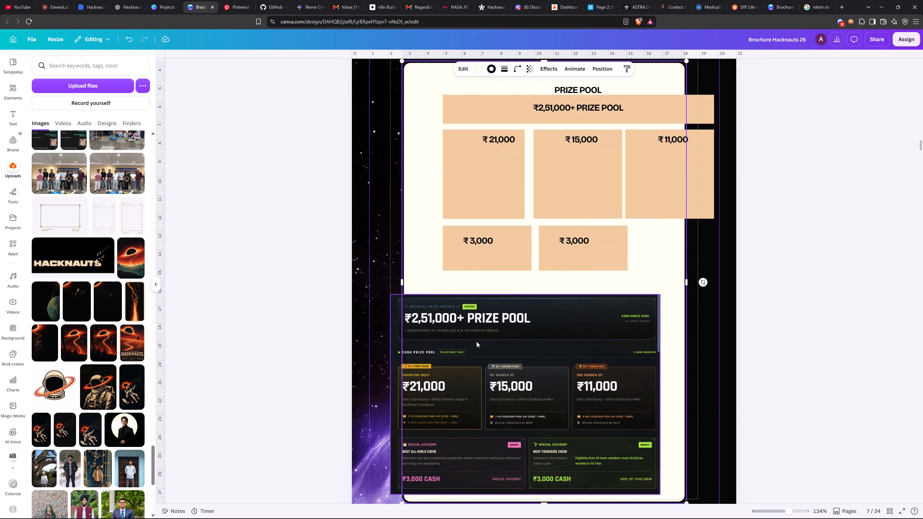
pyautogui.moveTo(404, 287); pyautogui.dragTo(390, 293)
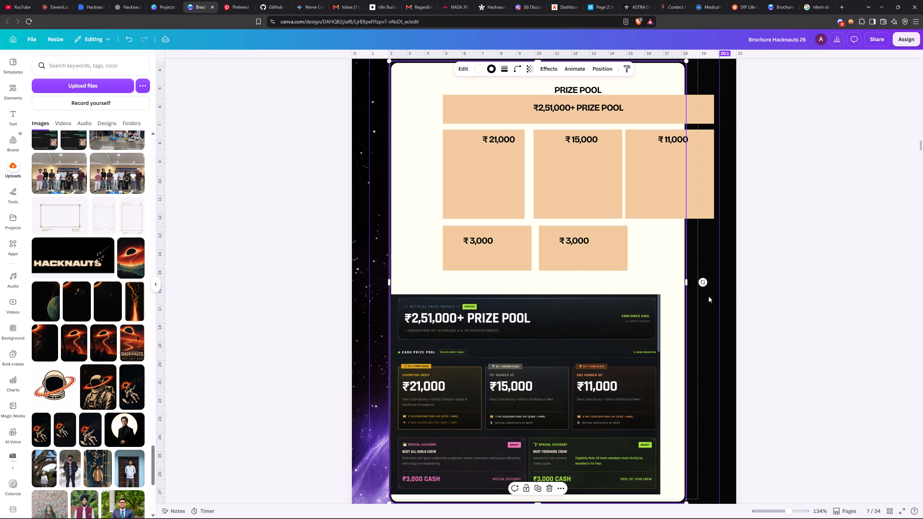
pyautogui.moveTo(686, 280); pyautogui.dragTo(697, 272)
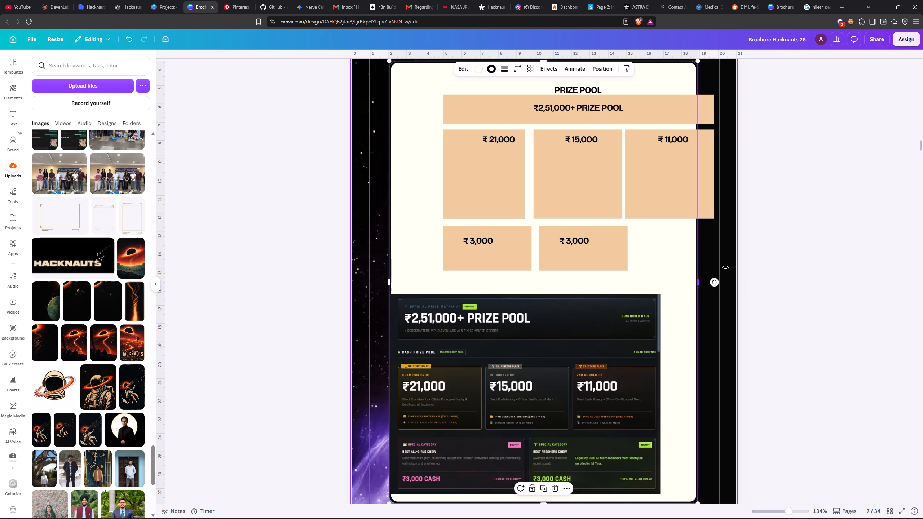
pyautogui.scroll(2, 784, 264)
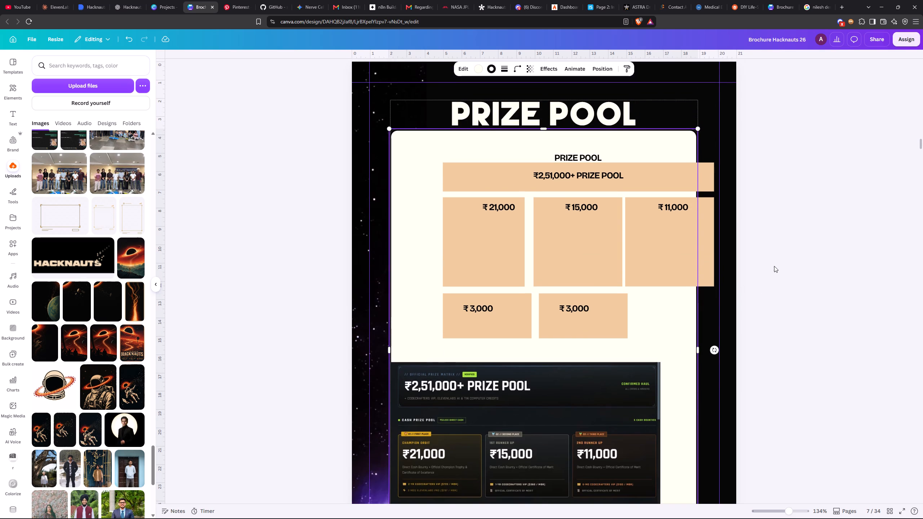
pyautogui.scroll(-5, 753, 285)
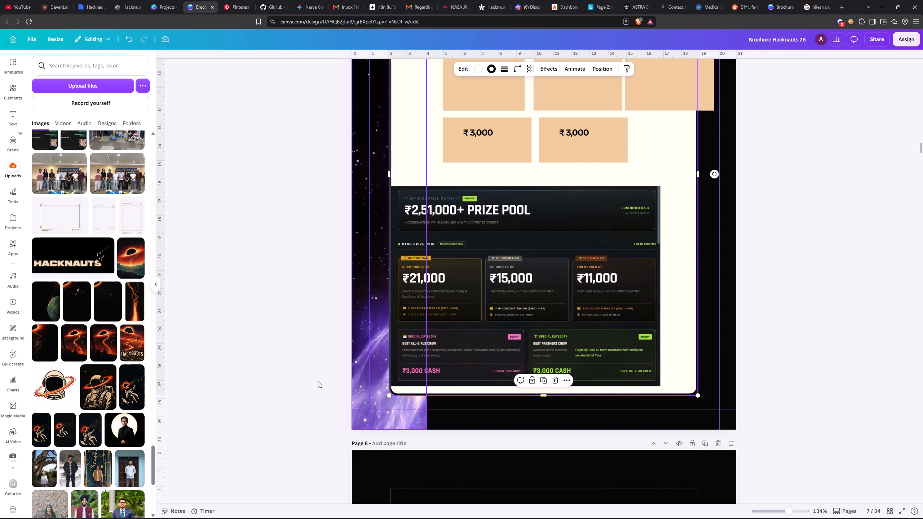
# Remove the starry purple side strip from page 7 by moving it off the page.
pyautogui.moveTo(368, 381); pyautogui.dragTo(106, 373)
pyautogui.click(372, 387)
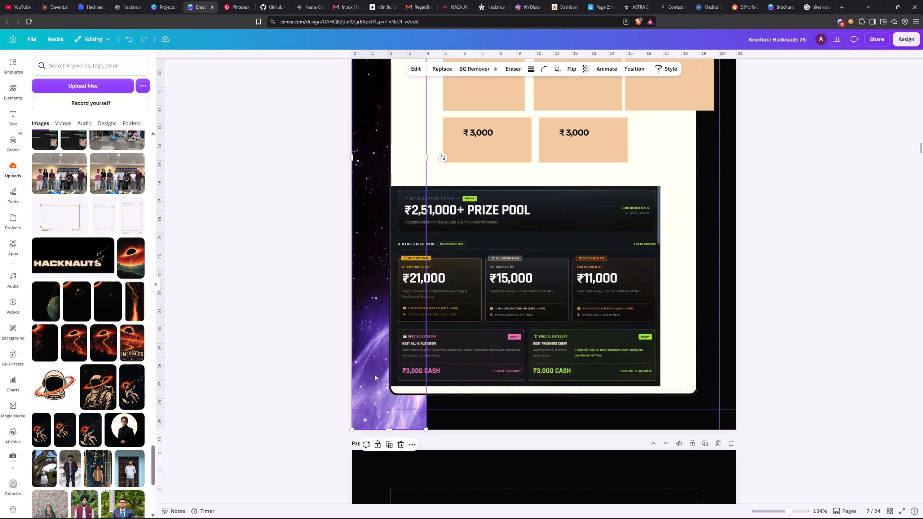
pyautogui.hotkey('ctrl', 'z')
pyautogui.click(388, 418)
pyautogui.moveTo(396, 420); pyautogui.dragTo(270, 389)
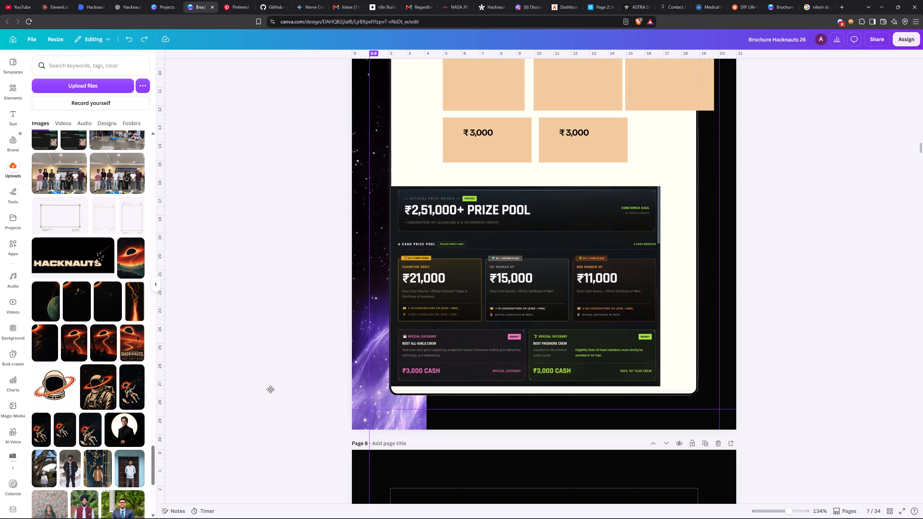
pyautogui.moveTo(270, 389); pyautogui.dragTo(288, 389)
pyautogui.click(395, 413)
pyautogui.moveTo(395, 418); pyautogui.dragTo(922, 489)
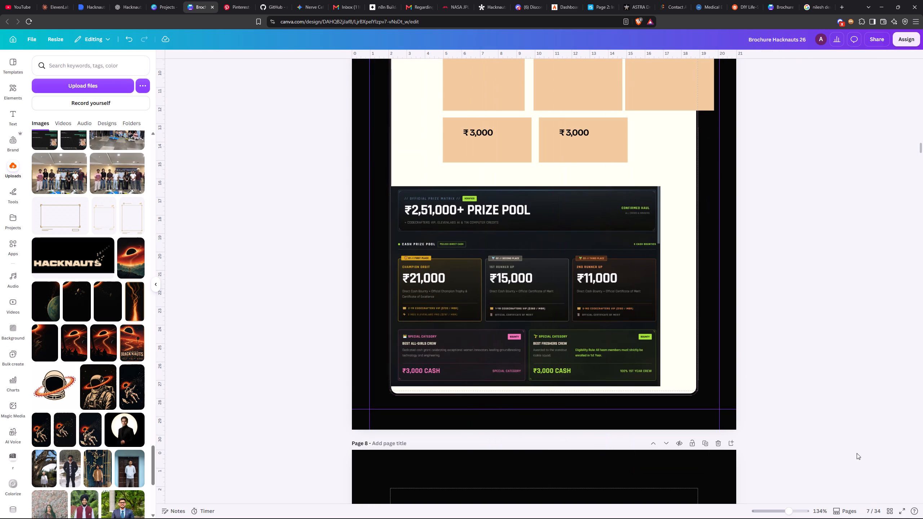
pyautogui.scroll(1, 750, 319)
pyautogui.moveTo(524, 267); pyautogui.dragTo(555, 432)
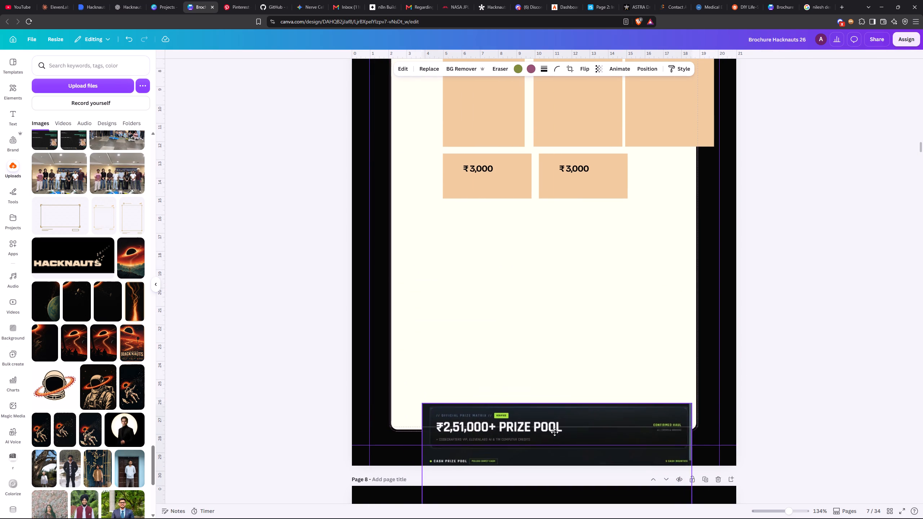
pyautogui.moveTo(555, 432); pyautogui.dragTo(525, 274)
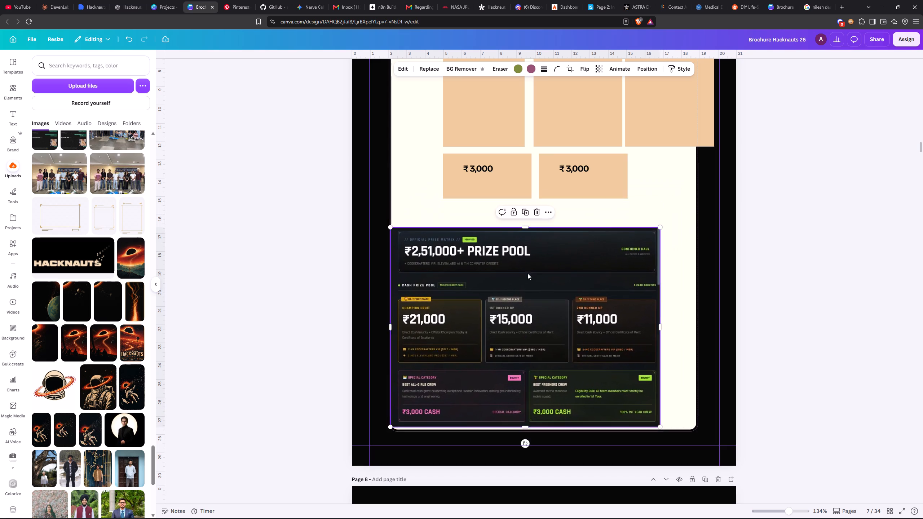
# Centre the wide peach bar at the top of the panel and move its two text lines below the ₹3,000 boxes.
pyautogui.scroll(4, 527, 273)
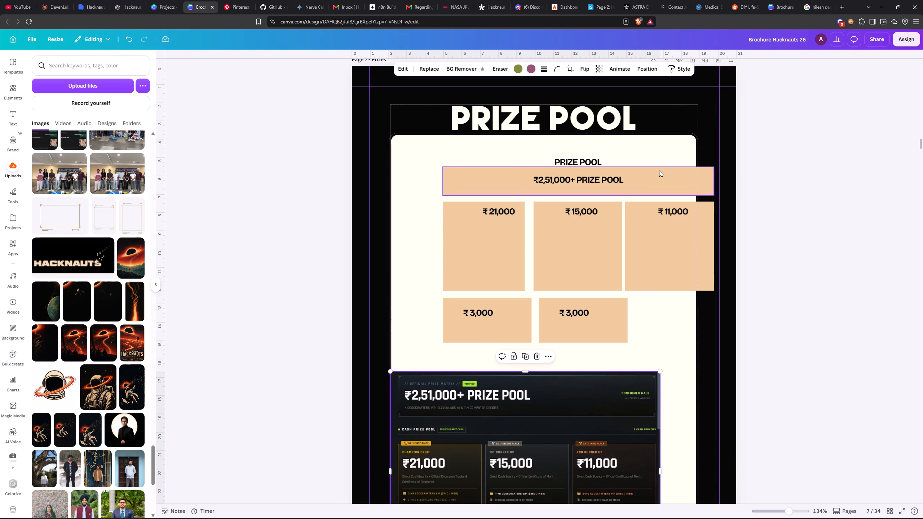
pyautogui.moveTo(659, 170); pyautogui.dragTo(624, 152)
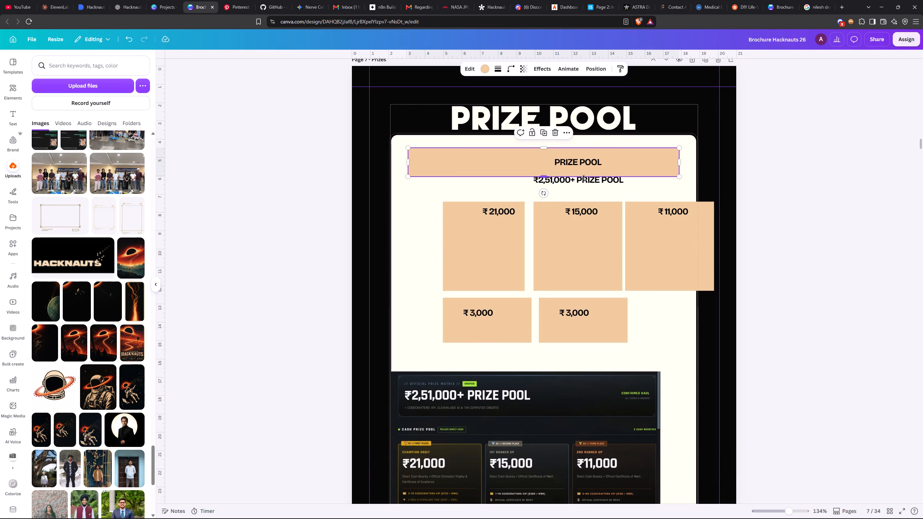
pyautogui.moveTo(584, 181); pyautogui.dragTo(538, 355)
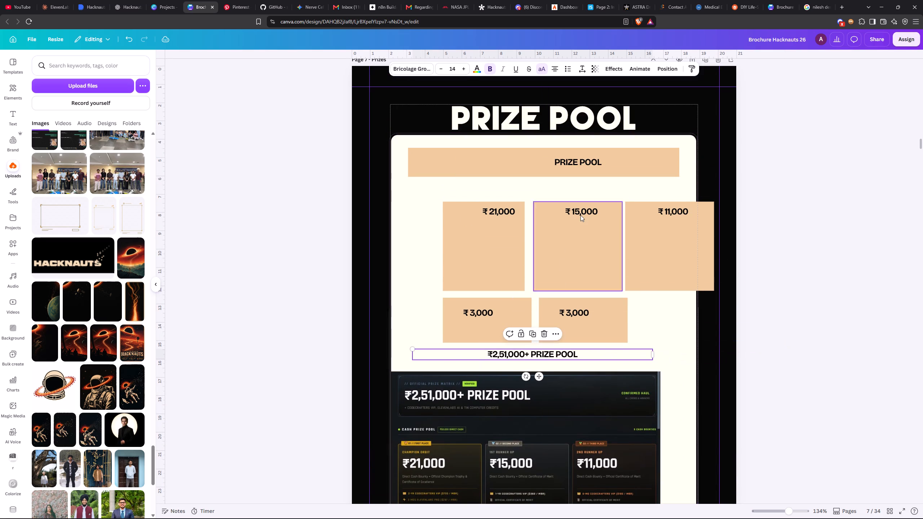
pyautogui.moveTo(586, 159); pyautogui.dragTo(543, 362)
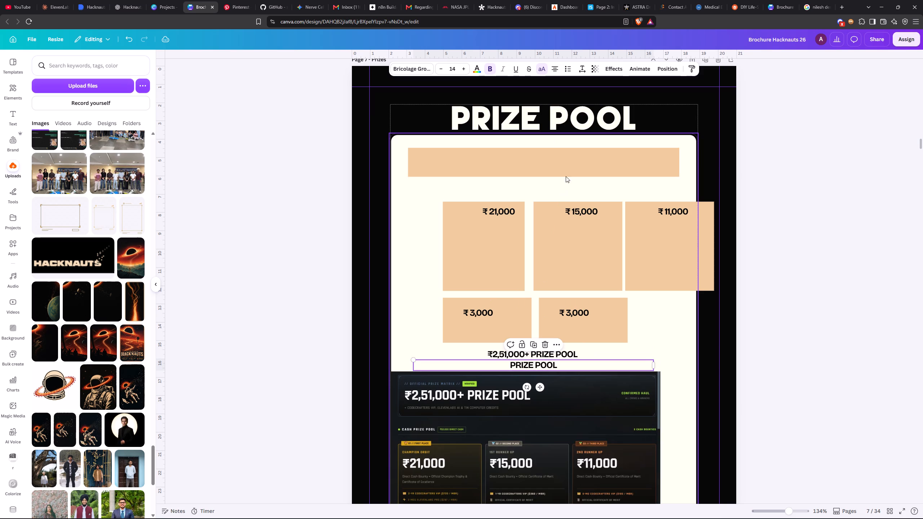
# Extend the wide peach bar downward to a height of about 2.57 cm.
pyautogui.click(566, 176)
pyautogui.moveTo(555, 178); pyautogui.dragTo(557, 195)
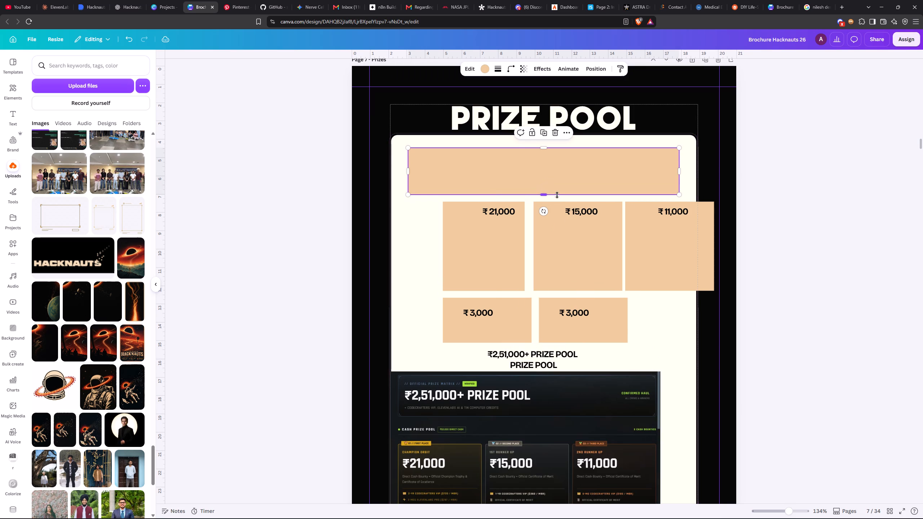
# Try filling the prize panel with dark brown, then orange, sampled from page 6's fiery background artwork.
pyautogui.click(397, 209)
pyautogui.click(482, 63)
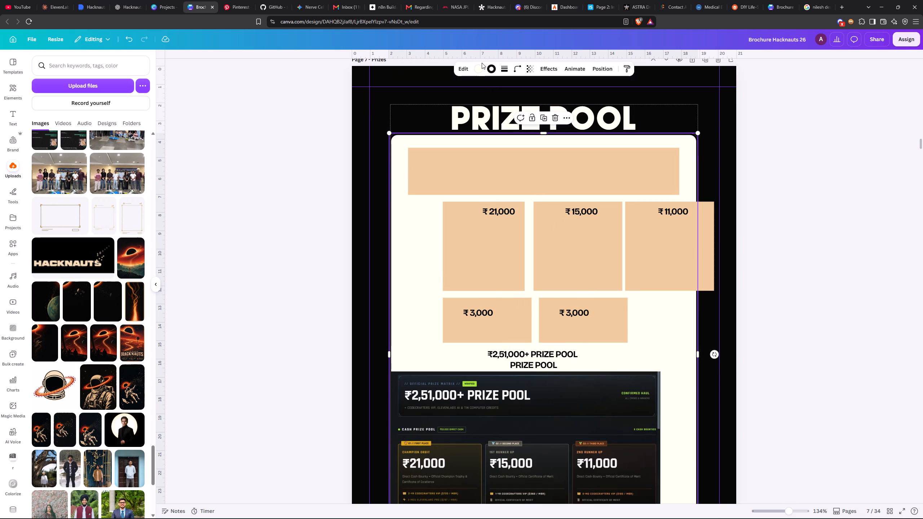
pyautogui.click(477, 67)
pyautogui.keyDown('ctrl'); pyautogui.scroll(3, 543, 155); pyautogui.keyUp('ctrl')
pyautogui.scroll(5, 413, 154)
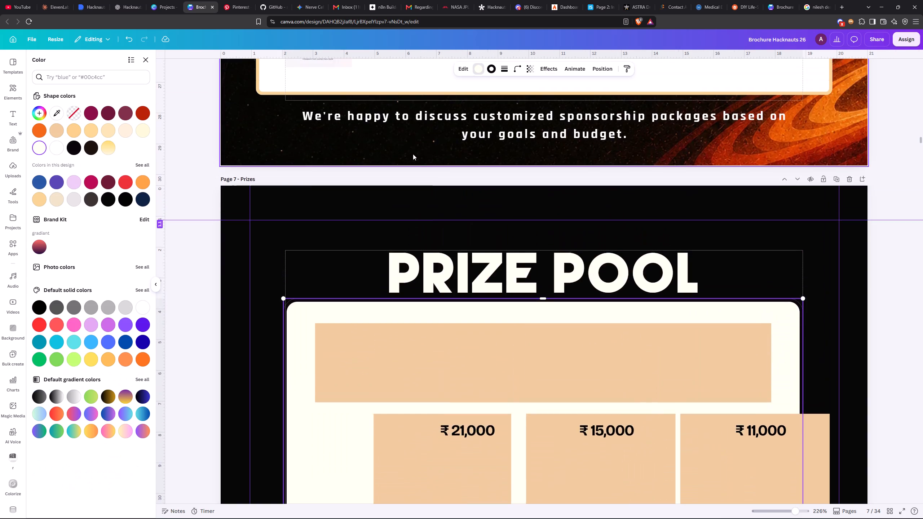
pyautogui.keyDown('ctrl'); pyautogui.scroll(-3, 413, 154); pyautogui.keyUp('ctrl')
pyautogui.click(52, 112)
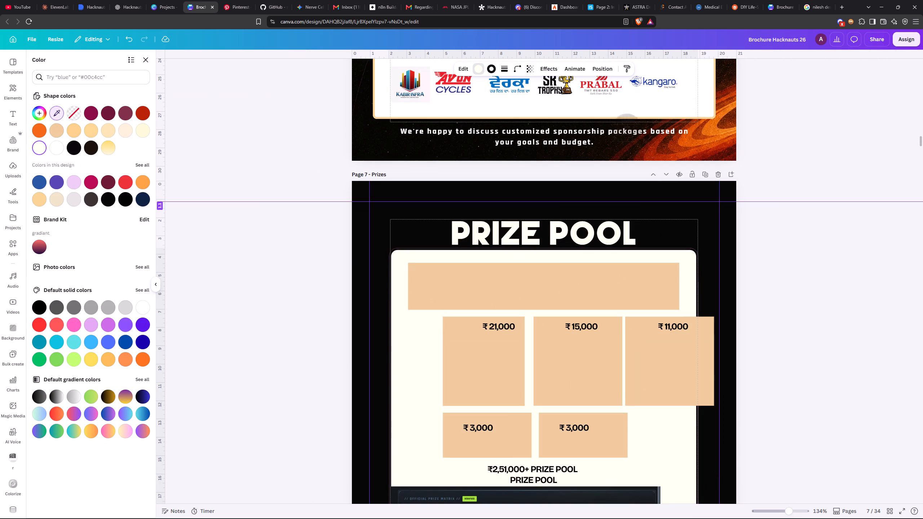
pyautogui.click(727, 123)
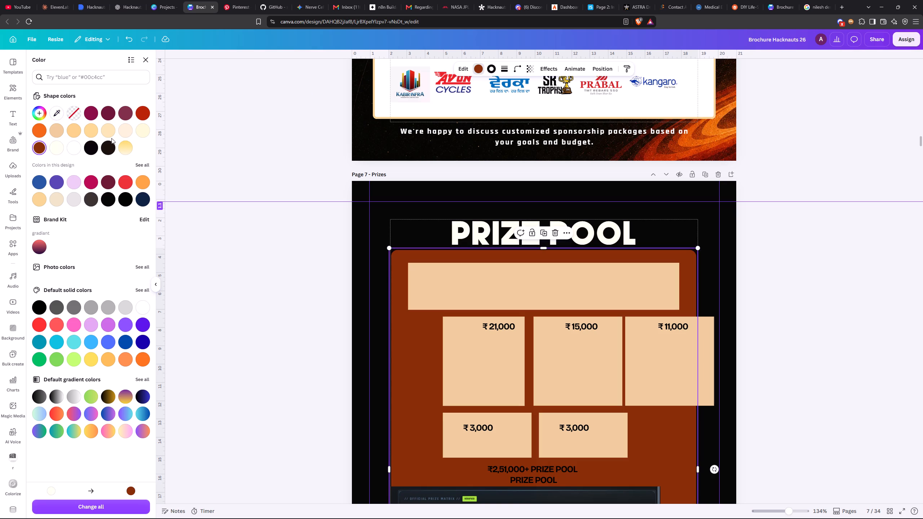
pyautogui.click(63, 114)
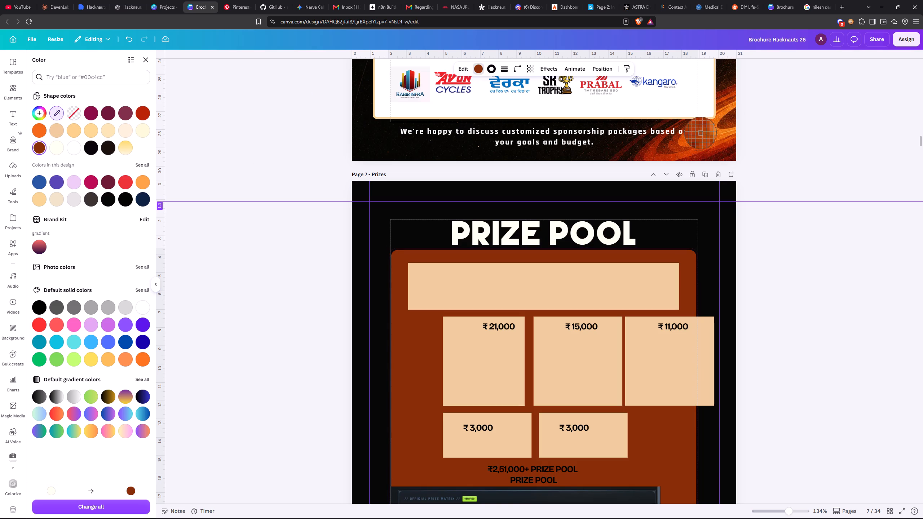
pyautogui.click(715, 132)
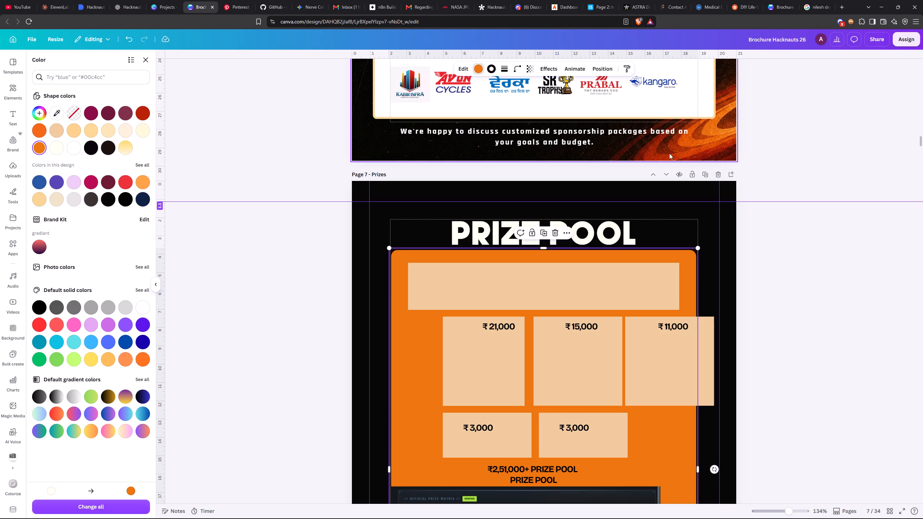
# Fill the prize panel with the light orange sampled from page 6's sponsorship text boxes.
pyautogui.scroll(12, 660, 155)
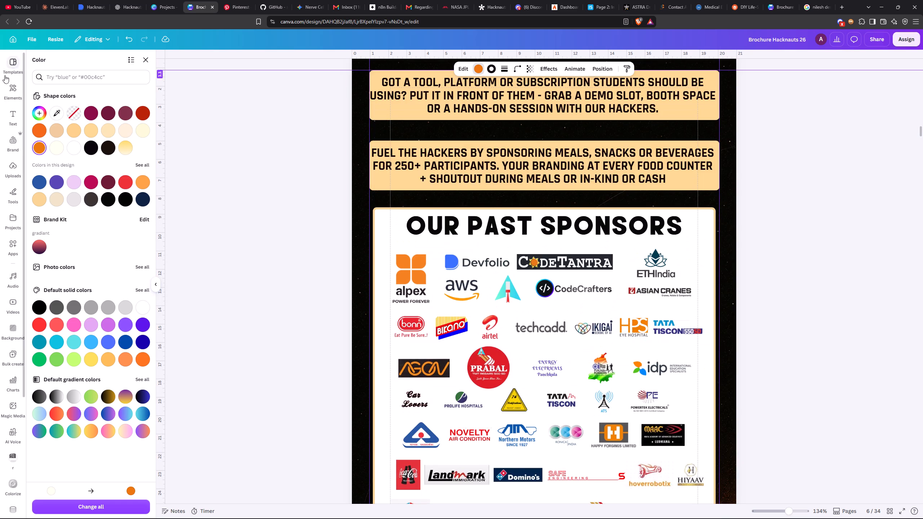
pyautogui.click(57, 112)
pyautogui.click(401, 182)
# Fill the wide bar at the top of the prize panel with white.
pyautogui.scroll(-7, 412, 182)
pyautogui.scroll(-9, 441, 163)
pyautogui.click(536, 167)
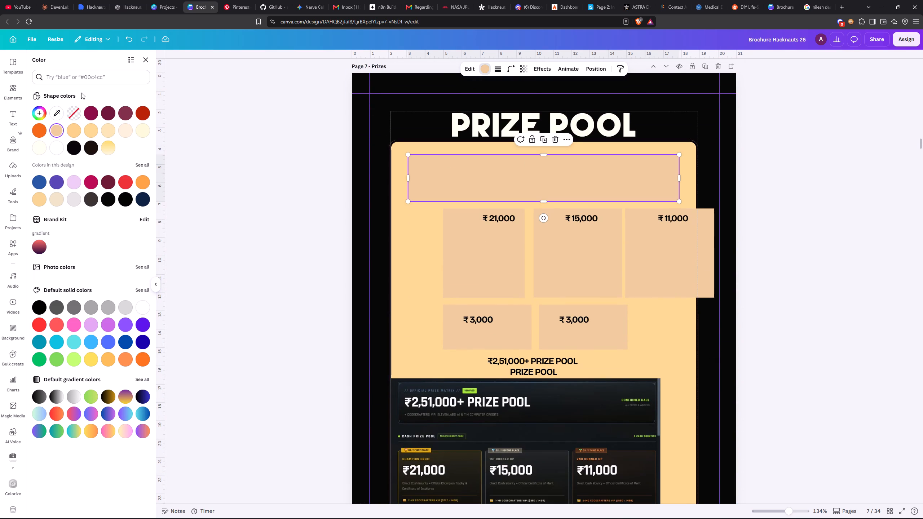
pyautogui.click(55, 144)
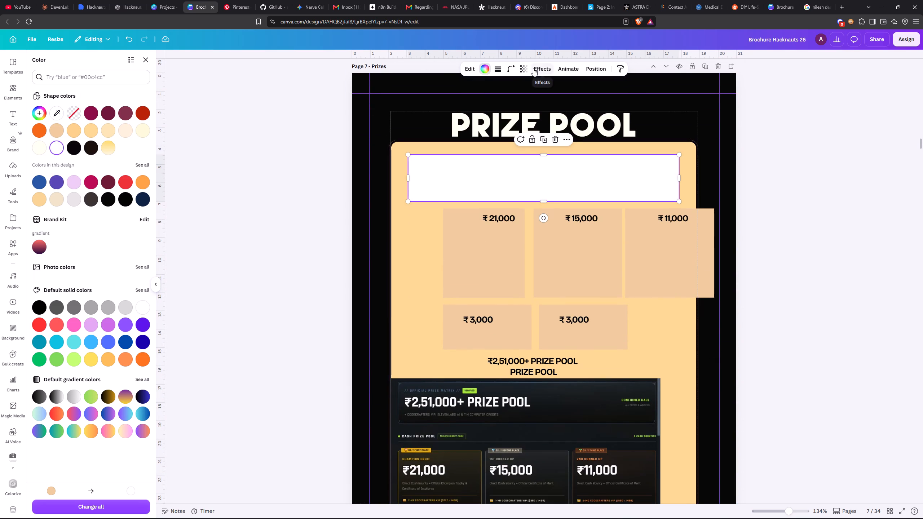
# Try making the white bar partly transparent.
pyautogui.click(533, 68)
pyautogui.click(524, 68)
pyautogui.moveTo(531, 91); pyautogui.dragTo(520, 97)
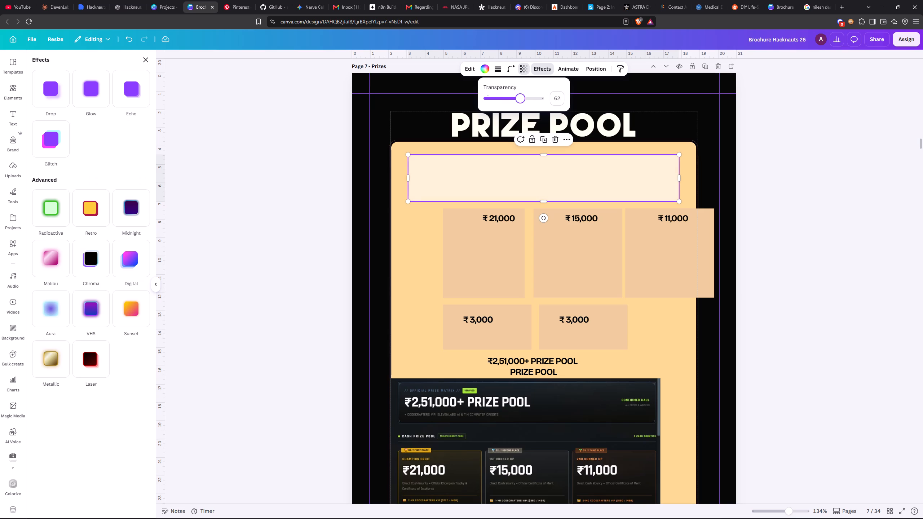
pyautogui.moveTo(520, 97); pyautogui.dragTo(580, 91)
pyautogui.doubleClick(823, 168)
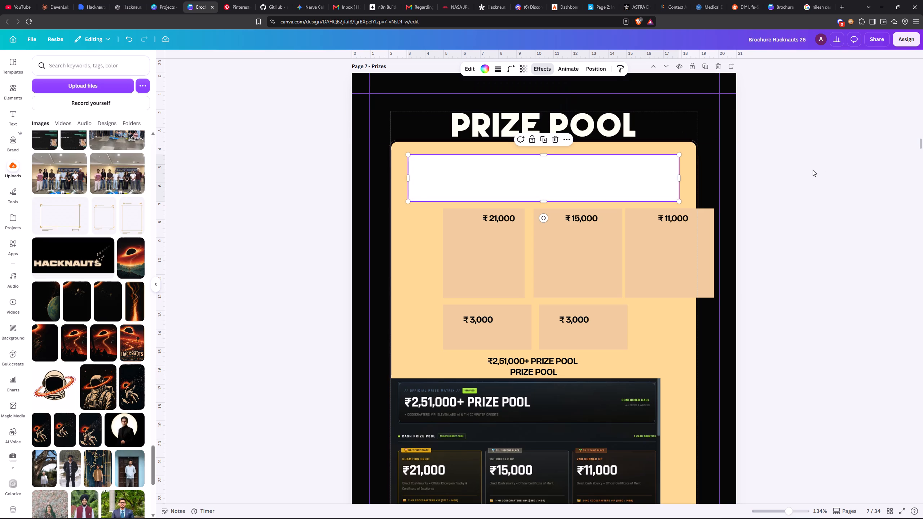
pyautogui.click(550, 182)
# Move the ₹21,000 text from its peach box up onto the white bar.
pyautogui.click(507, 218)
pyautogui.moveTo(504, 220); pyautogui.dragTo(512, 178)
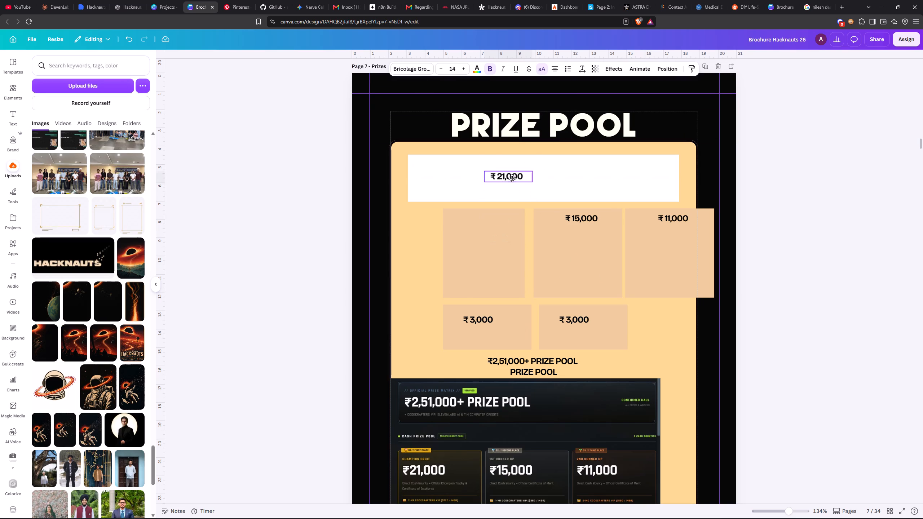
pyautogui.moveTo(512, 178); pyautogui.dragTo(512, 177)
pyautogui.click(511, 178)
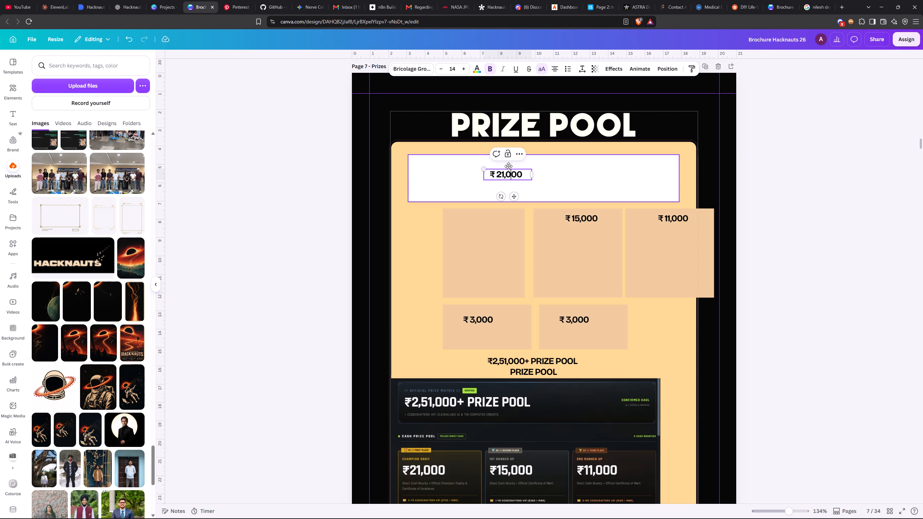
pyautogui.moveTo(525, 172); pyautogui.dragTo(521, 172)
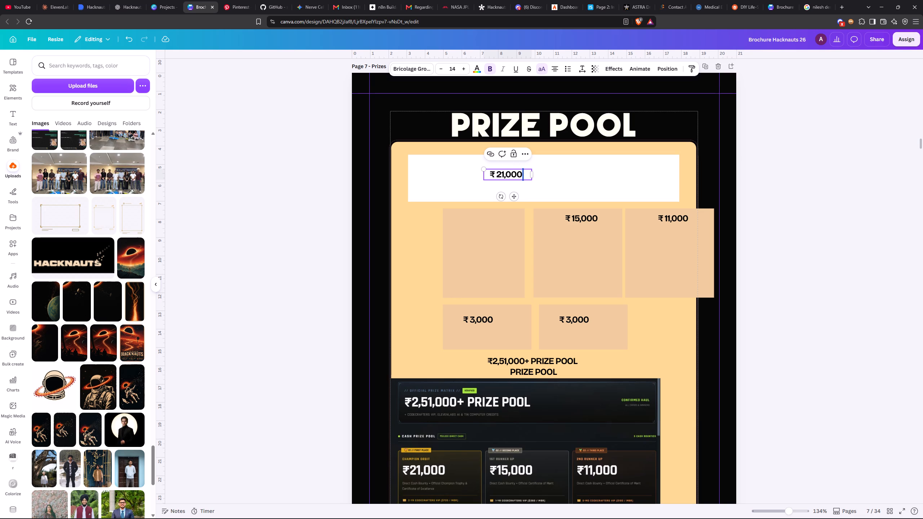
# Reorder the white bar's layer to sit directly above the light orange panel and beneath the prize screenshot.
pyautogui.click(609, 195)
pyautogui.click(599, 67)
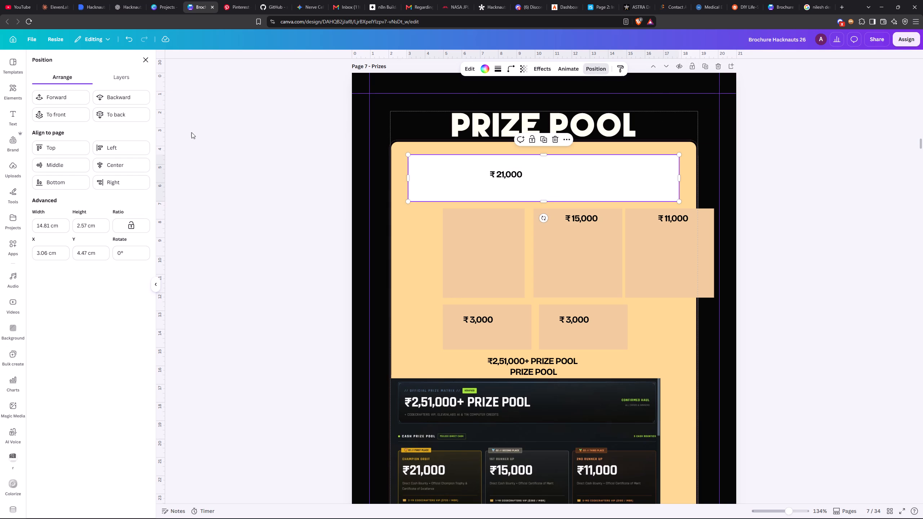
pyautogui.click(123, 79)
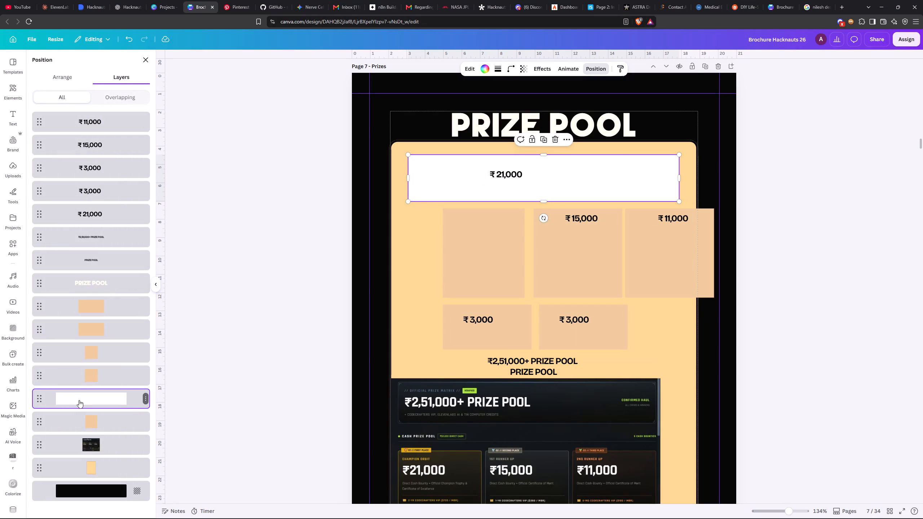
pyautogui.click(78, 402)
pyautogui.moveTo(79, 402); pyautogui.dragTo(82, 473)
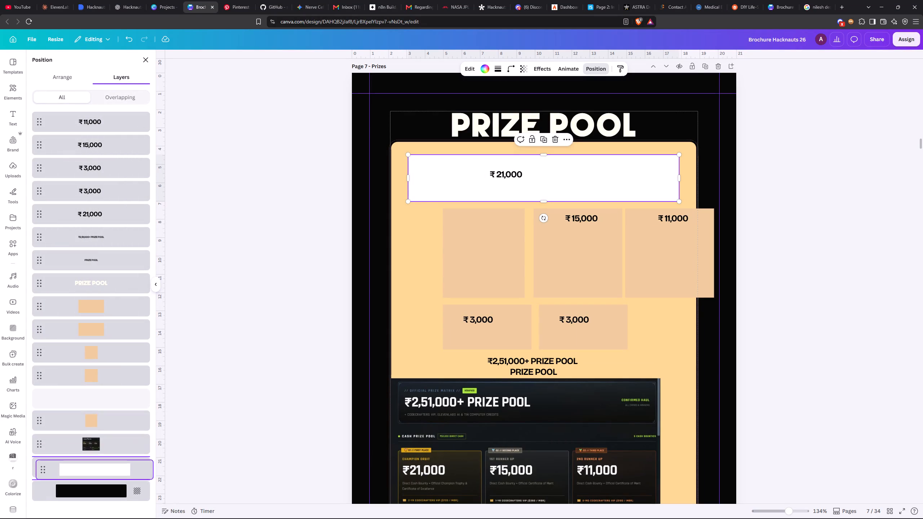
pyautogui.moveTo(82, 473); pyautogui.dragTo(80, 455)
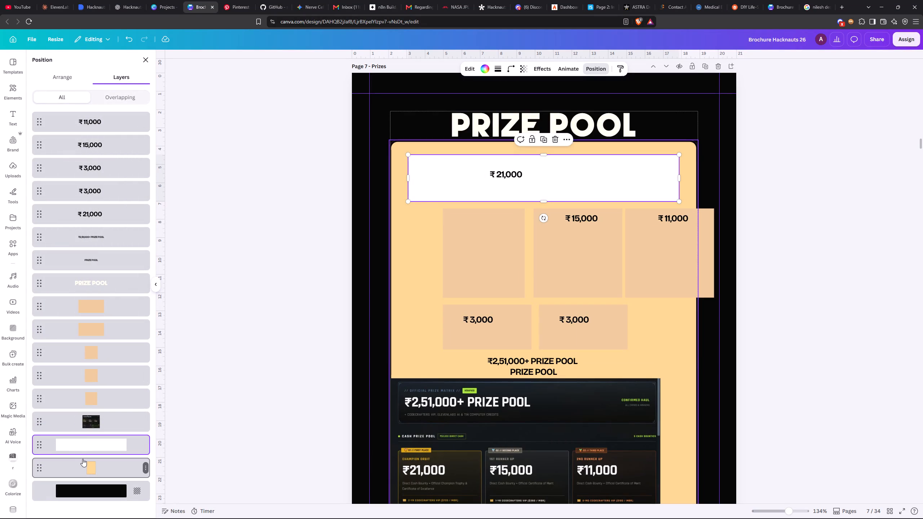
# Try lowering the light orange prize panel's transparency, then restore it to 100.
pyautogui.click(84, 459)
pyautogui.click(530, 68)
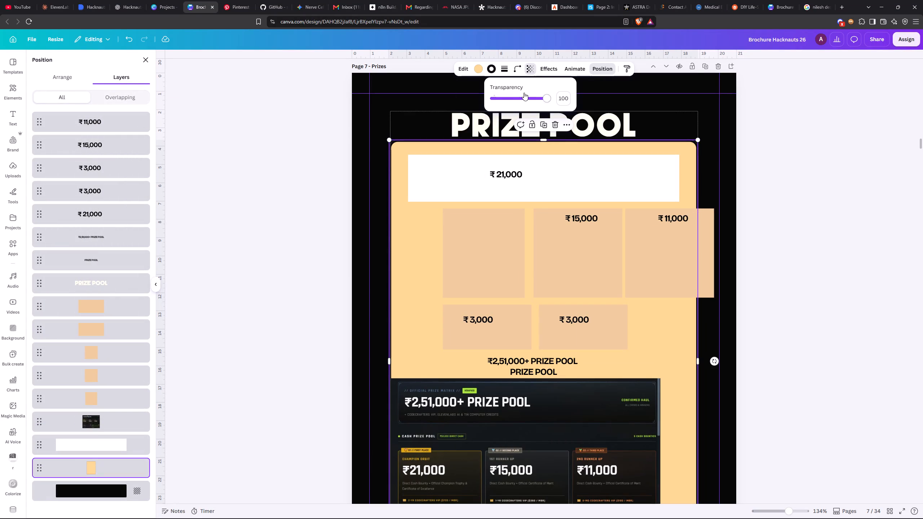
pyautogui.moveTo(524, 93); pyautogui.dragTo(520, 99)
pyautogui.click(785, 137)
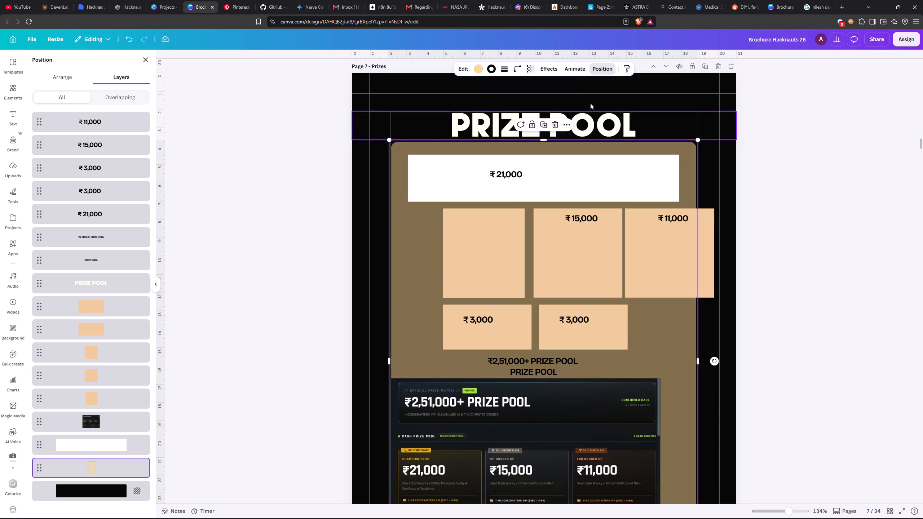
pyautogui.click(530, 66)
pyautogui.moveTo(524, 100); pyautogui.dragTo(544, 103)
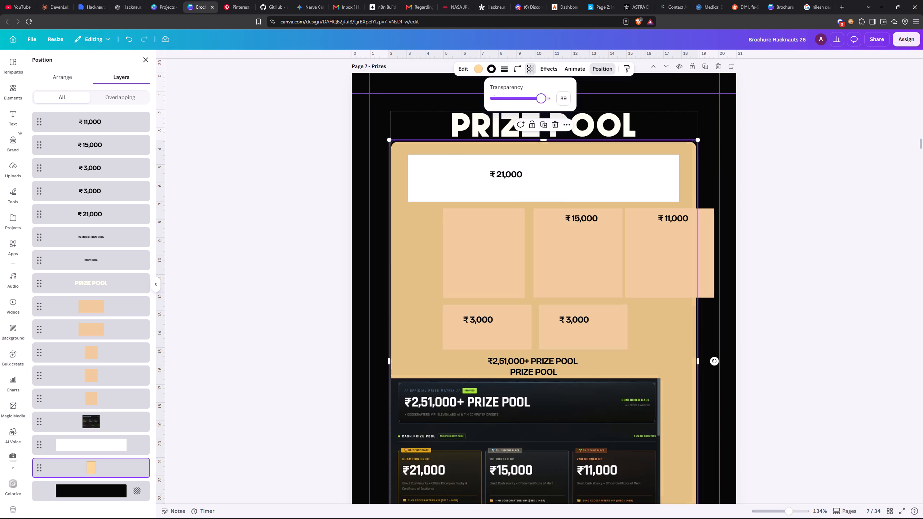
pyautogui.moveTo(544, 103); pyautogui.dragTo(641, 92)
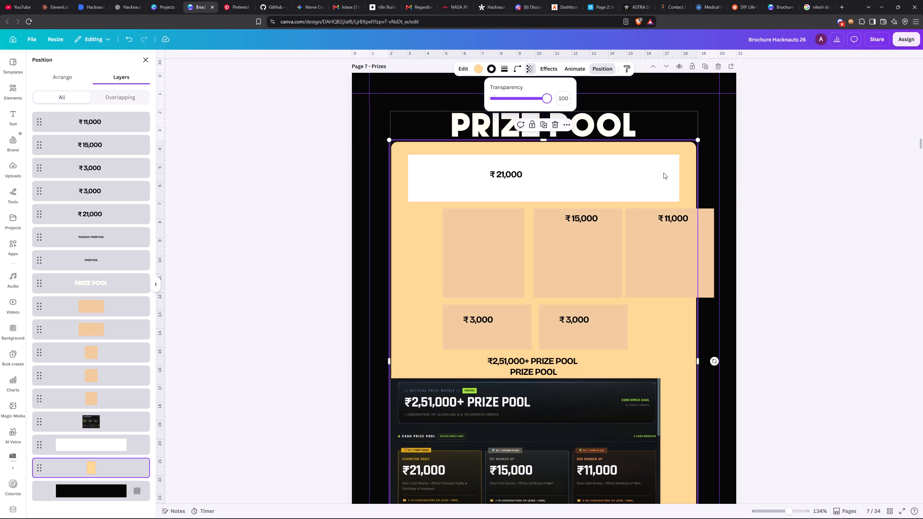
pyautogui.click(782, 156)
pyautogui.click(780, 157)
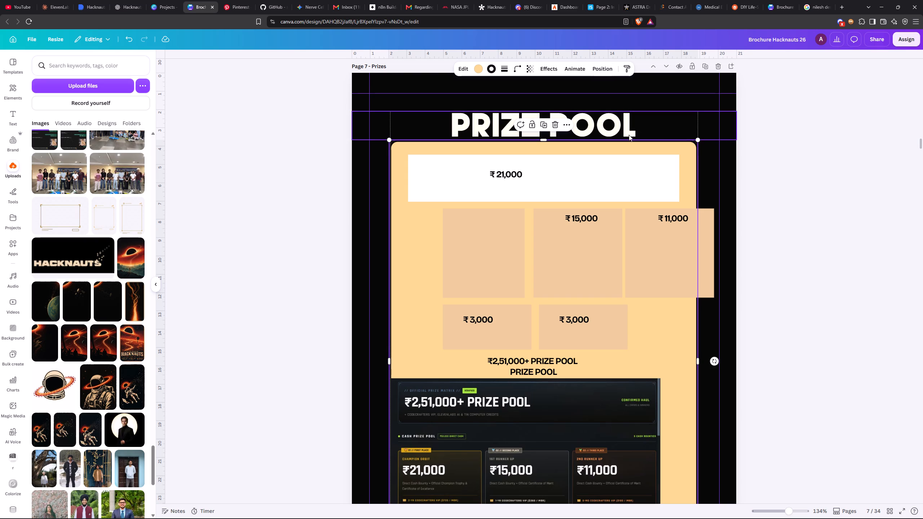
# Change the amount on the white bar to ₹2,51,000+.
pyautogui.click(488, 172)
pyautogui.click(488, 172)
pyautogui.moveTo(525, 173); pyautogui.dragTo(483, 180)
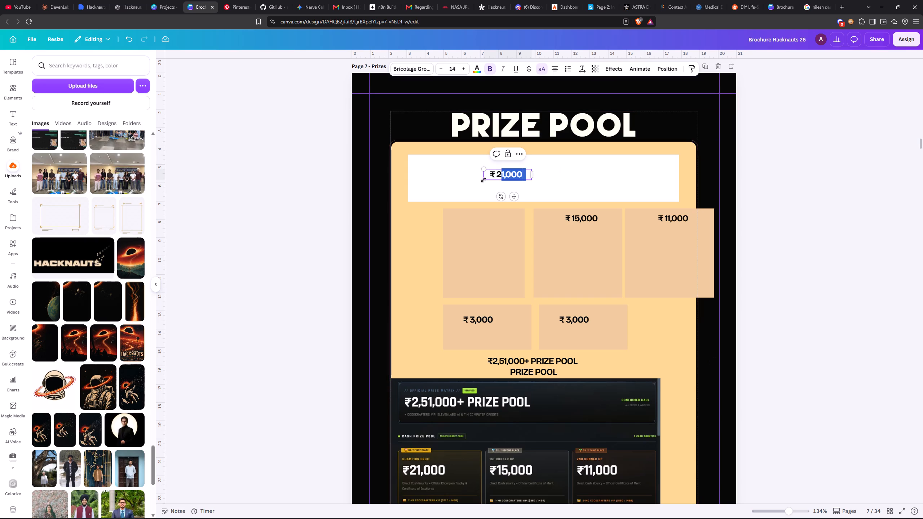
pyautogui.moveTo(483, 180); pyautogui.dragTo(495, 175)
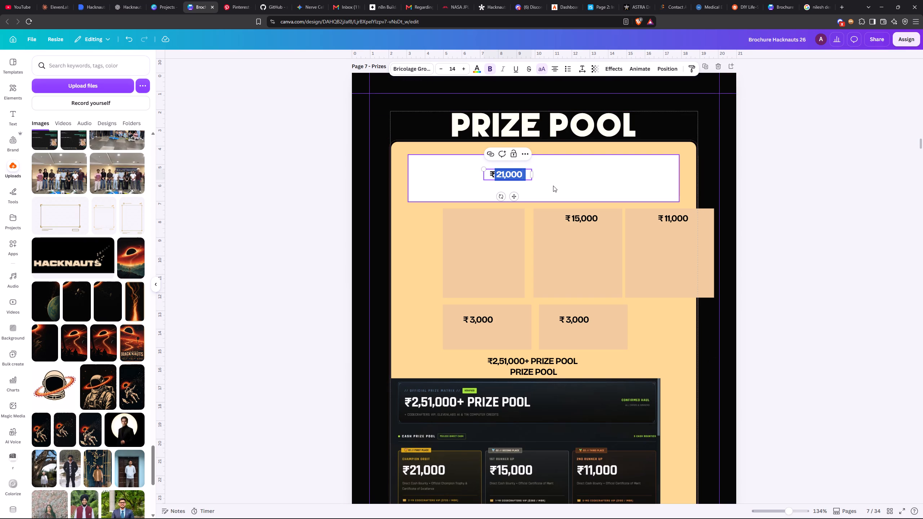
pyautogui.press('2')
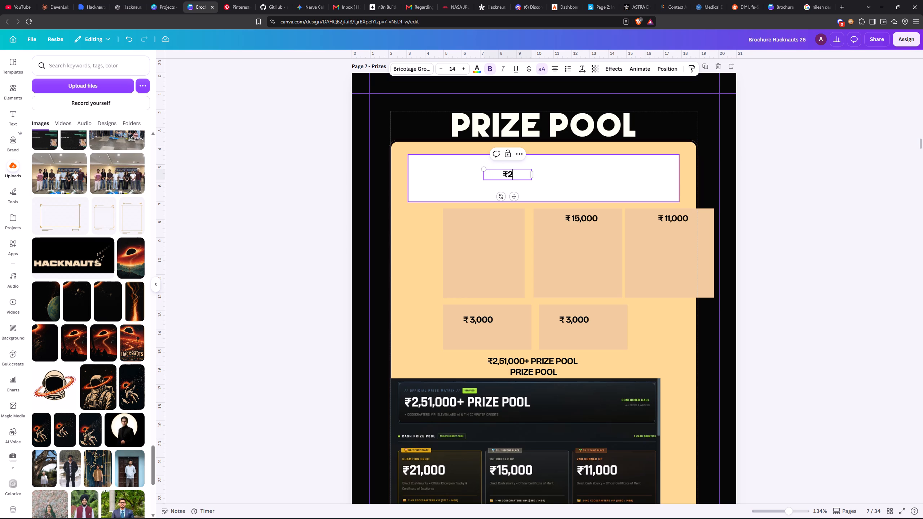
pyautogui.write(',5')
pyautogui.write('1000')
pyautogui.press('Left')
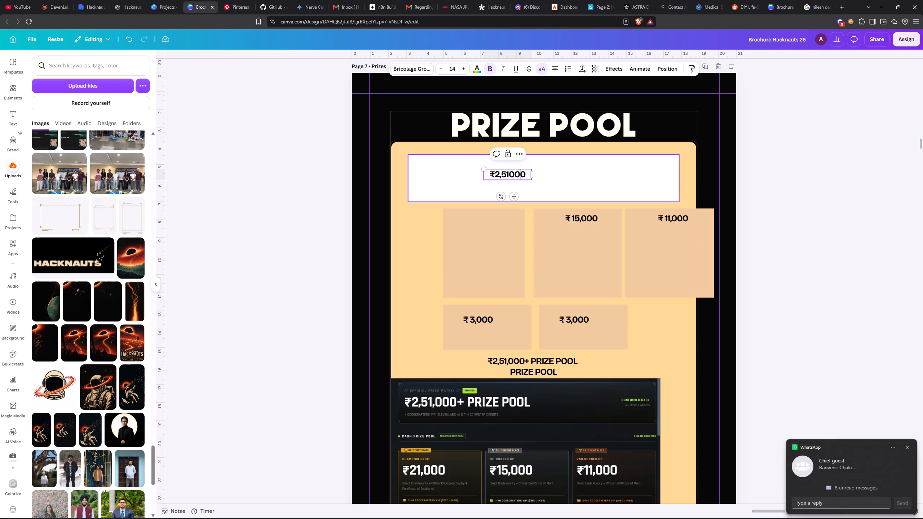
pyautogui.press('Left')
pyautogui.press('Left')
pyautogui.press(',')
pyautogui.press('Right')
pyautogui.press('Right')
pyautogui.press('Right')
pyautogui.press('Right')
pyautogui.press('+')
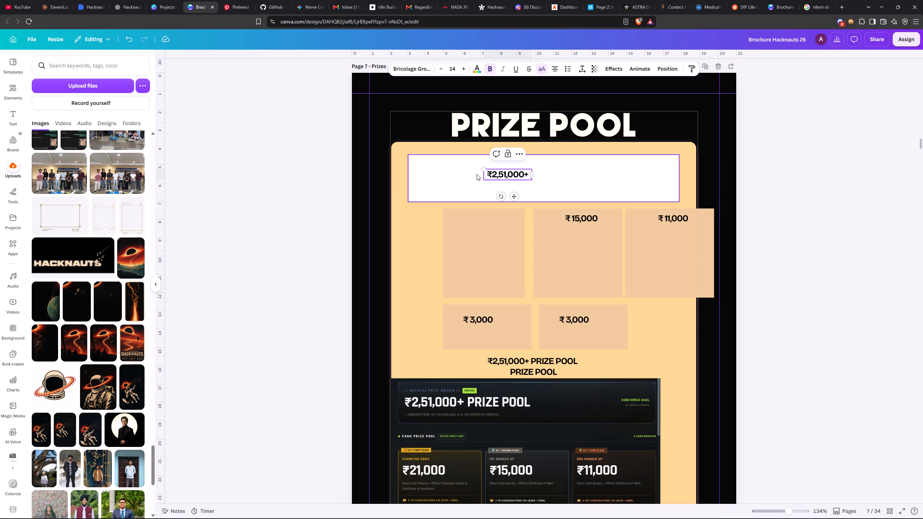
pyautogui.click(487, 168)
# Set the ₹2,51,000+ text in the Rajdhani Bold font.
pyautogui.click(511, 177)
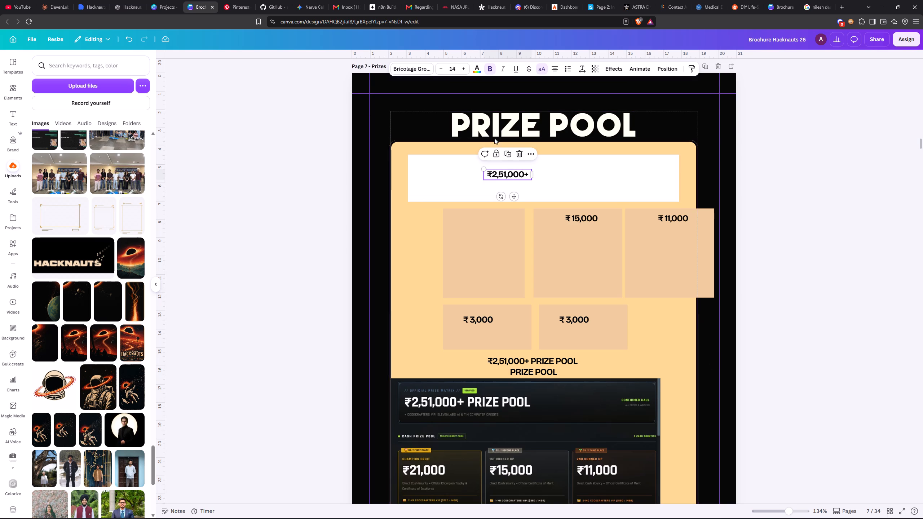
pyautogui.click(419, 72)
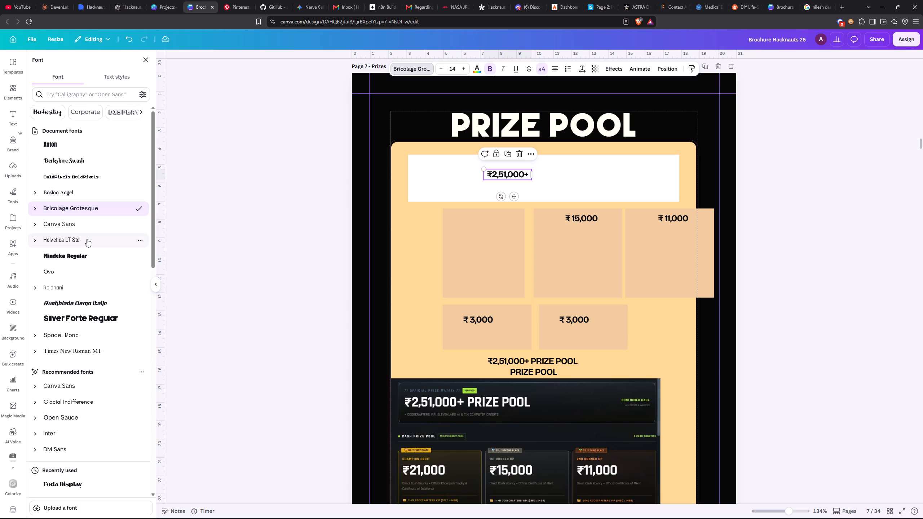
pyautogui.click(81, 282)
pyautogui.click(32, 290)
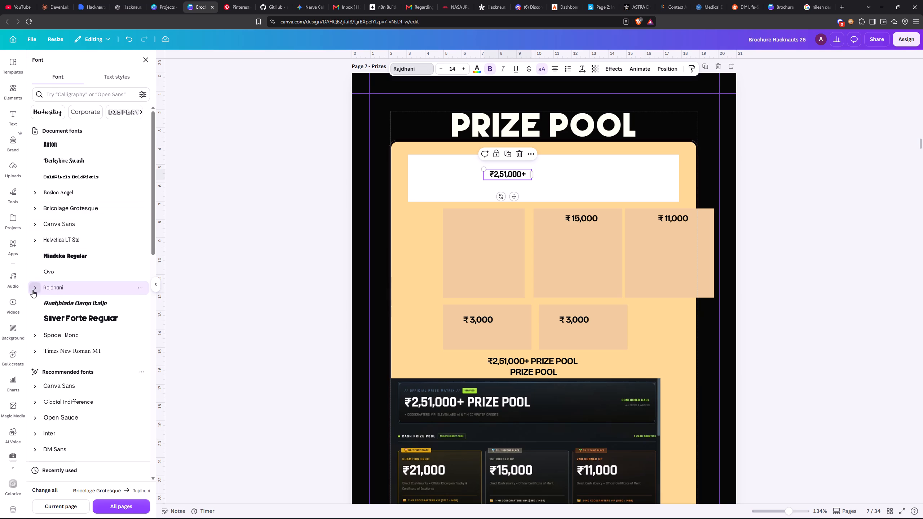
pyautogui.click(71, 369)
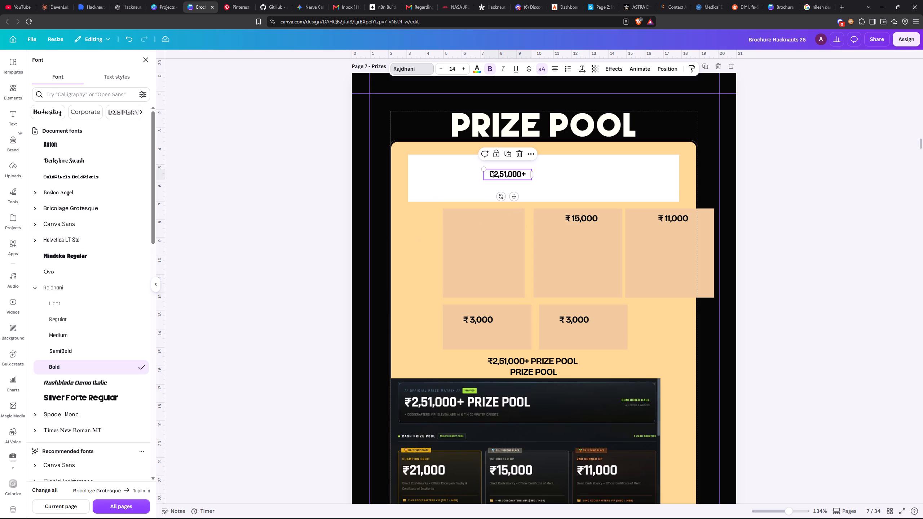
# Enlarge the ₹2,51,000+ text to about size 58 so it fills the white bar's height, and centre it horizontally on the page.
pyautogui.moveTo(483, 169); pyautogui.dragTo(376, 171)
pyautogui.moveTo(467, 169); pyautogui.dragTo(553, 186)
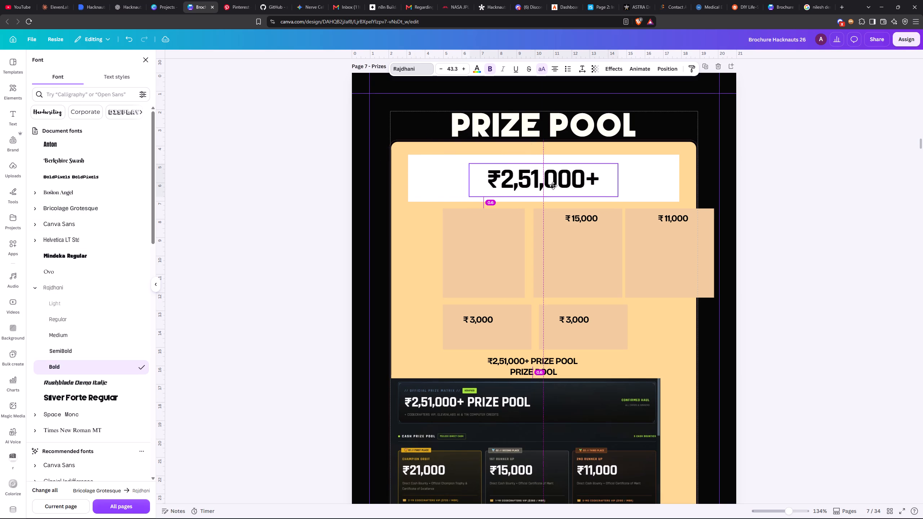
pyautogui.moveTo(553, 186); pyautogui.dragTo(549, 184)
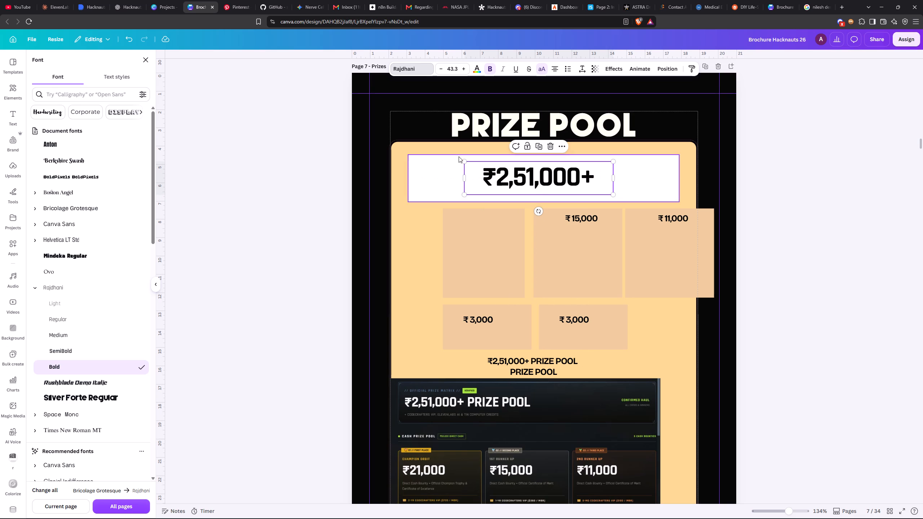
pyautogui.moveTo(467, 163); pyautogui.dragTo(461, 163)
pyautogui.moveTo(459, 161); pyautogui.dragTo(405, 164)
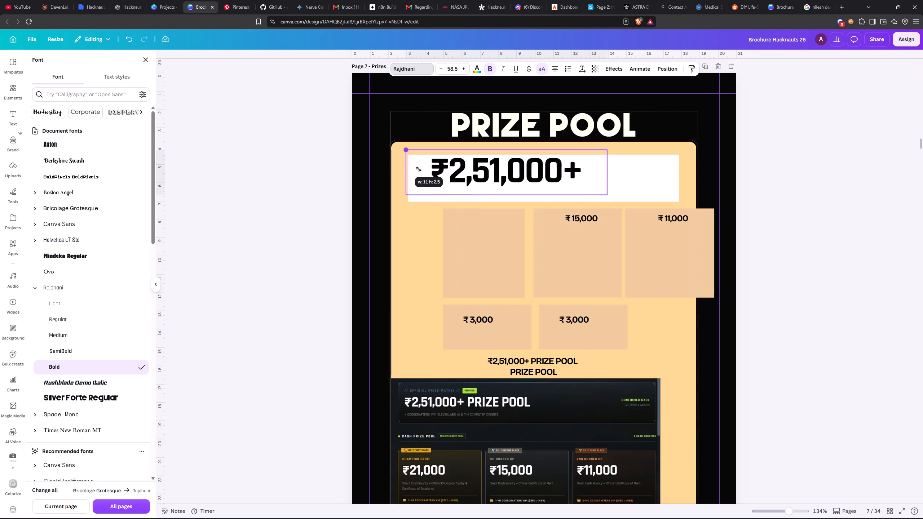
pyautogui.moveTo(485, 175); pyautogui.dragTo(516, 181)
pyautogui.rightClick(562, 174)
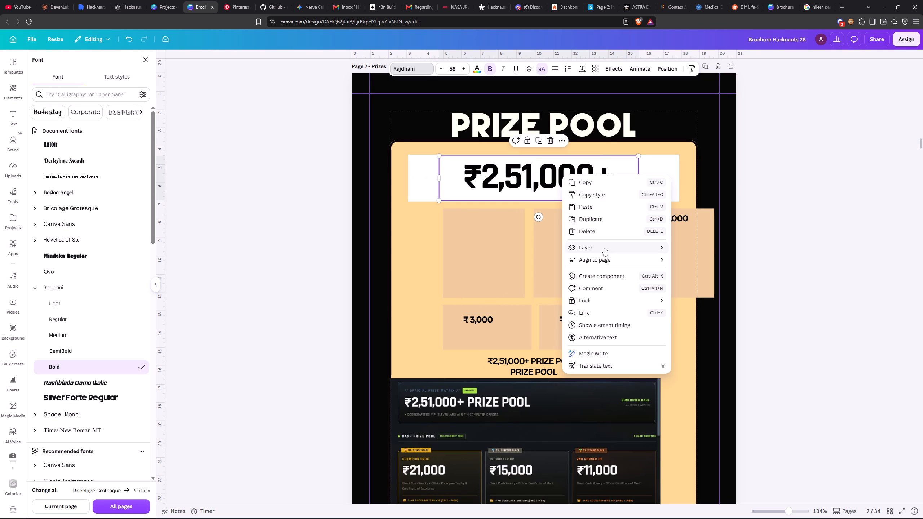
pyautogui.click(690, 271)
pyautogui.click(768, 189)
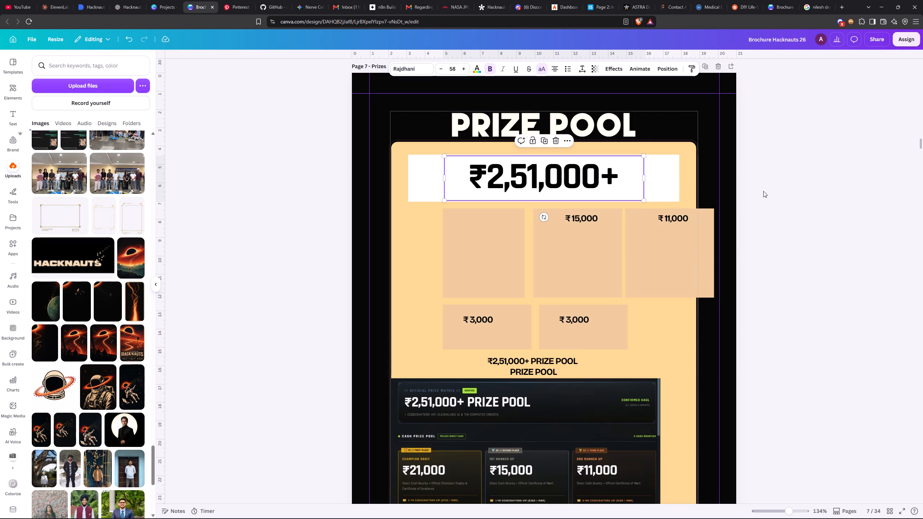
pyautogui.click(763, 191)
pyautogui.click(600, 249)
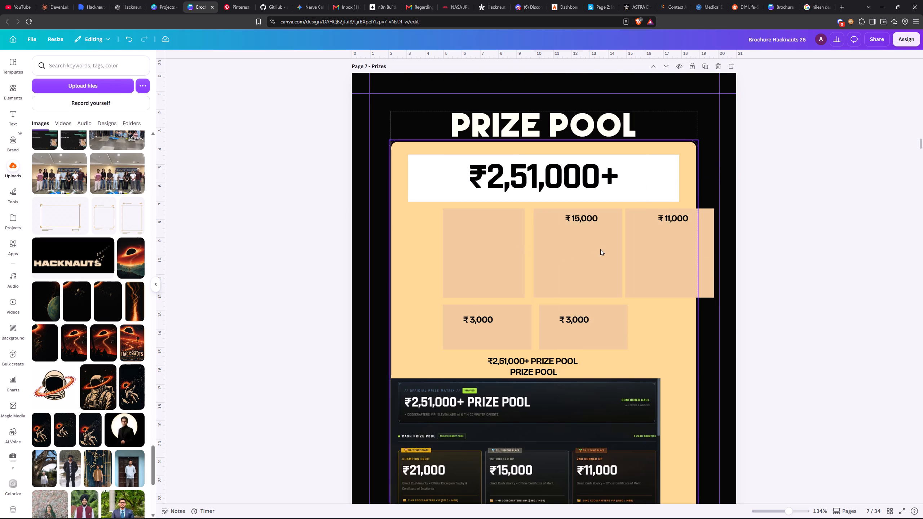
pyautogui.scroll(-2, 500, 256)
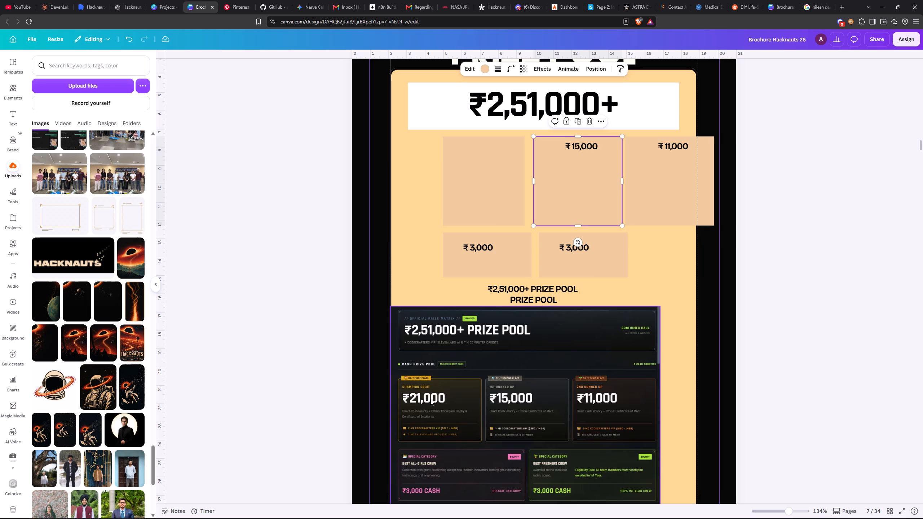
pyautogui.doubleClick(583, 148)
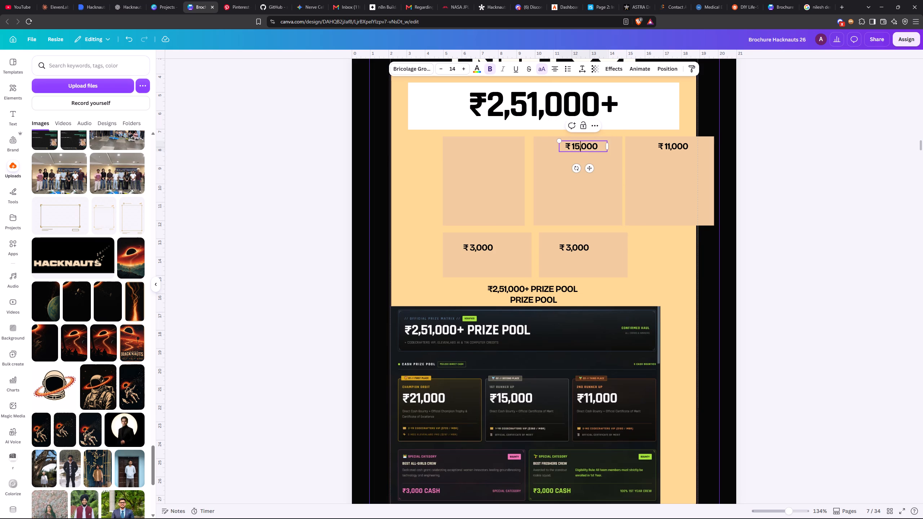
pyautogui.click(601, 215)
# Move the empty peach box flush with the white bar's left edge and shorten it slightly from the bottom.
pyautogui.moveTo(463, 177); pyautogui.dragTo(426, 173)
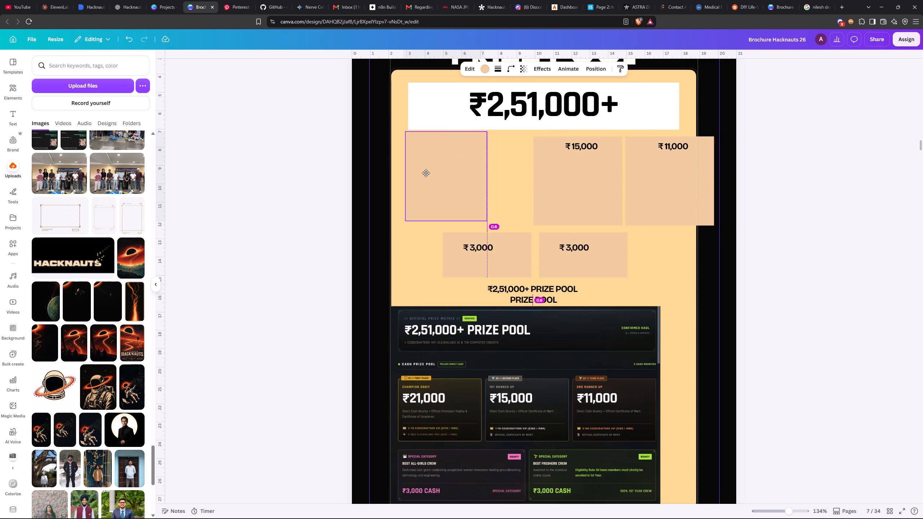
pyautogui.moveTo(426, 173); pyautogui.dragTo(428, 174)
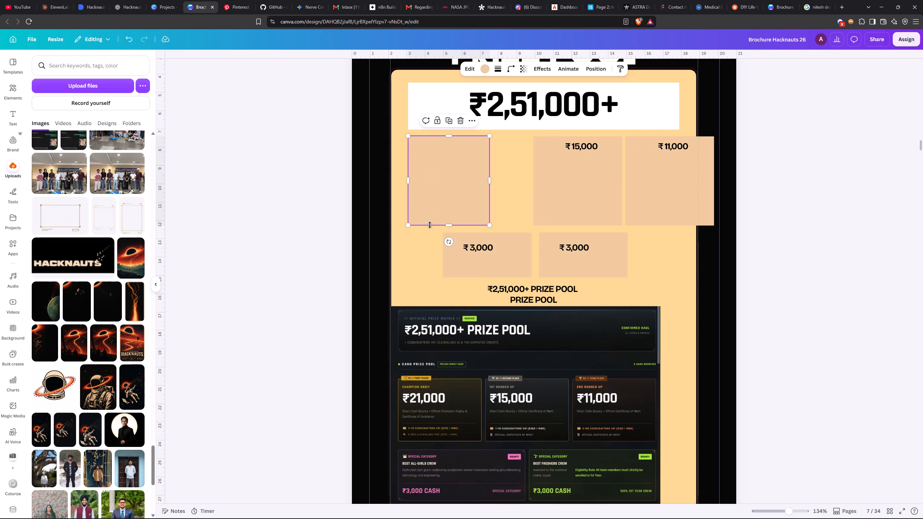
pyautogui.moveTo(434, 224); pyautogui.dragTo(436, 216)
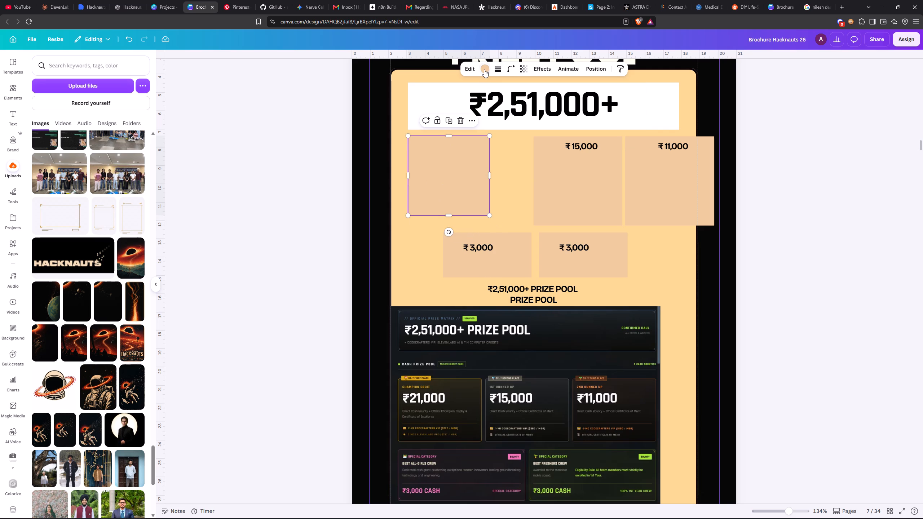
# Fill the empty prize box below the bar with white.
pyautogui.click(484, 70)
pyautogui.click(40, 148)
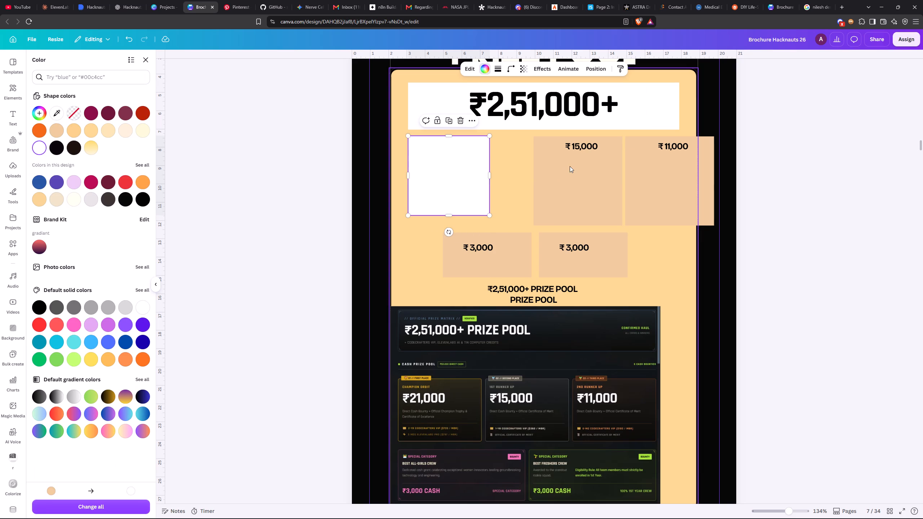
# Move the peach boxes behind ₹15,000 and ₹11,000 off the right side of the page.
pyautogui.moveTo(571, 165); pyautogui.dragTo(922, 211)
pyautogui.moveTo(650, 196); pyautogui.dragTo(868, 201)
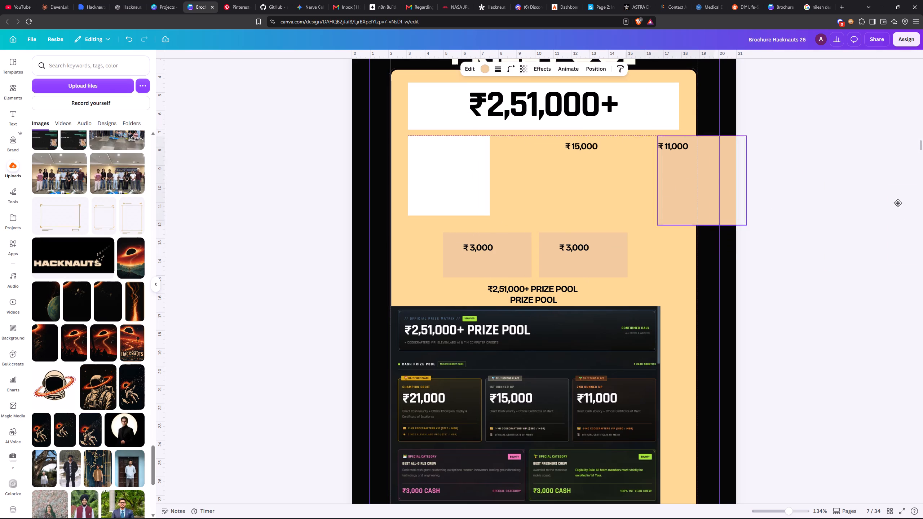
# Move the ₹15,000 text onto the upper part of the white prize box.
pyautogui.moveTo(574, 148); pyautogui.dragTo(438, 153)
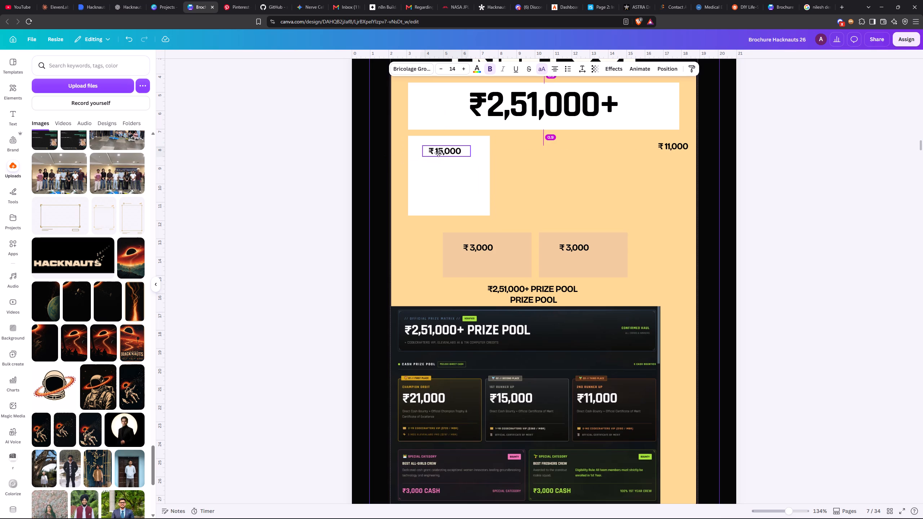
pyautogui.moveTo(438, 153); pyautogui.dragTo(438, 153)
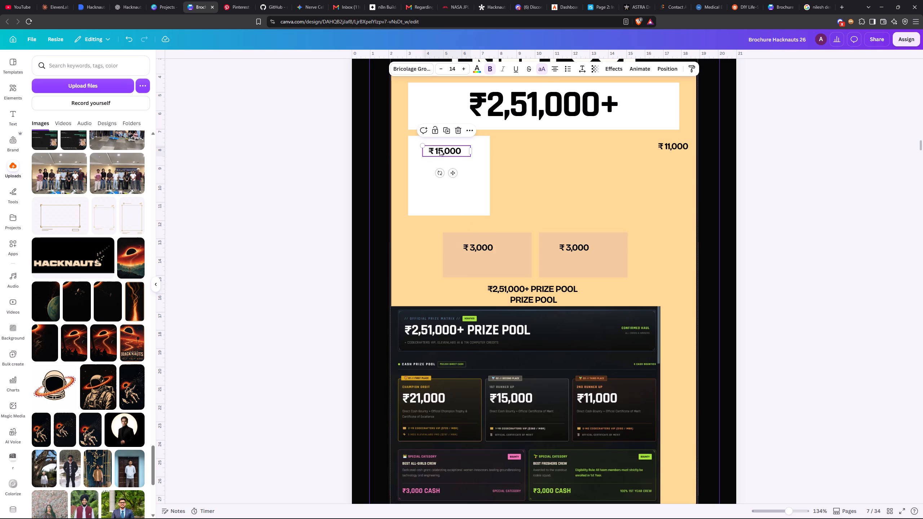
# Change the amount in the white prize box to ₹21,000.
pyautogui.doubleClick(440, 150)
pyautogui.click(438, 151)
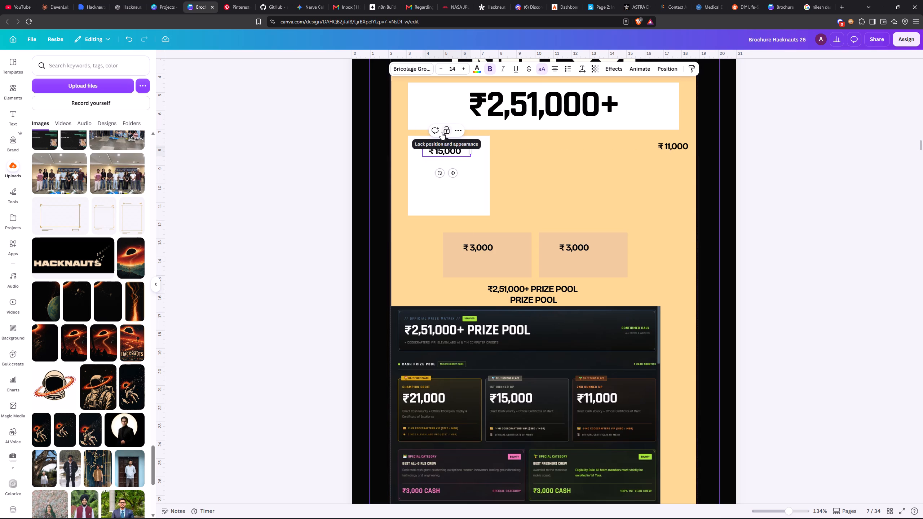
pyautogui.press('Right')
pyautogui.press('BackSpace')
pyautogui.press('BackSpace')
pyautogui.write('21')
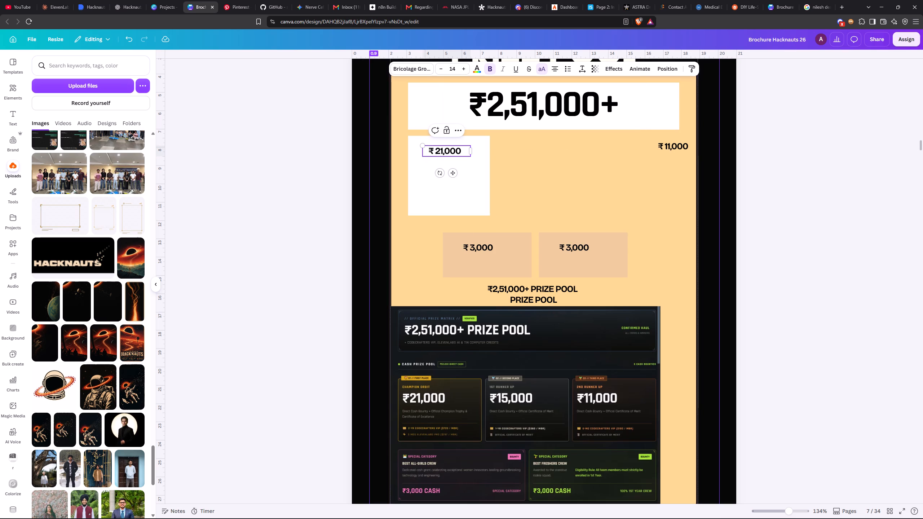
# Set the ₹21,000 text in the Rajdhani font.
pyautogui.moveTo(464, 152); pyautogui.dragTo(400, 160)
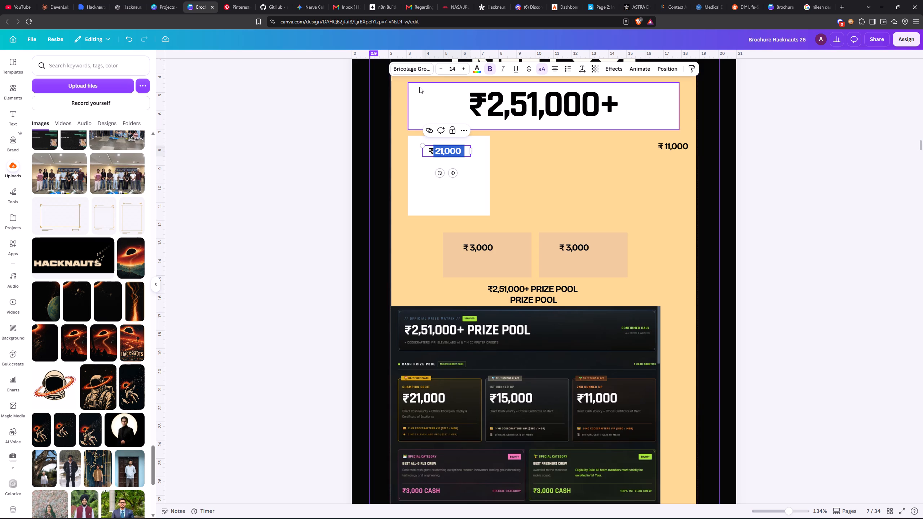
pyautogui.hotkey('ctrl', 'a')
pyautogui.click(429, 71)
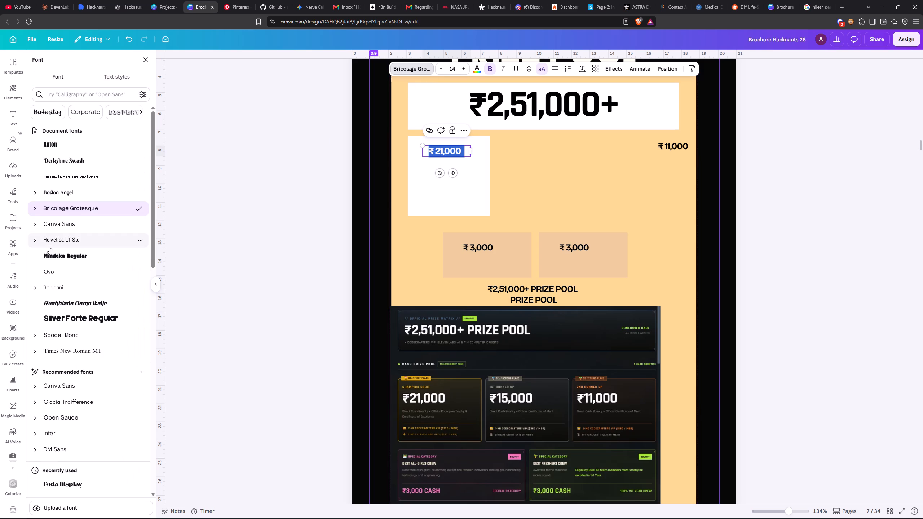
pyautogui.click(70, 284)
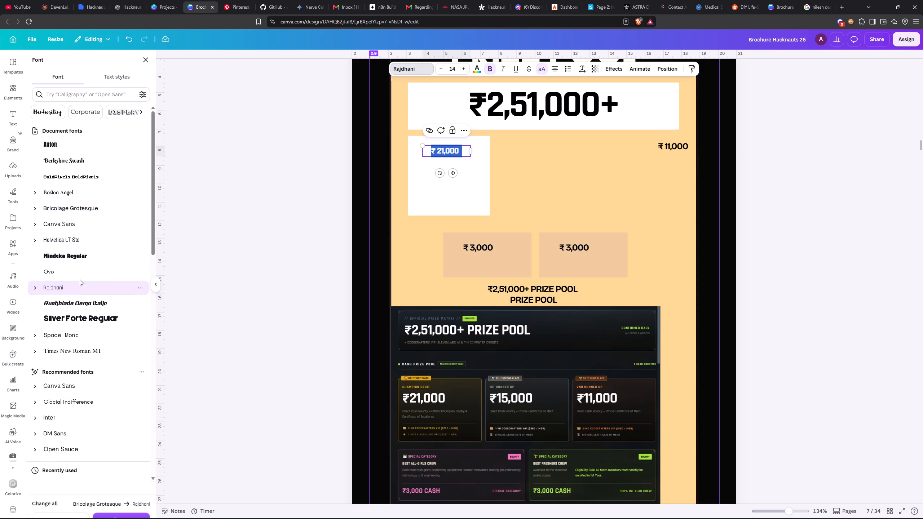
# Enlarge the ₹21,000 text to about size 36.7, narrow its text frame and place it across the white box's upper part.
pyautogui.click(400, 191)
pyautogui.click(455, 151)
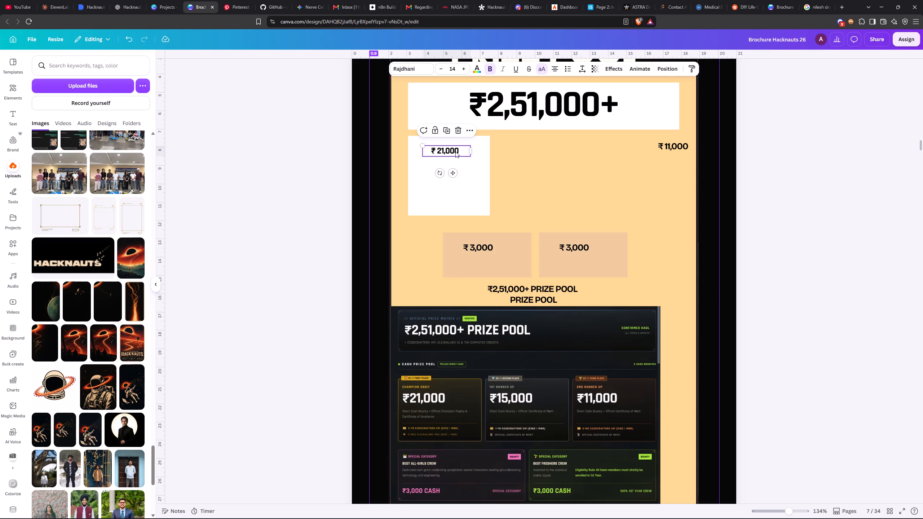
pyautogui.moveTo(471, 156); pyautogui.dragTo(500, 193)
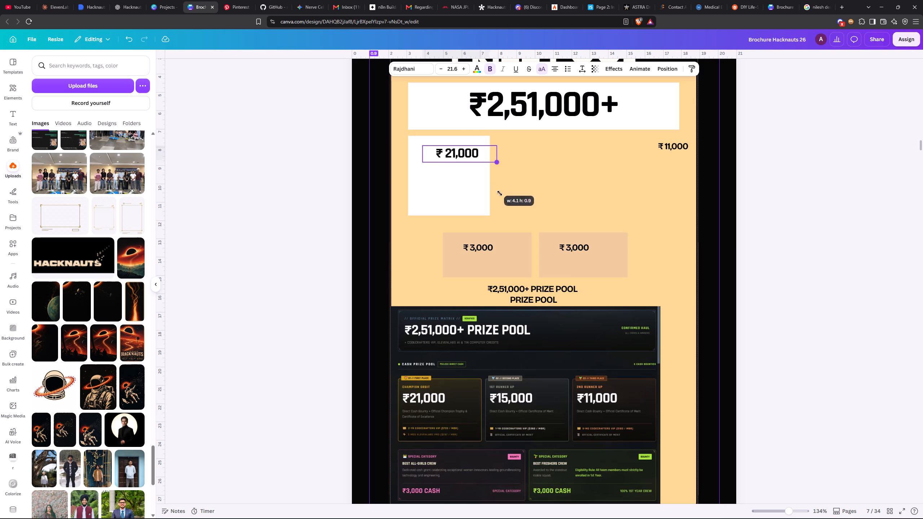
pyautogui.moveTo(500, 193); pyautogui.dragTo(500, 194)
pyautogui.click(507, 156)
pyautogui.moveTo(510, 151); pyautogui.dragTo(488, 155)
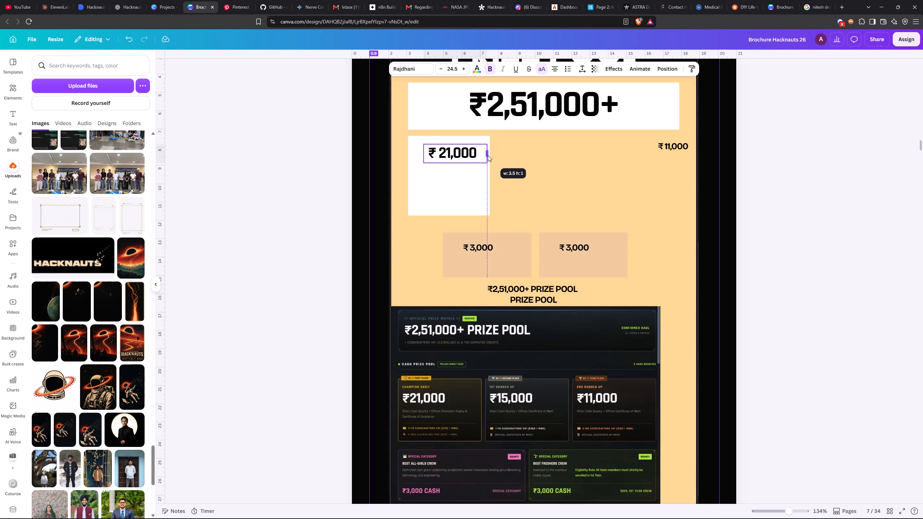
pyautogui.moveTo(488, 155); pyautogui.dragTo(475, 157)
pyautogui.moveTo(474, 164); pyautogui.dragTo(491, 194)
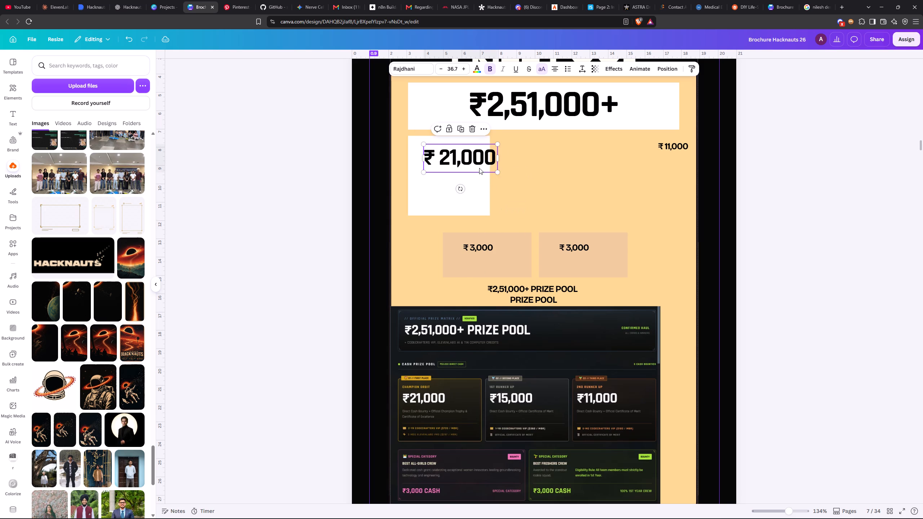
pyautogui.moveTo(476, 162); pyautogui.dragTo(464, 157)
# Delete the leftover ₹11,000 text at the page's right edge.
pyautogui.click(685, 148)
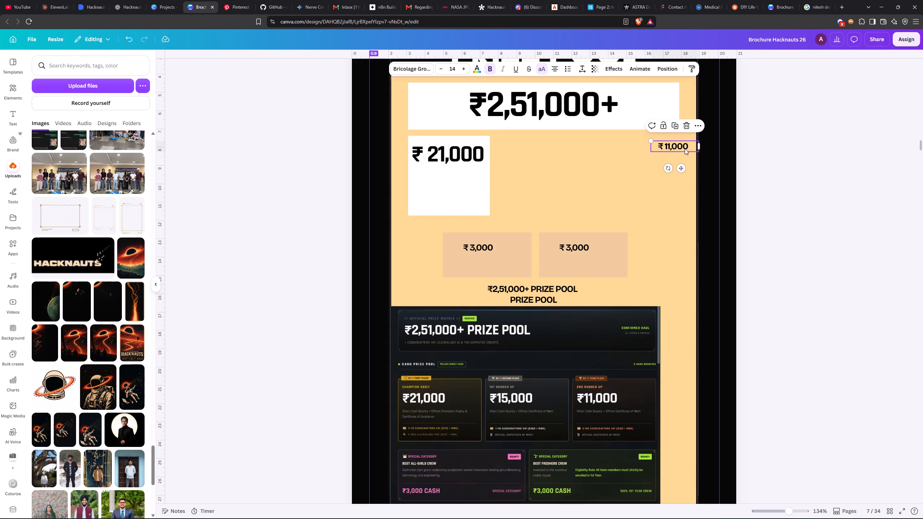
pyautogui.press('BackSpace')
# Reduce the ₹21,000 text to about size 29.6 and centre it near the top of the white box.
pyautogui.click(458, 165)
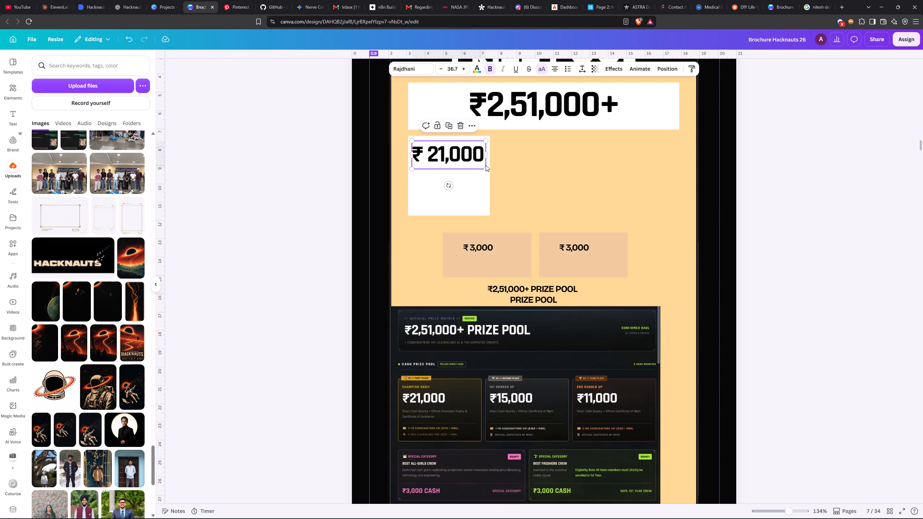
pyautogui.click(486, 165)
pyautogui.moveTo(485, 168); pyautogui.dragTo(473, 156)
pyautogui.moveTo(448, 158); pyautogui.dragTo(456, 156)
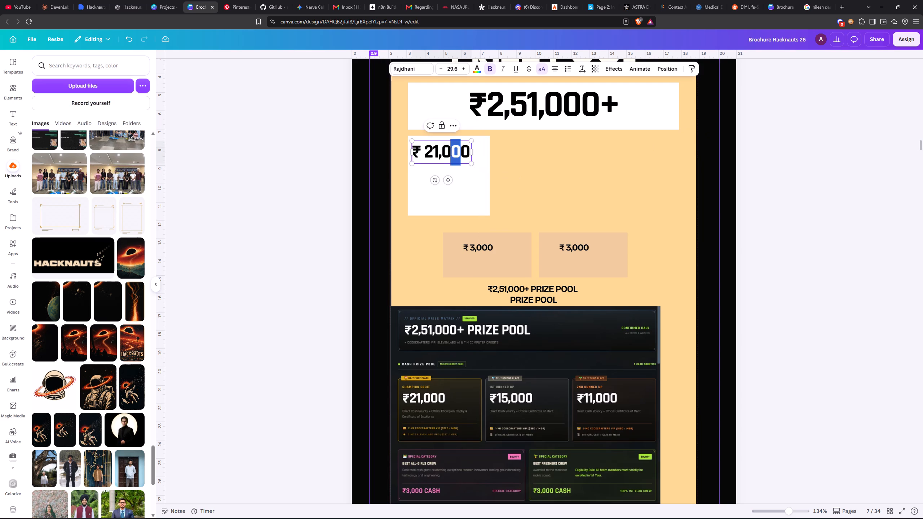
pyautogui.moveTo(456, 156); pyautogui.dragTo(458, 155)
pyautogui.click(515, 154)
pyautogui.moveTo(463, 152); pyautogui.dragTo(471, 151)
pyautogui.click(524, 190)
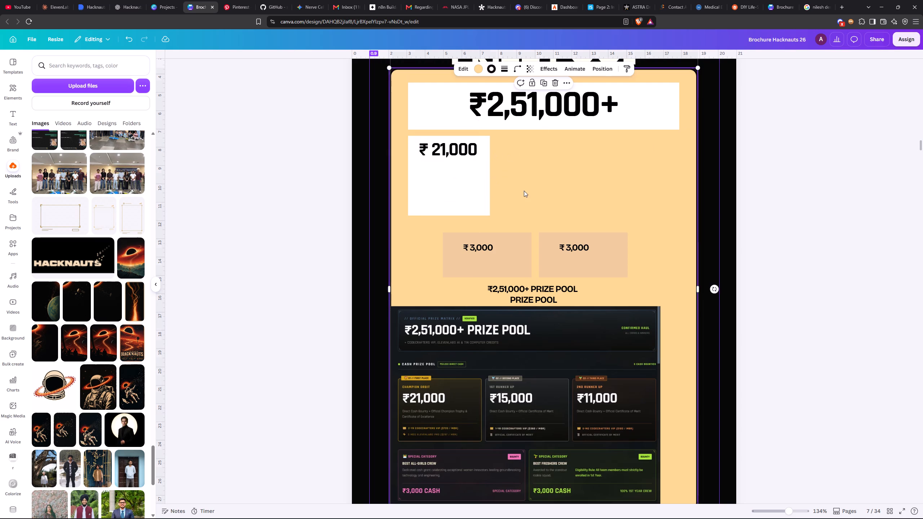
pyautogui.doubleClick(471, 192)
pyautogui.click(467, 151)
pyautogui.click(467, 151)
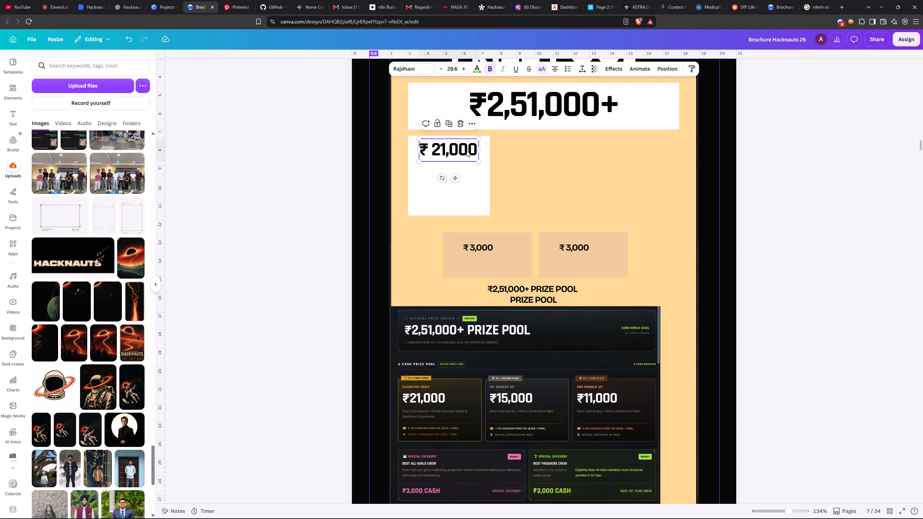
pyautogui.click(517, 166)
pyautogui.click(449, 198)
# Duplicate the ₹21,000 text directly below itself, change the copy to 1st and turn off its uppercase formatting.
pyautogui.click(462, 152)
pyautogui.click(451, 123)
pyautogui.moveTo(448, 159); pyautogui.dragTo(446, 177)
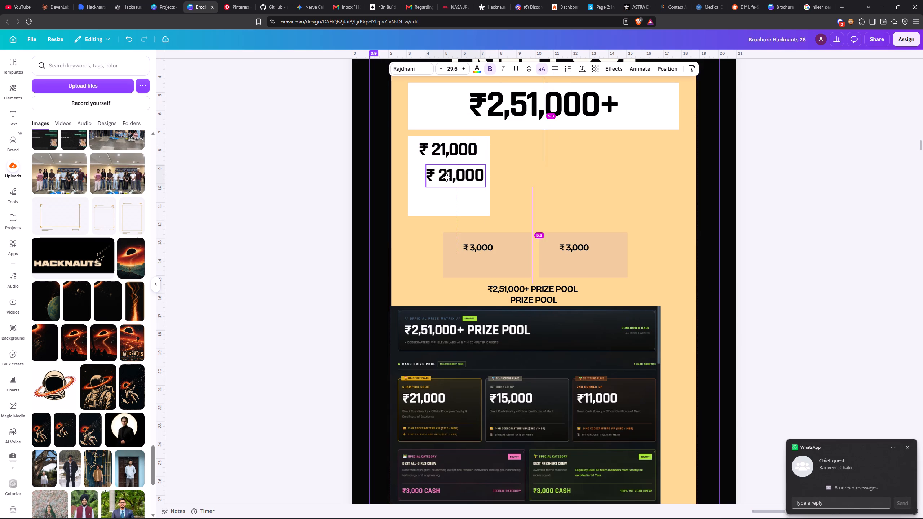
pyautogui.moveTo(446, 177); pyautogui.dragTo(440, 175)
pyautogui.click(439, 174)
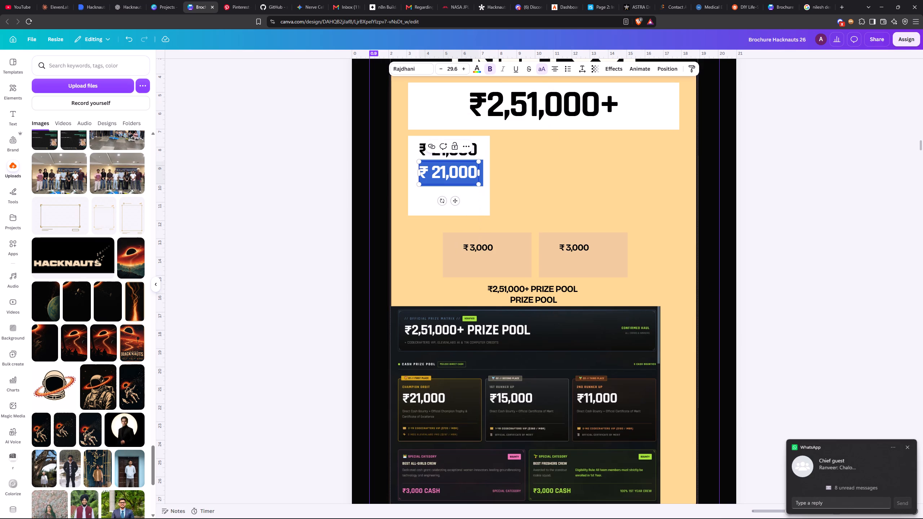
pyautogui.write('1st')
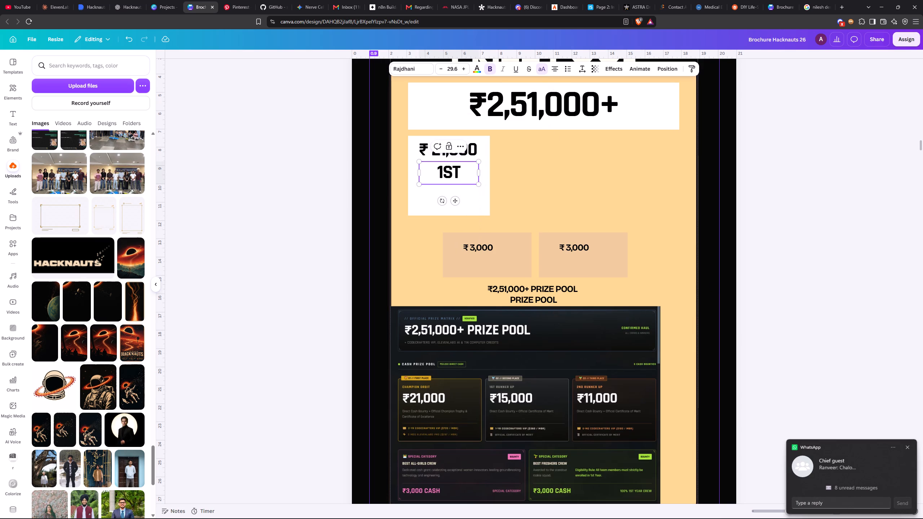
pyautogui.click(542, 71)
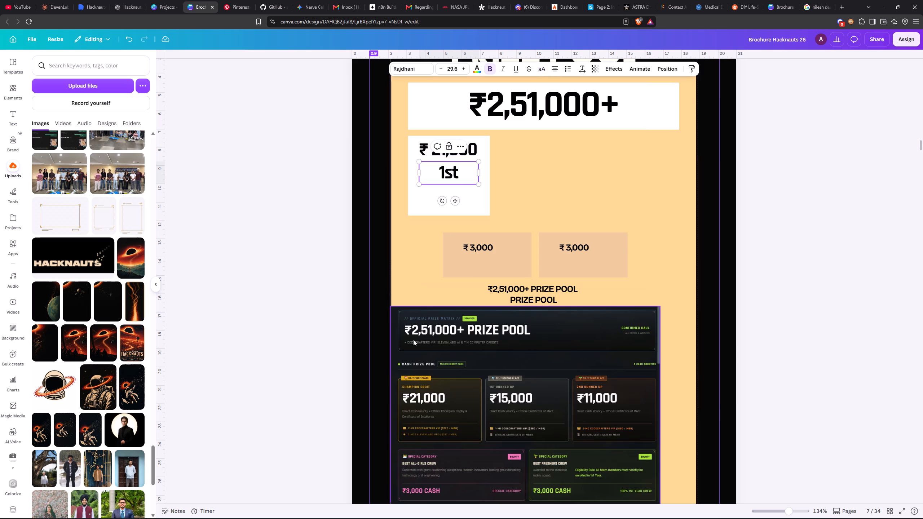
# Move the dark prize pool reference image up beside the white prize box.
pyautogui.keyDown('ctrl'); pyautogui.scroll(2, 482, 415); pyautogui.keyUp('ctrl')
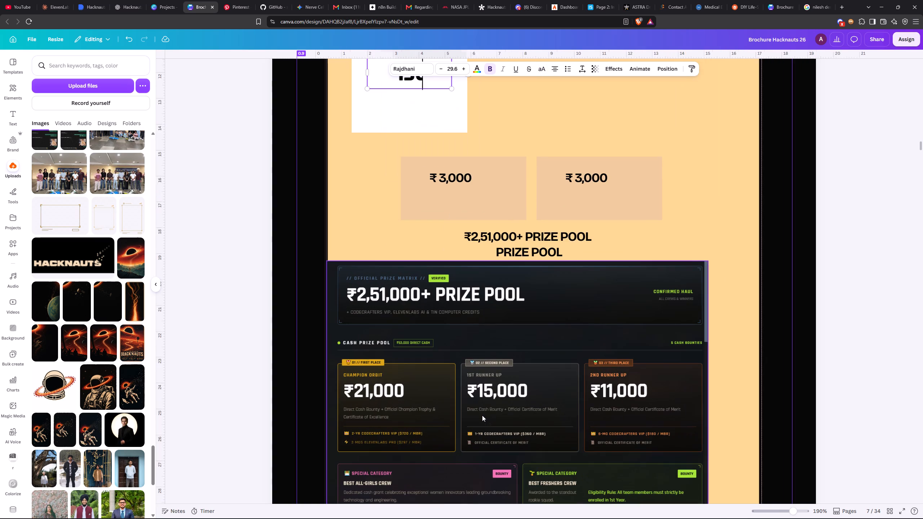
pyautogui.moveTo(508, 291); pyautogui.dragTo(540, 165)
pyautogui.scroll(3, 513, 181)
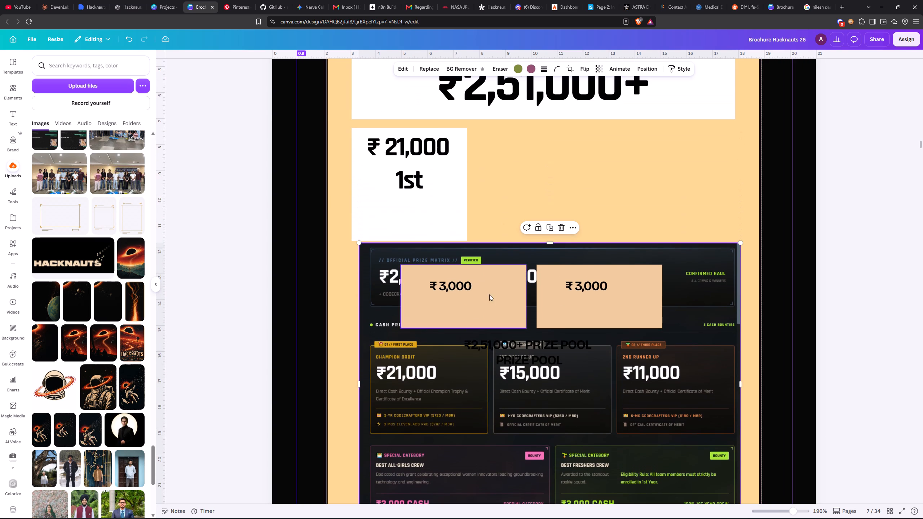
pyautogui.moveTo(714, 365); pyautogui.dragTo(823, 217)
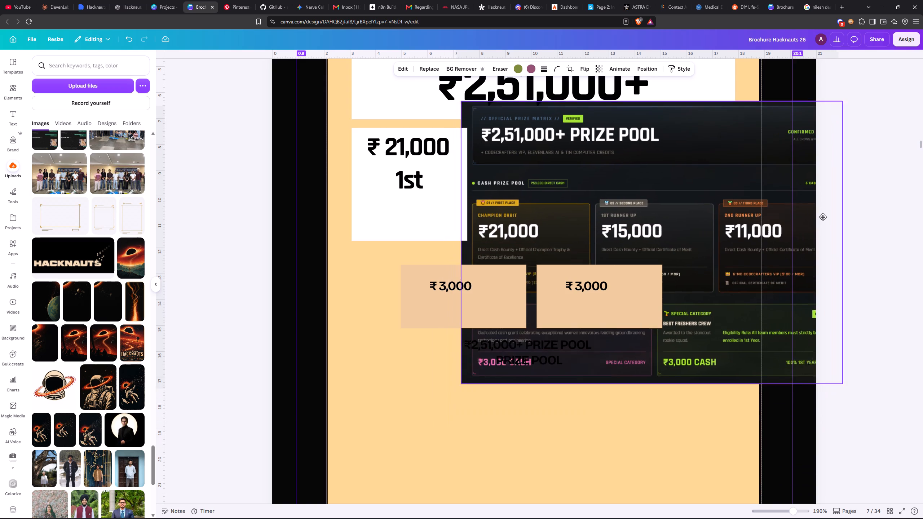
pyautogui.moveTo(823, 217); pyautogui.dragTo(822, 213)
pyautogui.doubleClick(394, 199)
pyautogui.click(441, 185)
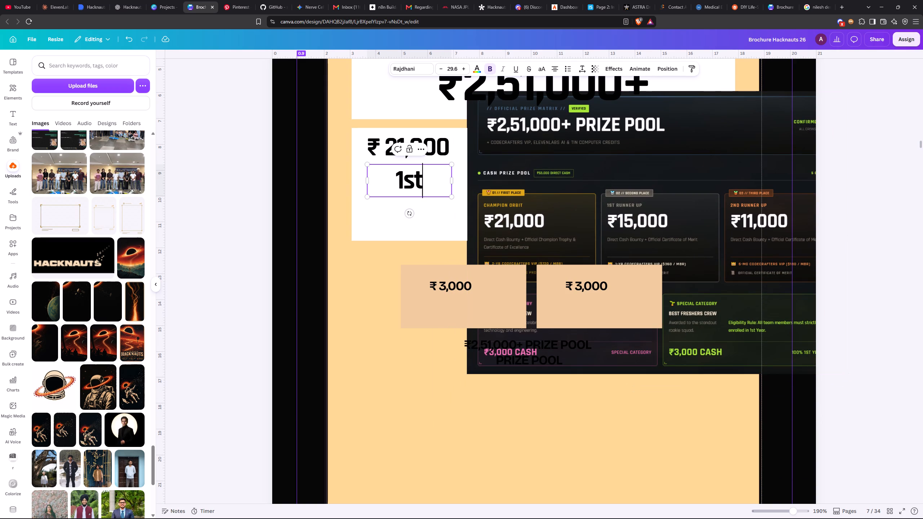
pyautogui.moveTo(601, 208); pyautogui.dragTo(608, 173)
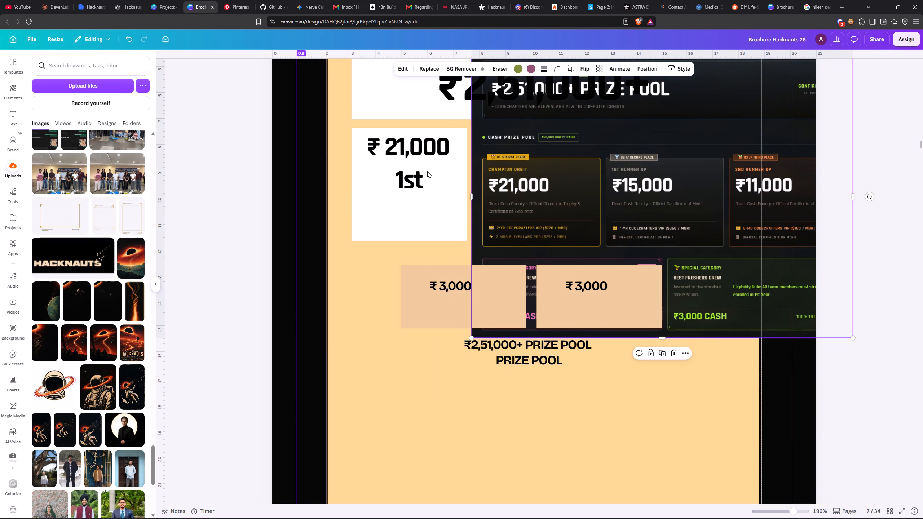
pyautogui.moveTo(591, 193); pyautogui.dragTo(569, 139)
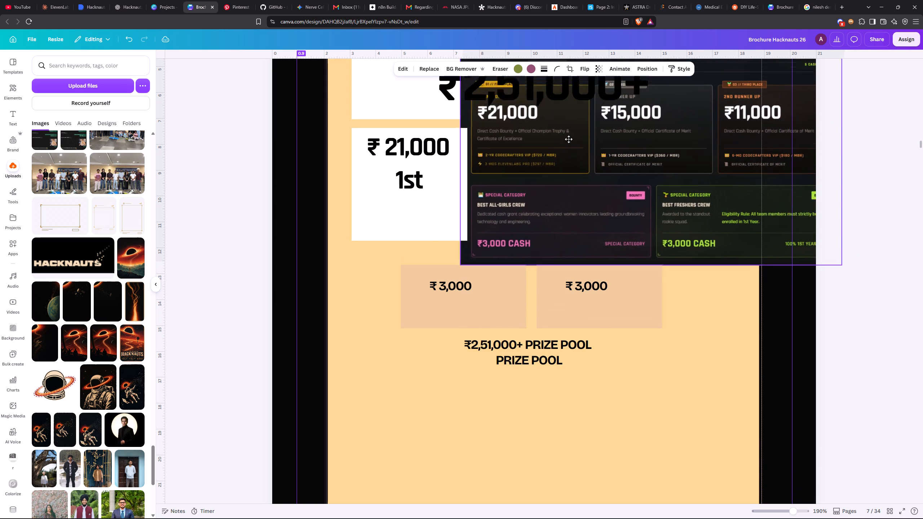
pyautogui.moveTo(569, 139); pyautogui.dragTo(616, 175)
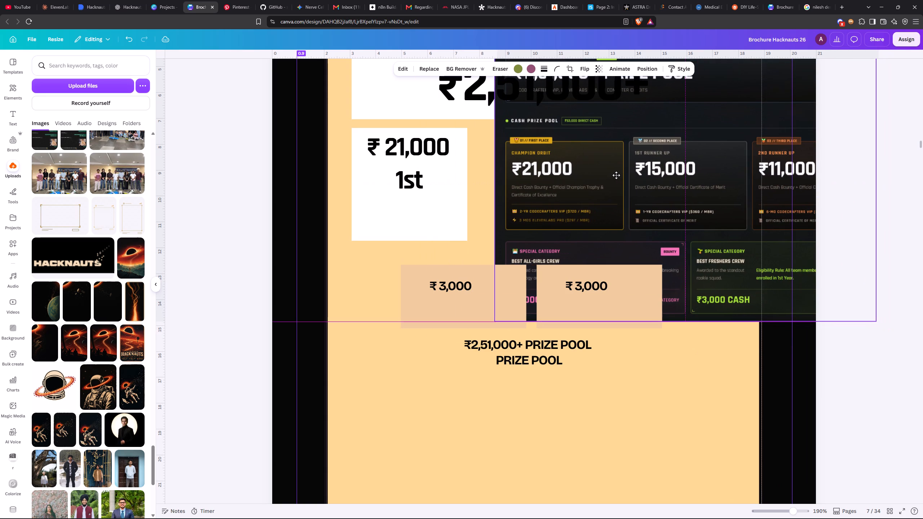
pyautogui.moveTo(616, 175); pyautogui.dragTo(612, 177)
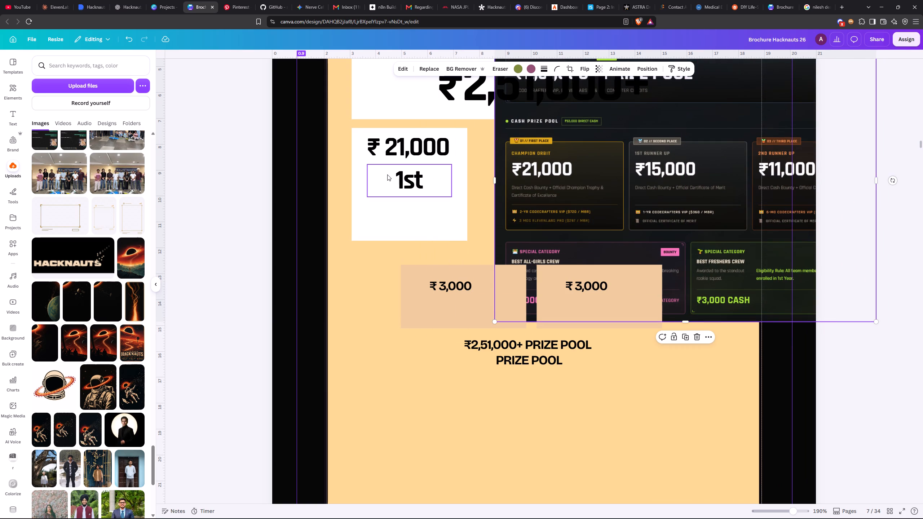
# Move the ₹21,000 text out of the white box onto the reference image's first-place card.
pyautogui.doubleClick(429, 172)
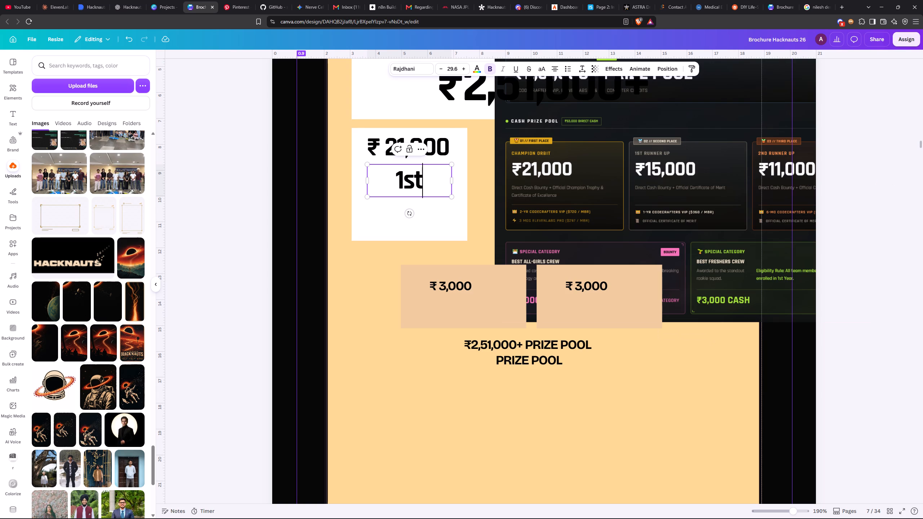
pyautogui.moveTo(430, 154); pyautogui.dragTo(561, 156)
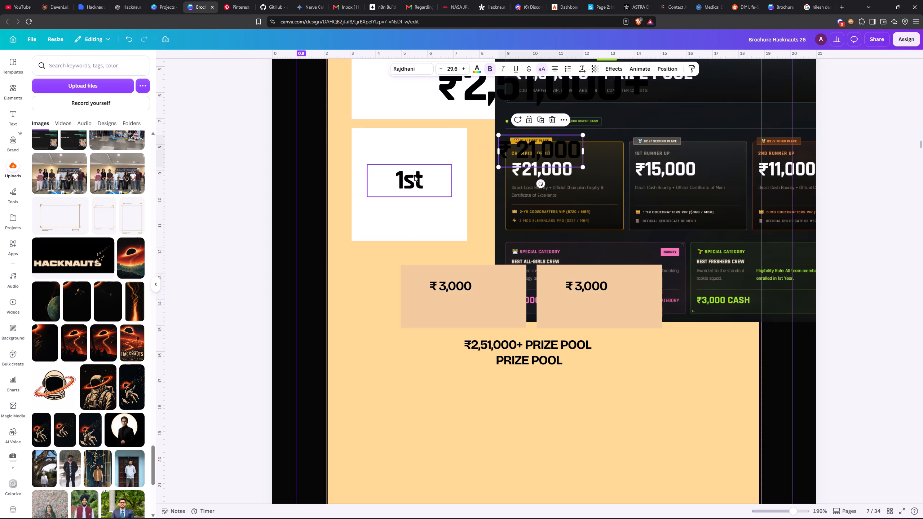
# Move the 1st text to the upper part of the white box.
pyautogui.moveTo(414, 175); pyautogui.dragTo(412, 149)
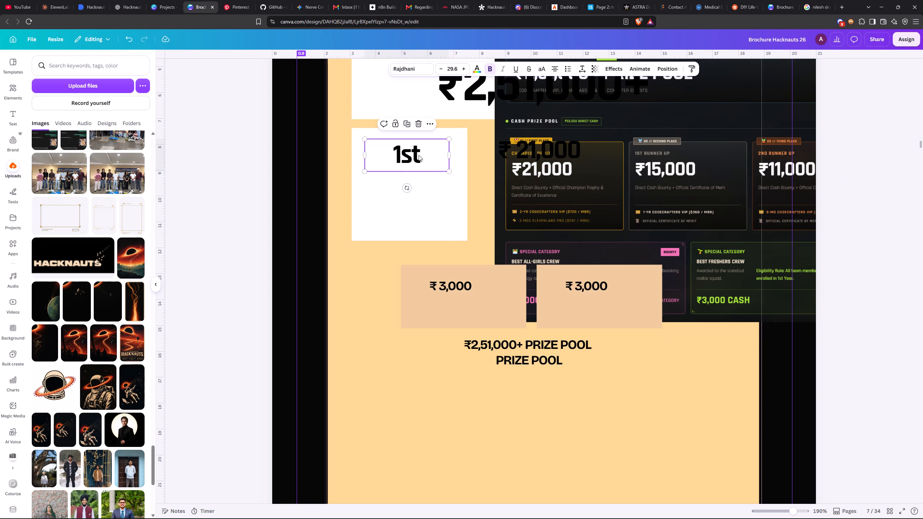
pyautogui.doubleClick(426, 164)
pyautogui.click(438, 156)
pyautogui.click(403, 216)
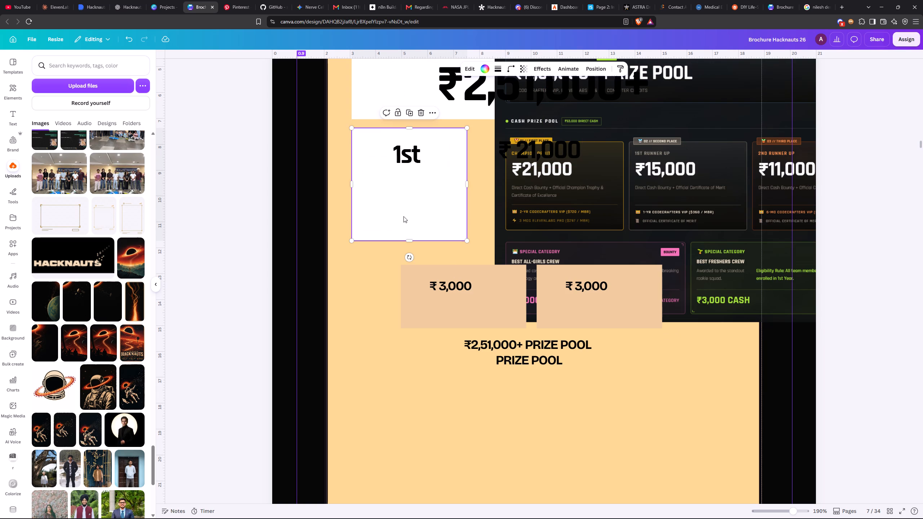
# Duplicate the 1st text, place the copy below it in the white box and change the copy to POSITION.
pyautogui.click(426, 164)
pyautogui.click(405, 124)
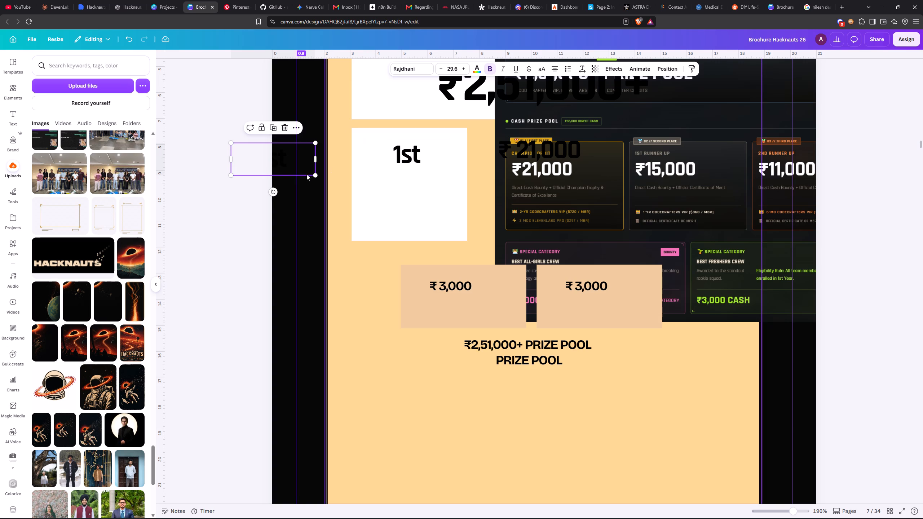
pyautogui.moveTo(283, 165); pyautogui.dragTo(413, 197)
pyautogui.click(412, 196)
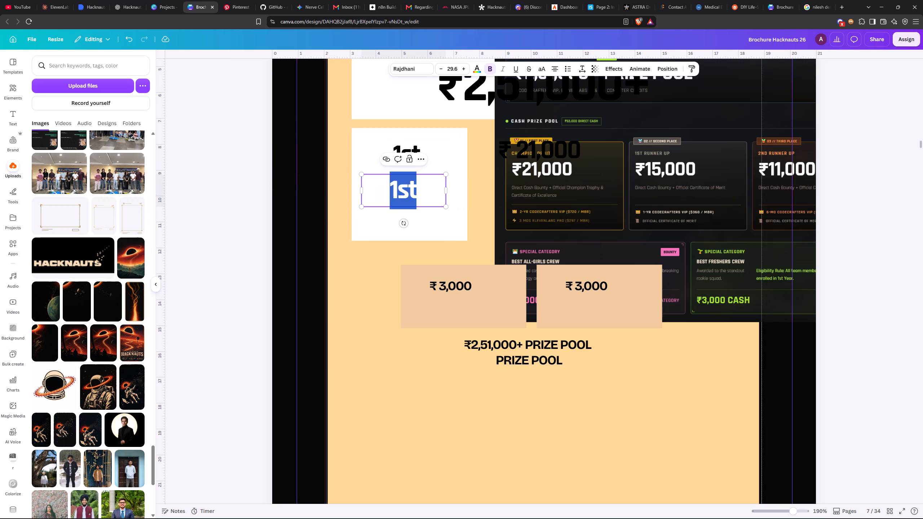
pyautogui.write('POS')
pyautogui.write('ITION')
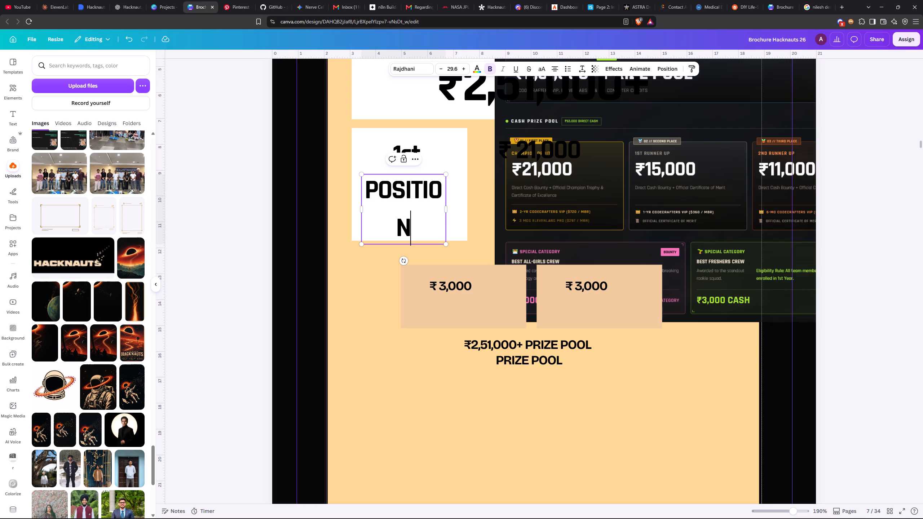
# Replace the POSITION text with Winner.
pyautogui.moveTo(424, 226); pyautogui.dragTo(364, 191)
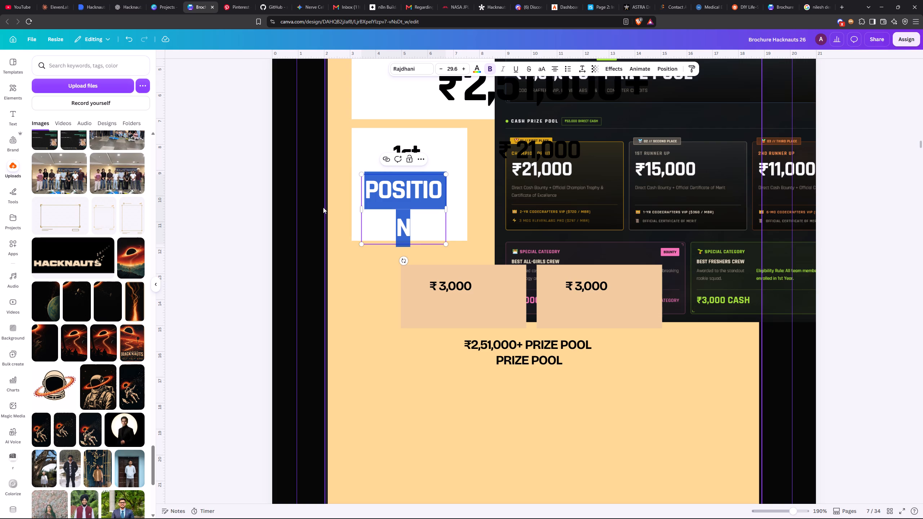
pyautogui.write('Winner')
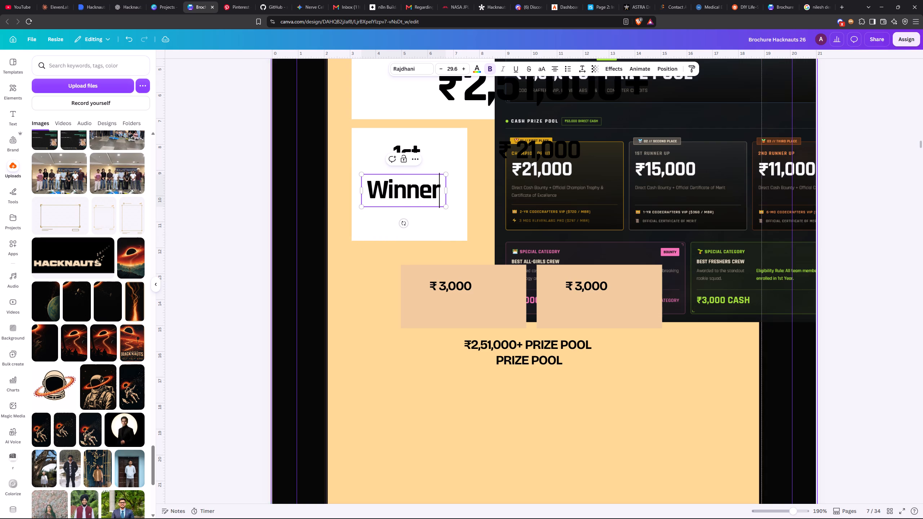
pyautogui.click(360, 255)
# Delete the 1st text above Winner.
pyautogui.click(405, 164)
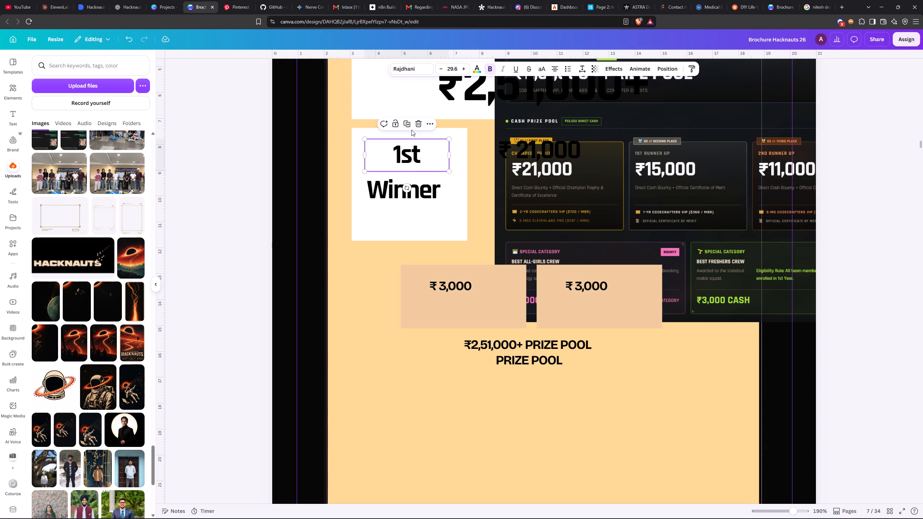
pyautogui.click(420, 124)
# Centre the Winner text in the white box.
pyautogui.moveTo(407, 191); pyautogui.dragTo(410, 181)
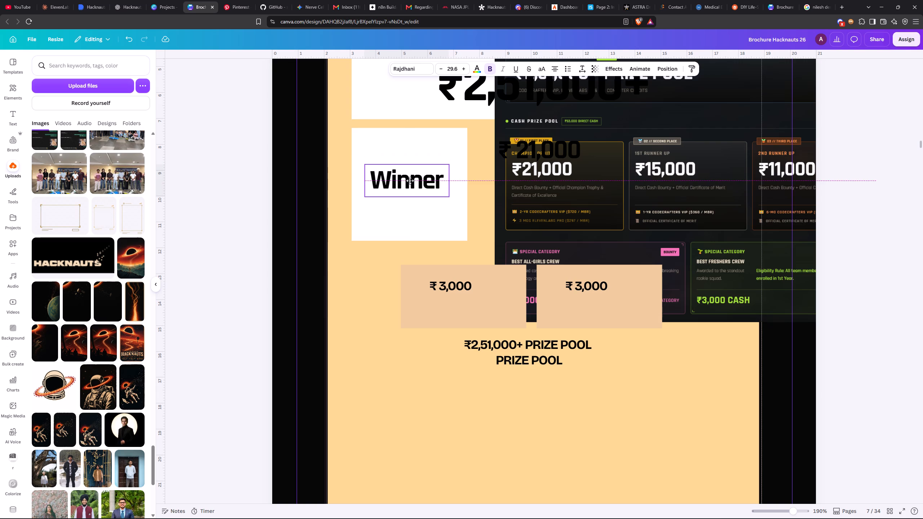
pyautogui.moveTo(410, 181); pyautogui.dragTo(411, 185)
# Move the dark prize pool reference image down below the two ₹3,000 boxes.
pyautogui.moveTo(703, 151); pyautogui.dragTo(635, 453)
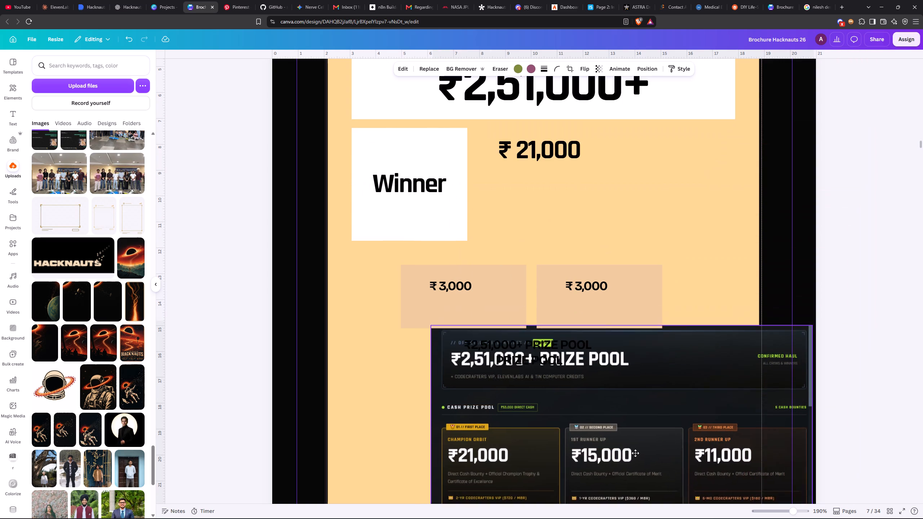
pyautogui.moveTo(635, 453); pyautogui.dragTo(633, 451)
# Move the ₹21,000 text slightly closer to the white Winner box.
pyautogui.moveTo(543, 152); pyautogui.dragTo(532, 148)
# Duplicate the white Winner box, place the copy beside it and widen it to align with the ₹2,51,000+ box's edge.
pyautogui.click(443, 147)
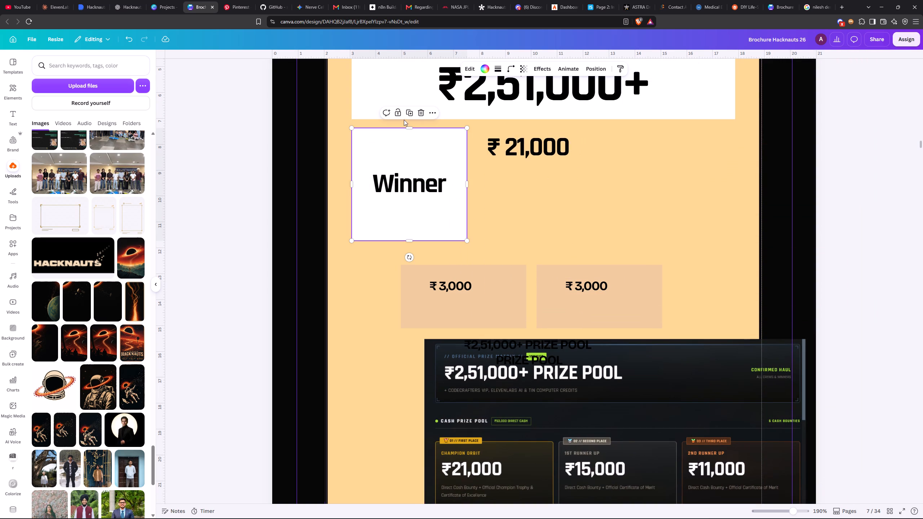
pyautogui.click(406, 116)
pyautogui.moveTo(423, 195); pyautogui.dragTo(533, 183)
pyautogui.moveTo(589, 183); pyautogui.dragTo(736, 183)
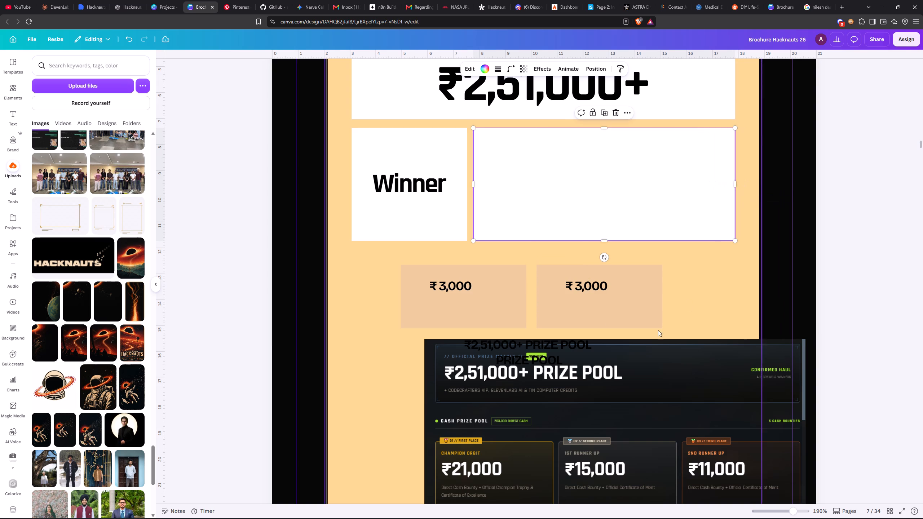
# Move the new wide white box down the layer order, directly above the square Winner box layer and beneath the ₹21,000 text.
pyautogui.click(587, 66)
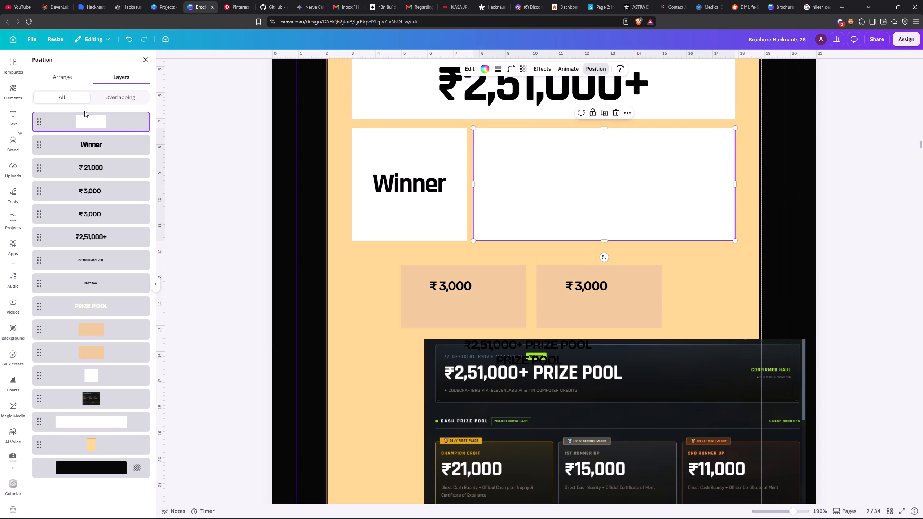
pyautogui.moveTo(86, 115); pyautogui.dragTo(79, 357)
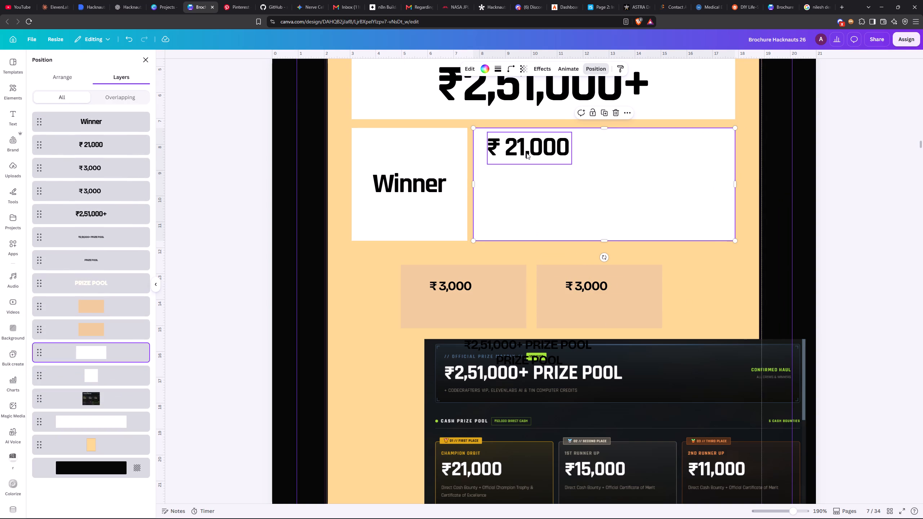
pyautogui.click(526, 153)
pyautogui.click(526, 153)
pyautogui.click(584, 139)
pyautogui.click(545, 144)
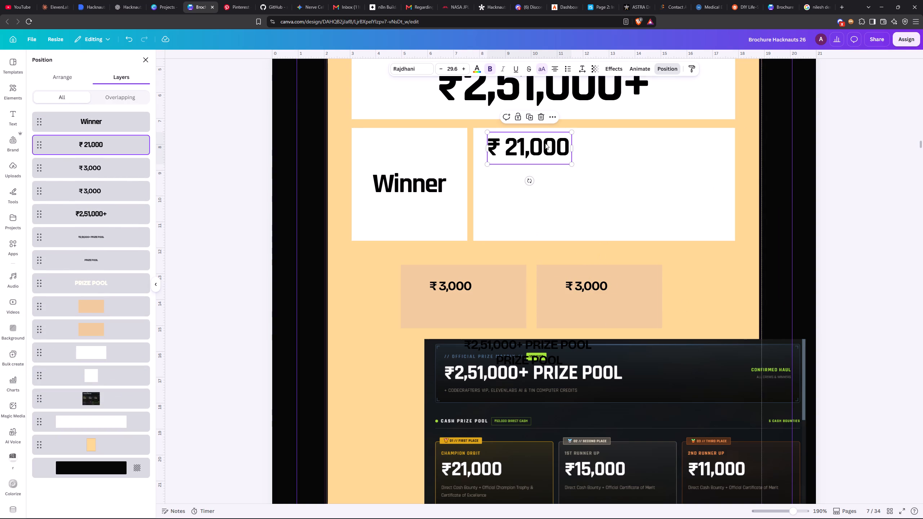
# Move the dark prize pool reference image up and inward so it sits behind the two ₹3,000 boxes.
pyautogui.moveTo(584, 432); pyautogui.dragTo(489, 383)
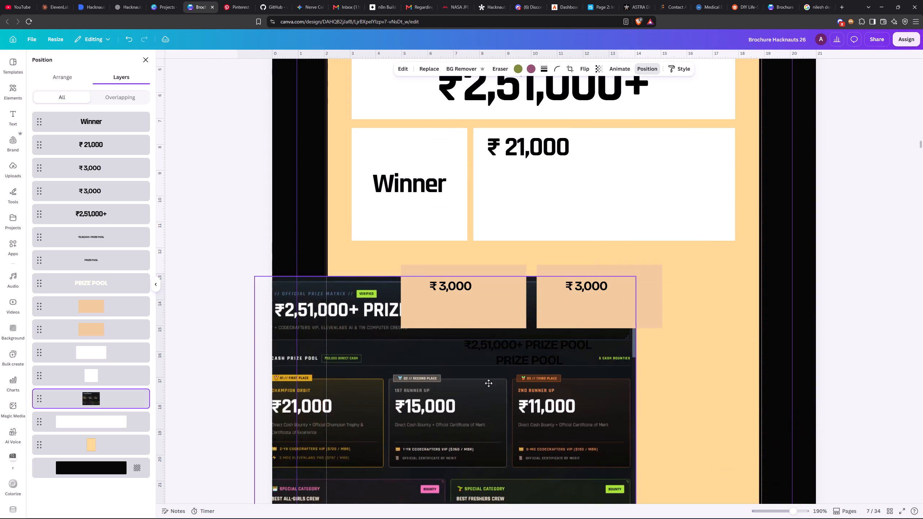
pyautogui.moveTo(489, 383); pyautogui.dragTo(542, 381)
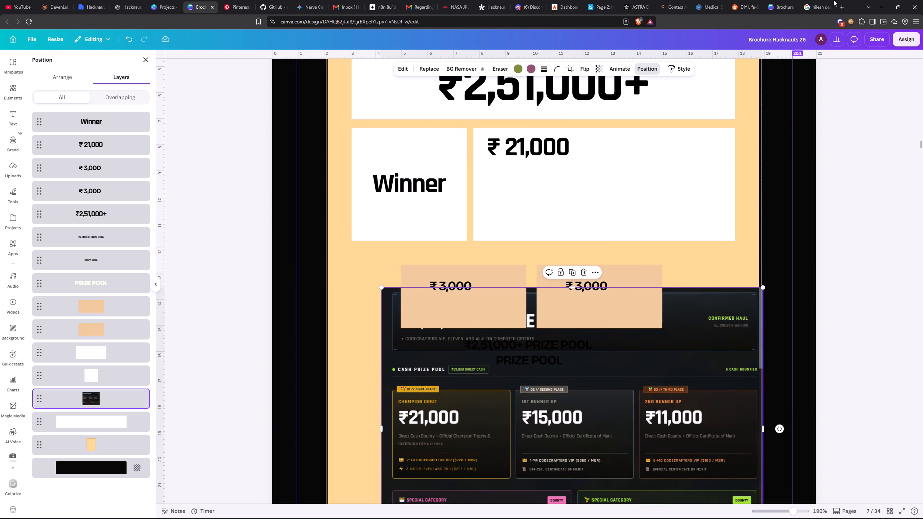
# Open the Hacknauts 2.0 website, hacknauts26.space, in the browser tab holding the ISRO search.
pyautogui.click(799, 0)
pyautogui.click(429, 26)
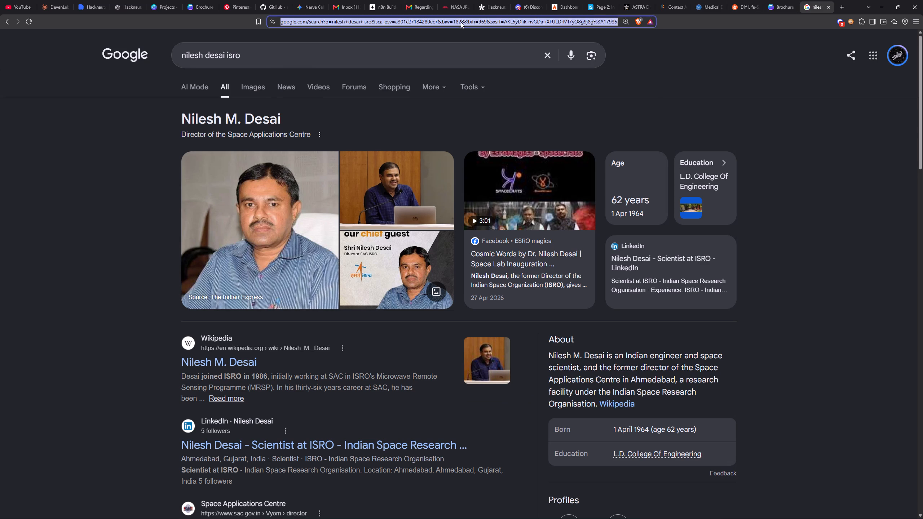
pyautogui.write('hacknauts')
pyautogui.press('Return')
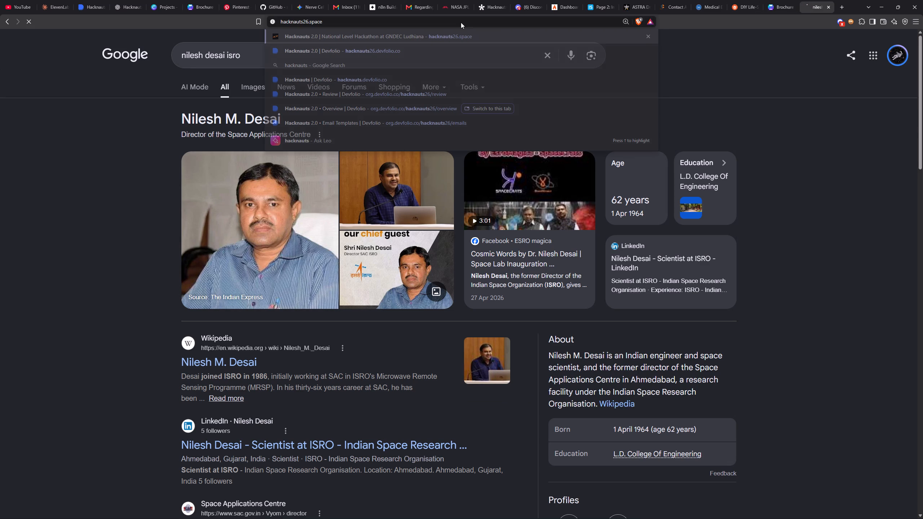
# Close the duplicate brochure tab beside the Hacknauts website tab.
pyautogui.click(0, 0)
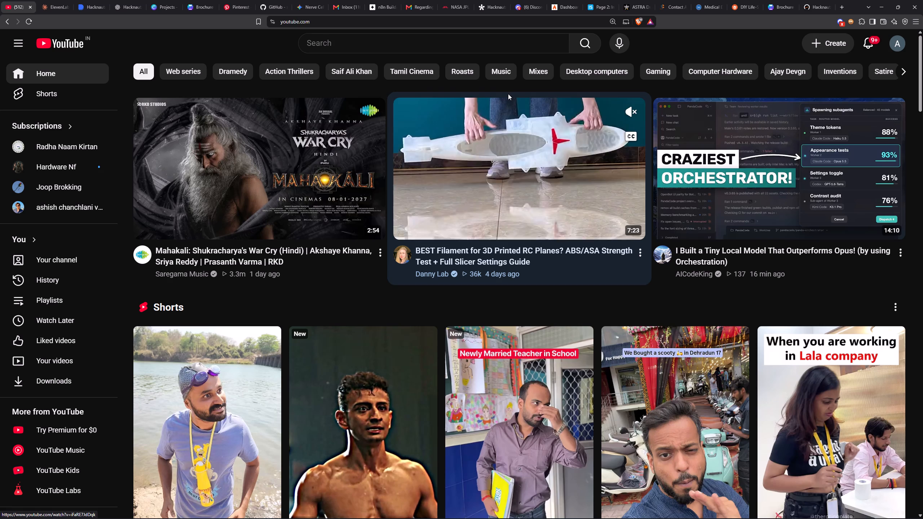
pyautogui.click(783, 3)
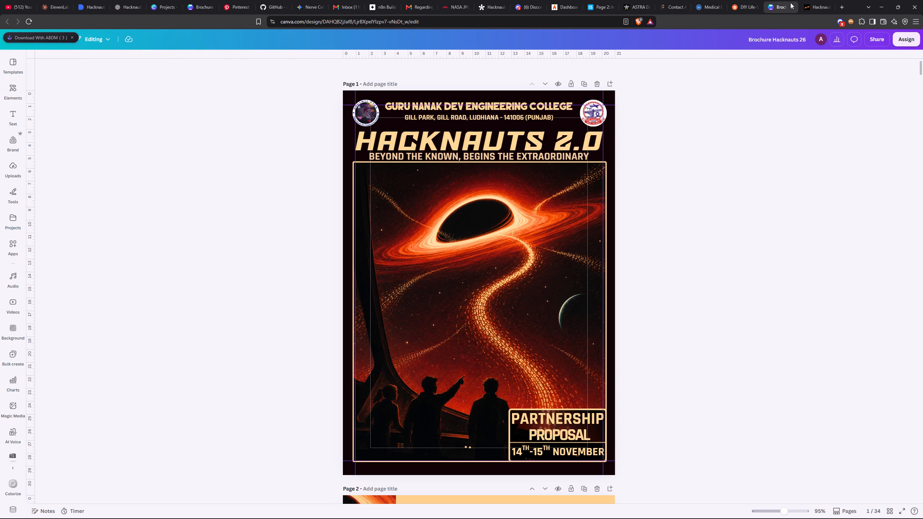
pyautogui.click(791, 4)
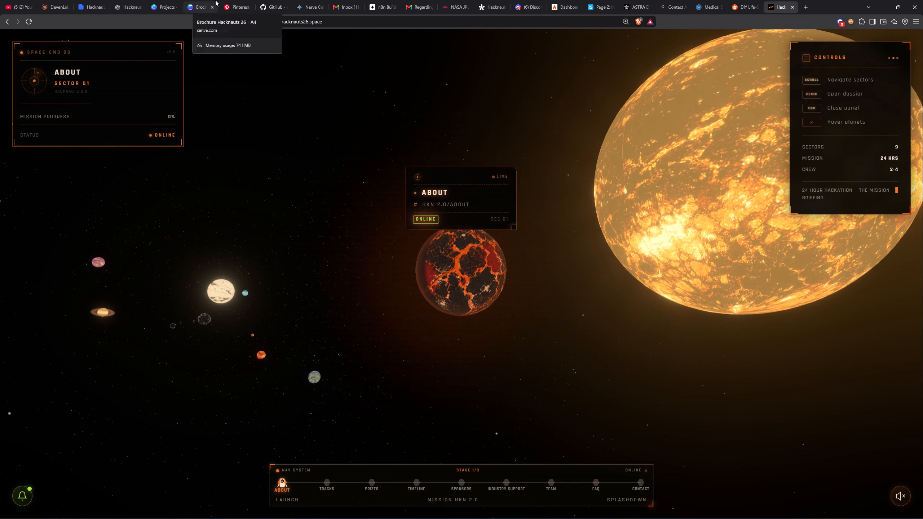
# Search the web for youtube music in the Clarity Medical tab and open the YouTube Music site.
pyautogui.click(697, 0)
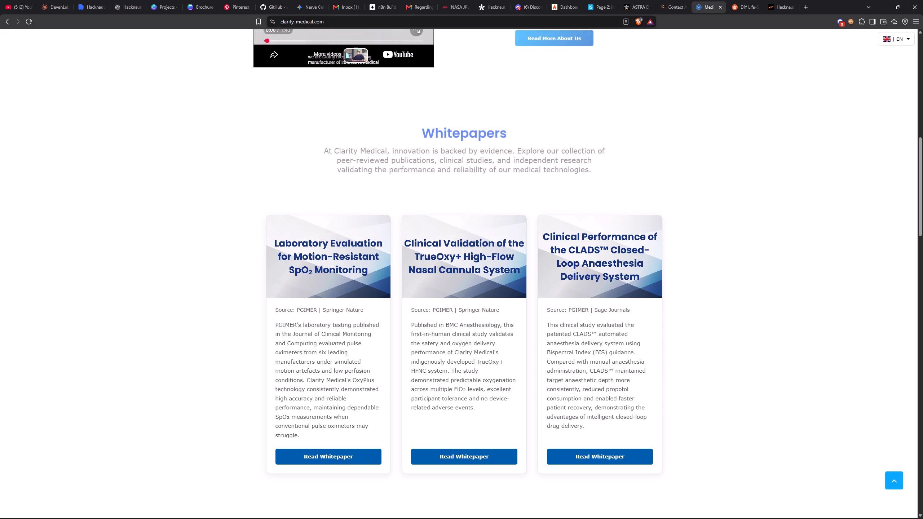
pyautogui.click(506, 19)
pyautogui.write('sad')
pyautogui.press('BackSpace')
pyautogui.press('BackSpace')
pyautogui.press('BackSpace')
pyautogui.write('youy')
pyautogui.press('BackSpace')
pyautogui.press('u')
pyautogui.press('BackSpace')
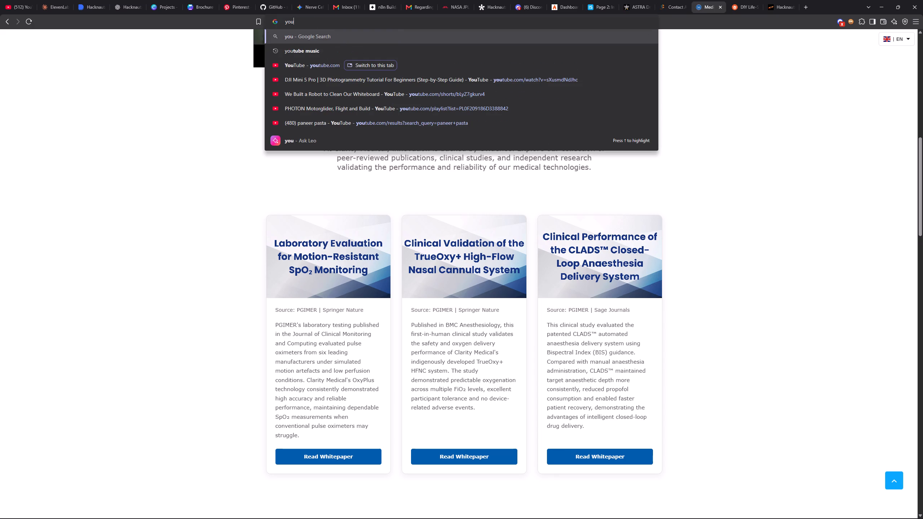
pyautogui.write('tuber')
pyautogui.press('space')
pyautogui.press('BackSpace')
pyautogui.press('BackSpace')
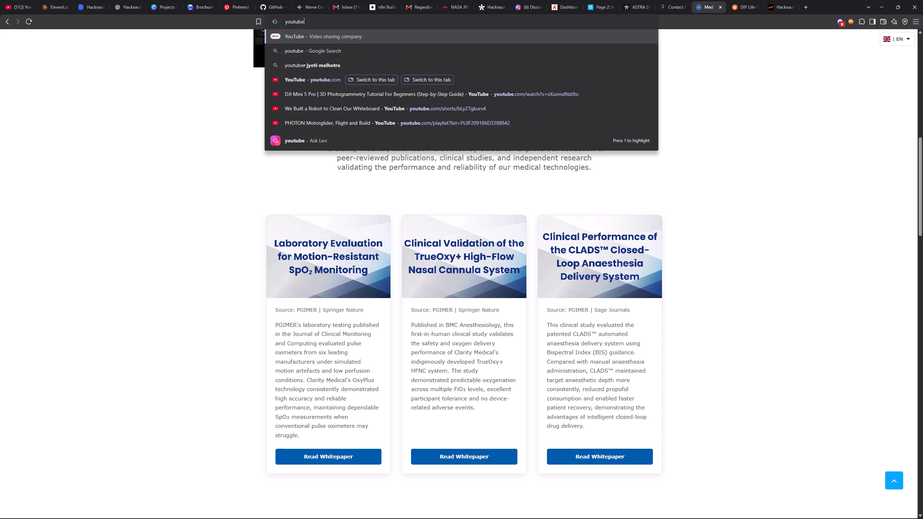
pyautogui.press('space')
pyautogui.write('music')
pyautogui.press('Return')
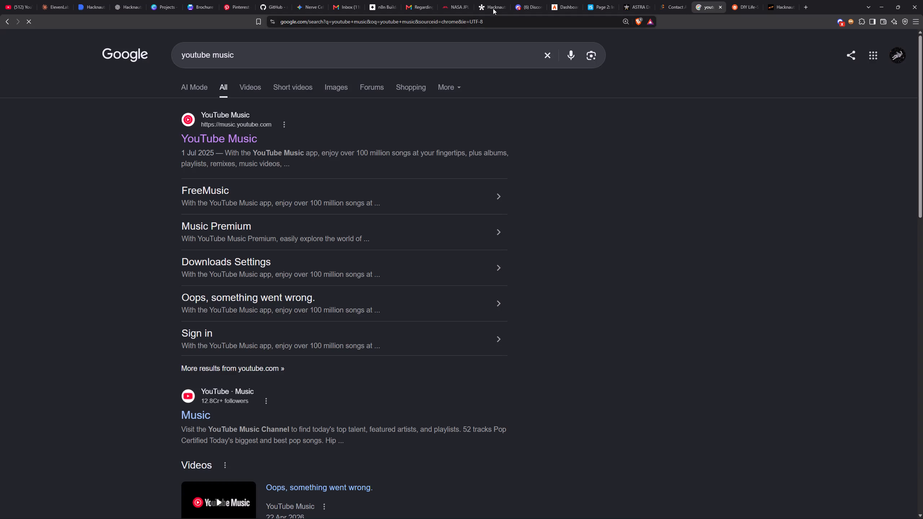
pyautogui.click(225, 133)
# Close the unneeded DIY Life and Firecrawl dashboard browser tabs.
pyautogui.click(789, 8)
pyautogui.click(699, 0)
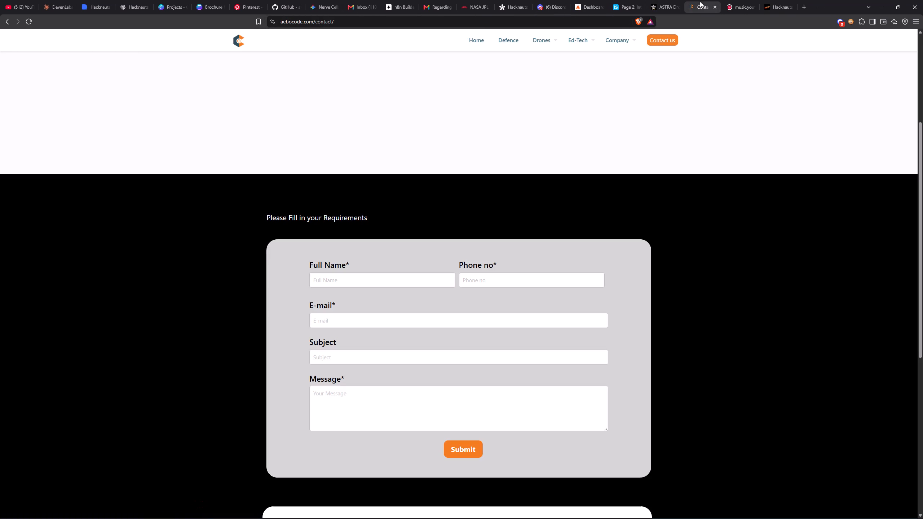
pyautogui.click(668, 0)
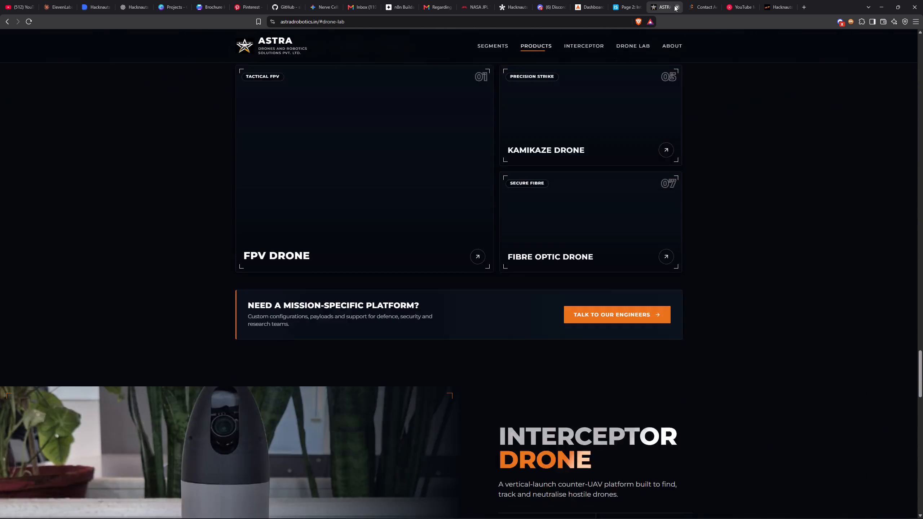
pyautogui.click(621, 0)
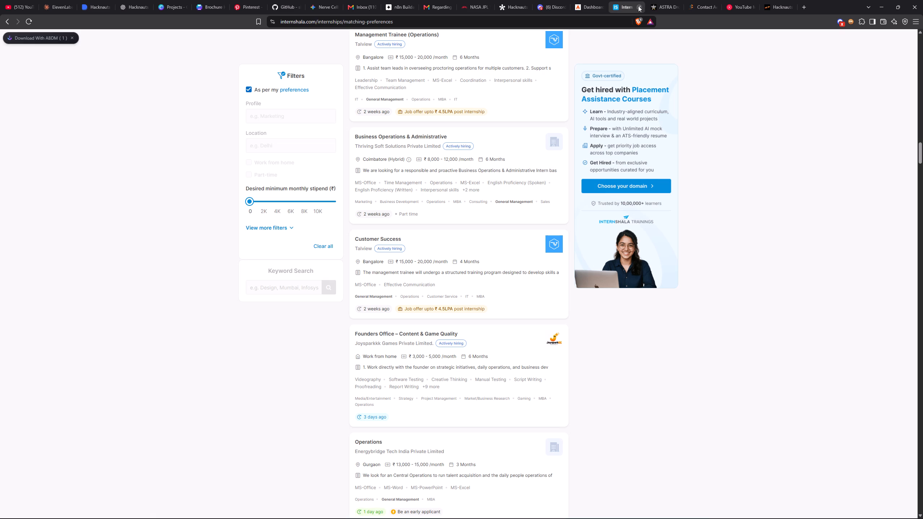
pyautogui.click(592, 0)
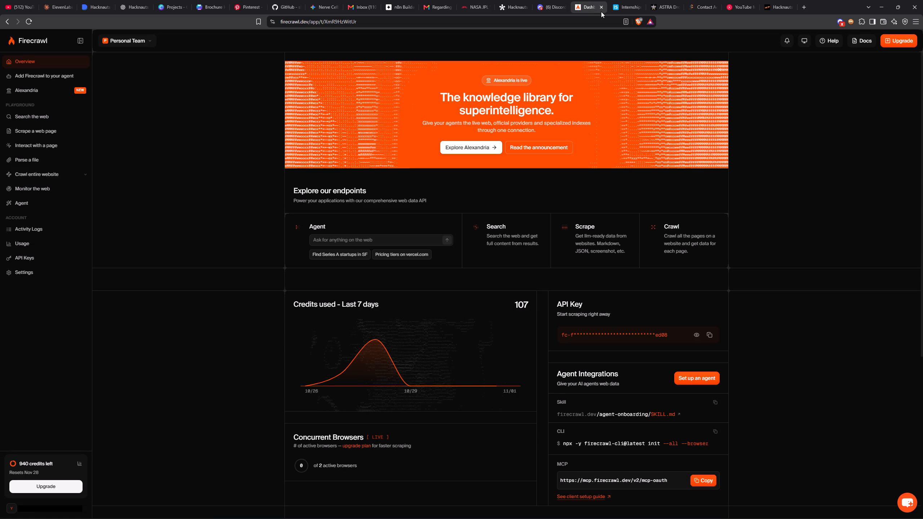
pyautogui.click(377, 356)
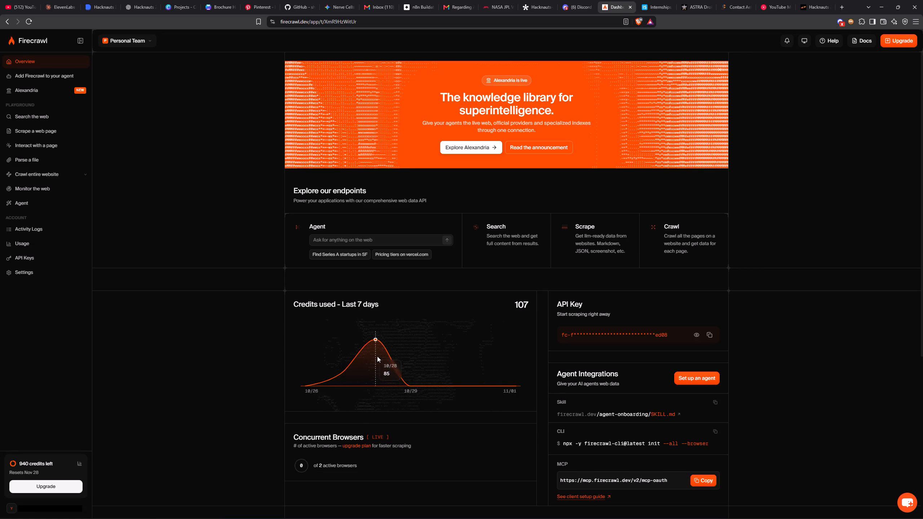
pyautogui.click(629, 7)
# Return to the Hacknauts 2.0 website and open its Prizes section.
pyautogui.click(785, 0)
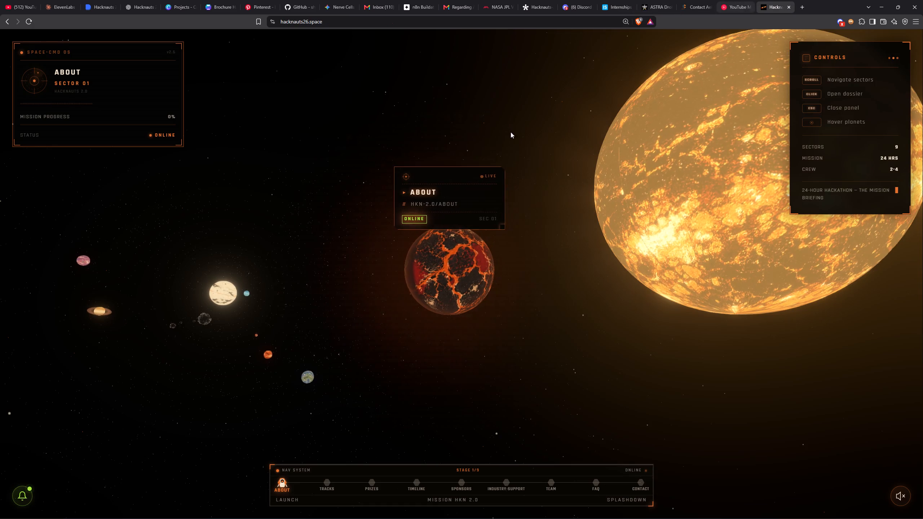
pyautogui.click(367, 480)
pyautogui.click(372, 482)
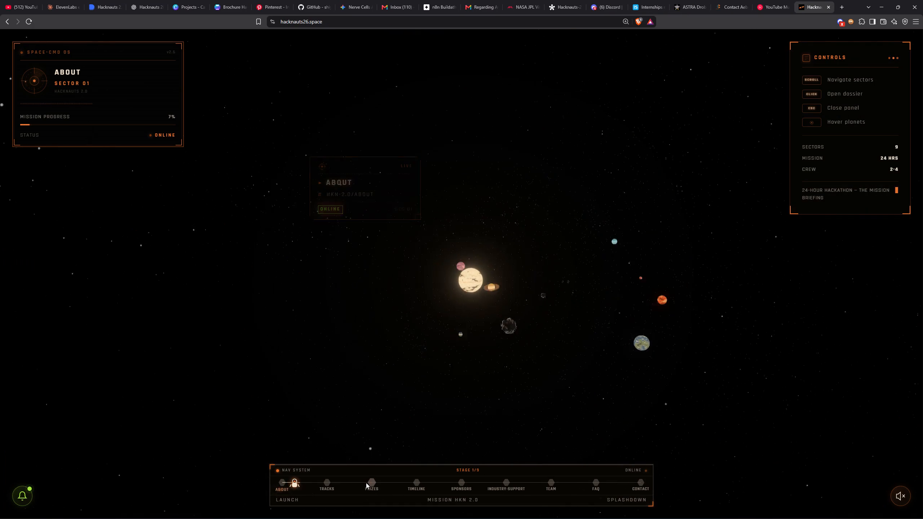
pyautogui.click(456, 258)
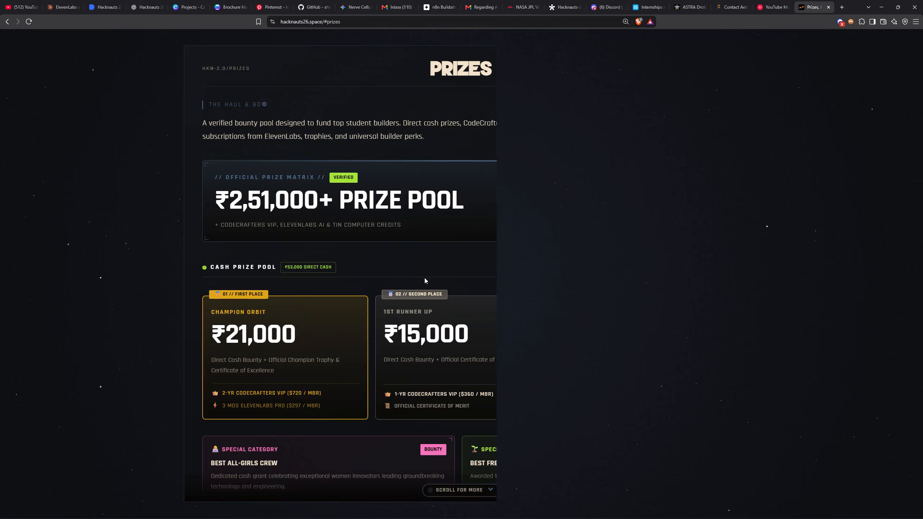
pyautogui.scroll(-1, 377, 191)
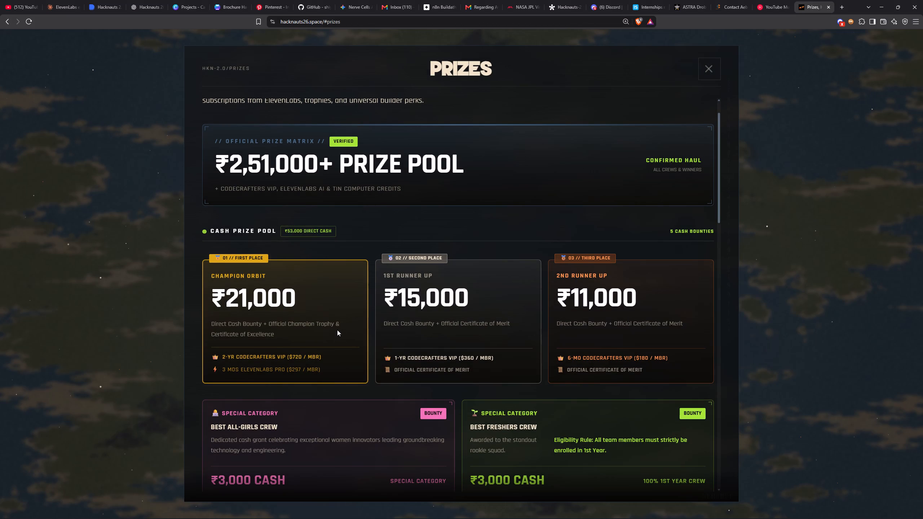
pyautogui.scroll(-2, 337, 330)
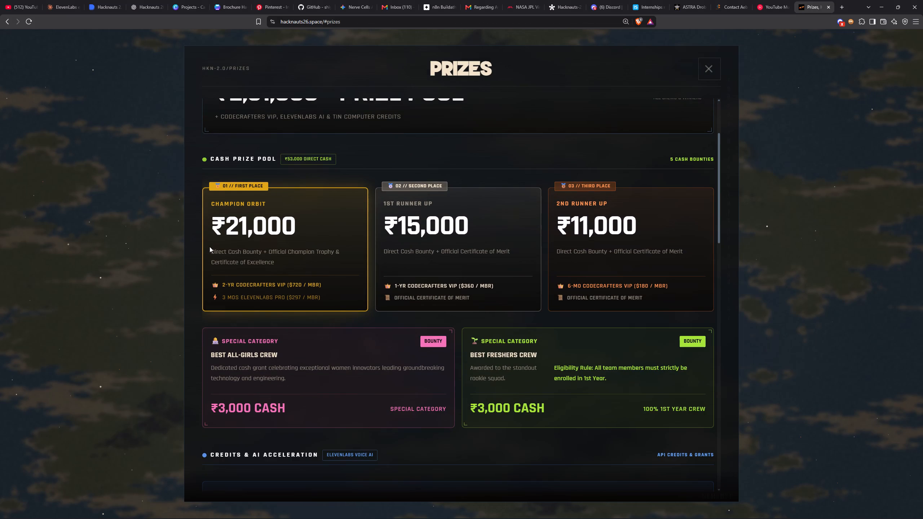
pyautogui.moveTo(209, 247); pyautogui.dragTo(300, 269)
pyautogui.moveTo(321, 298); pyautogui.dragTo(250, 289)
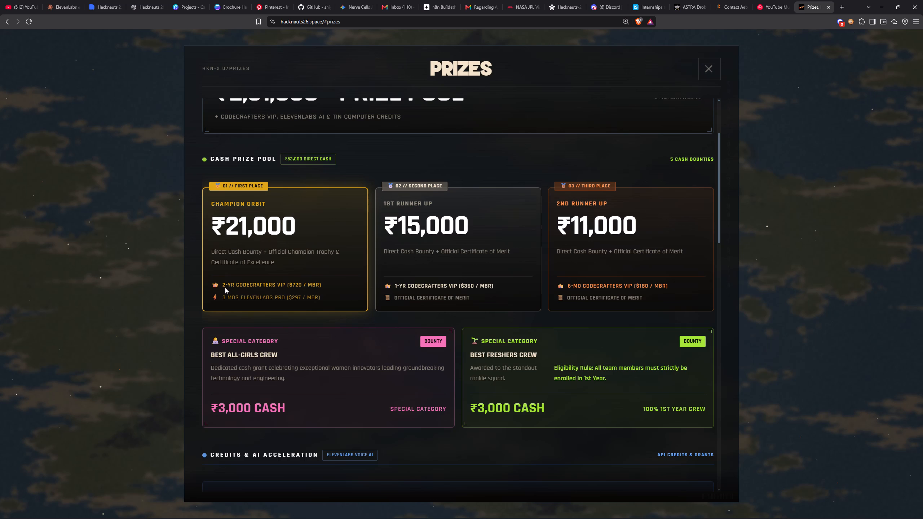
pyautogui.click(225, 284)
pyautogui.moveTo(223, 283); pyautogui.dragTo(316, 286)
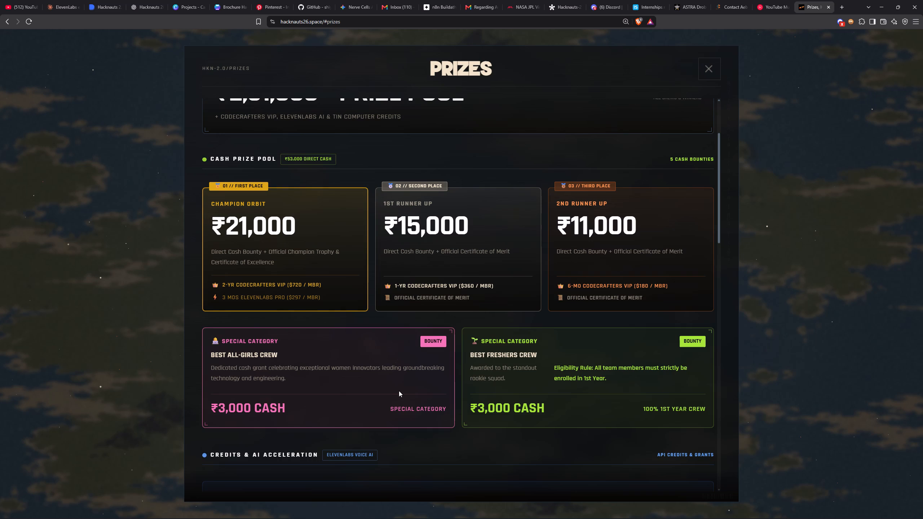
pyautogui.scroll(-7, 518, 252)
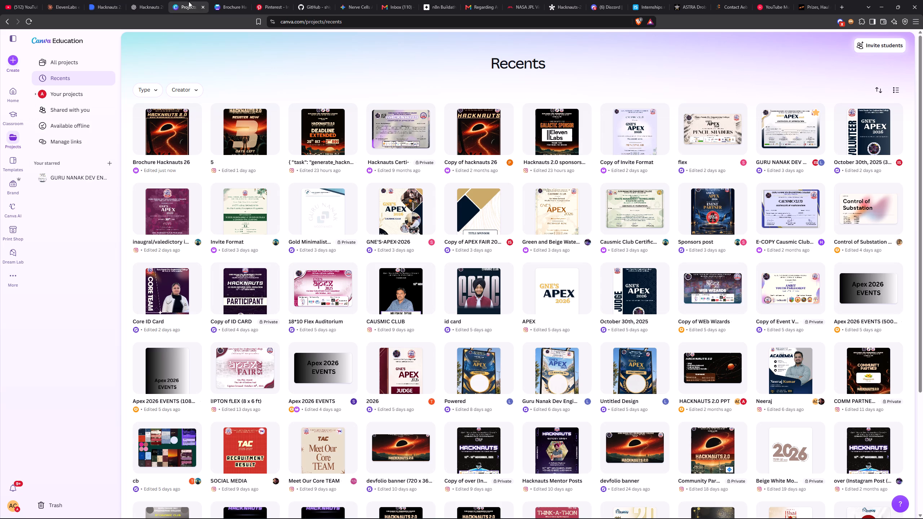
# In the YouTube Music tab, search for sad songs and play the Downbeat radio.
pyautogui.click(758, 0)
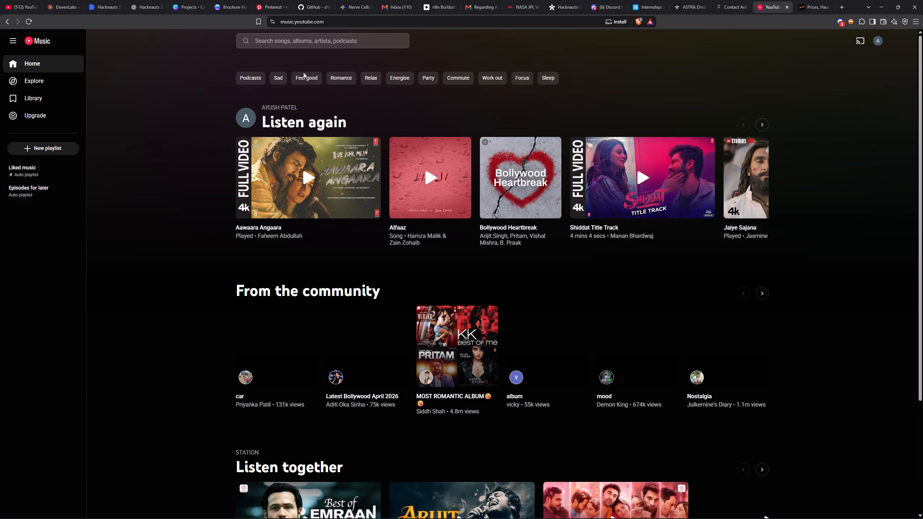
pyautogui.click(309, 45)
pyautogui.write('sad')
pyautogui.press('space')
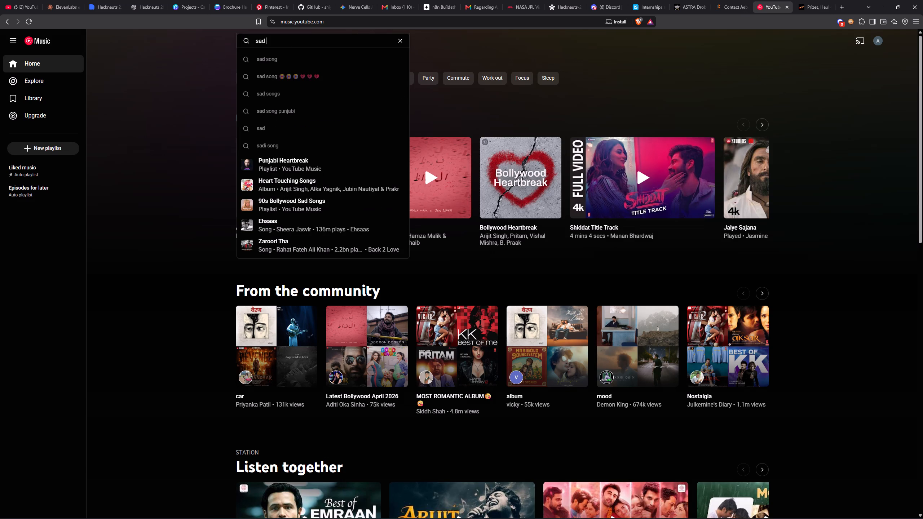
pyautogui.click(374, 93)
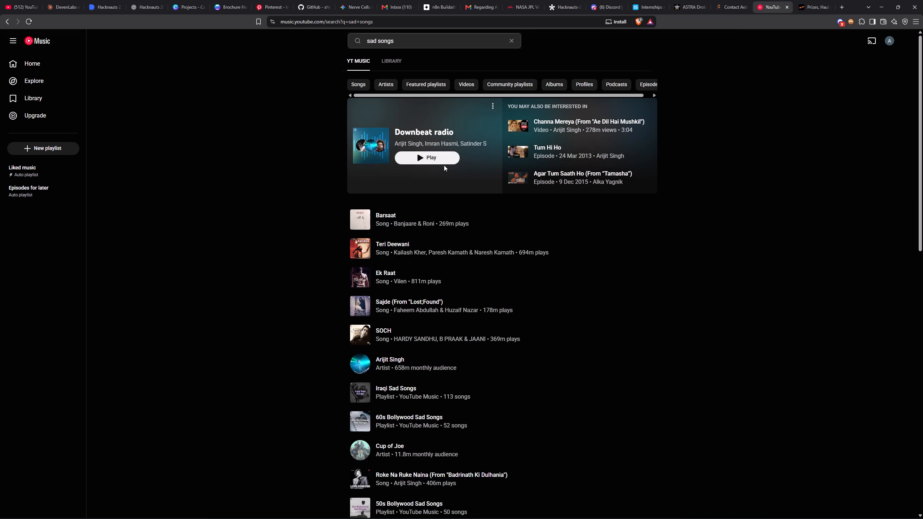
pyautogui.click(442, 163)
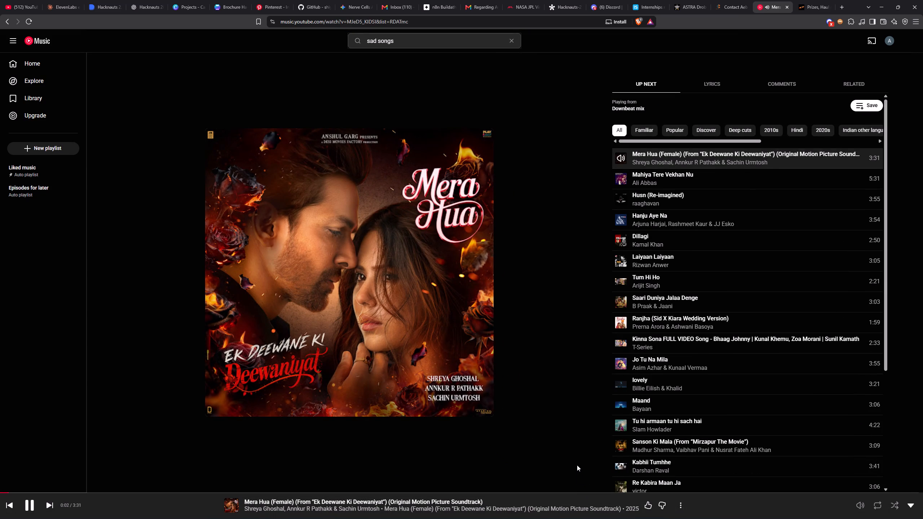
# Adjust the system volume and raise the music player's volume to full.
pyautogui.scroll(2, 592, 509)
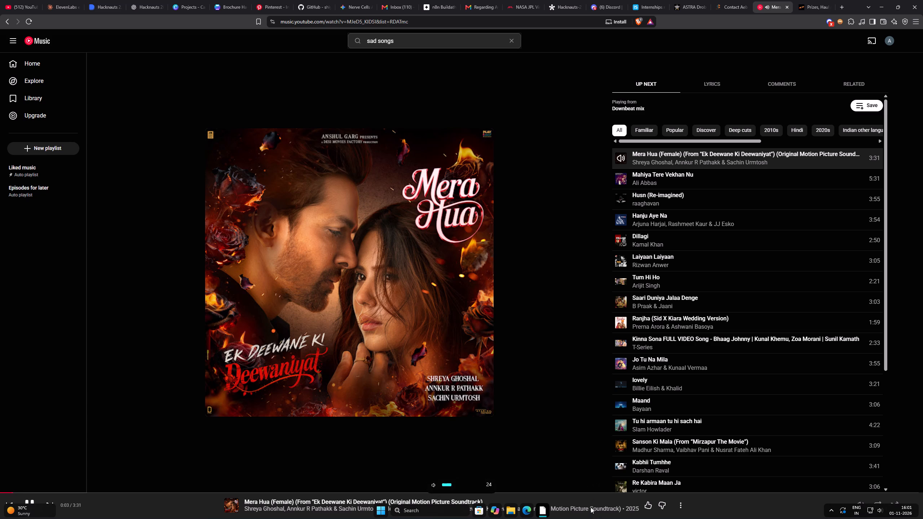
pyautogui.scroll(-1, 591, 506)
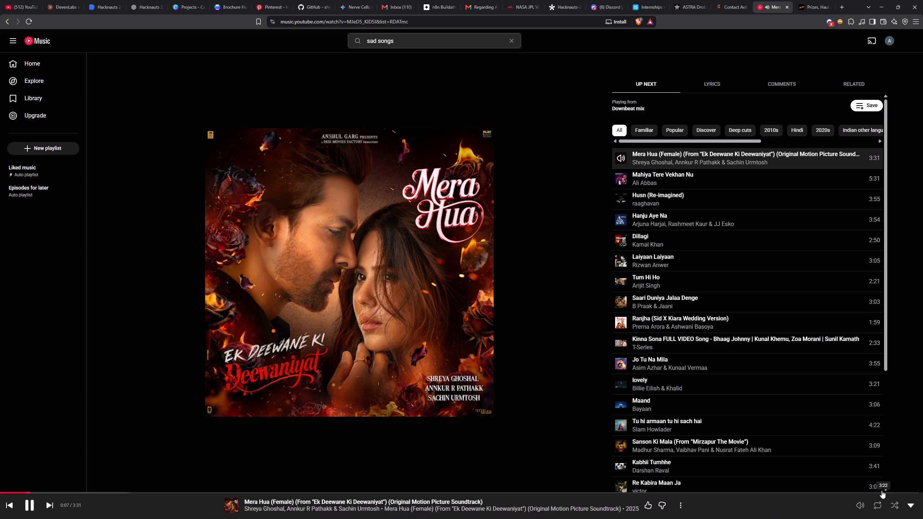
pyautogui.moveTo(842, 505); pyautogui.dragTo(848, 506)
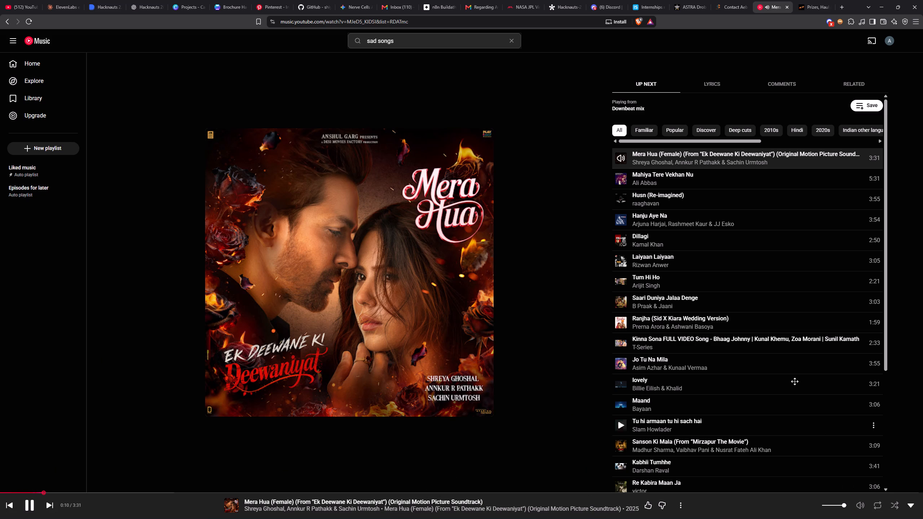
# Return to the Brochure Hacknauts 26 design and crop the header off the pasted prize screenshot on page 7.
pyautogui.click(210, 0)
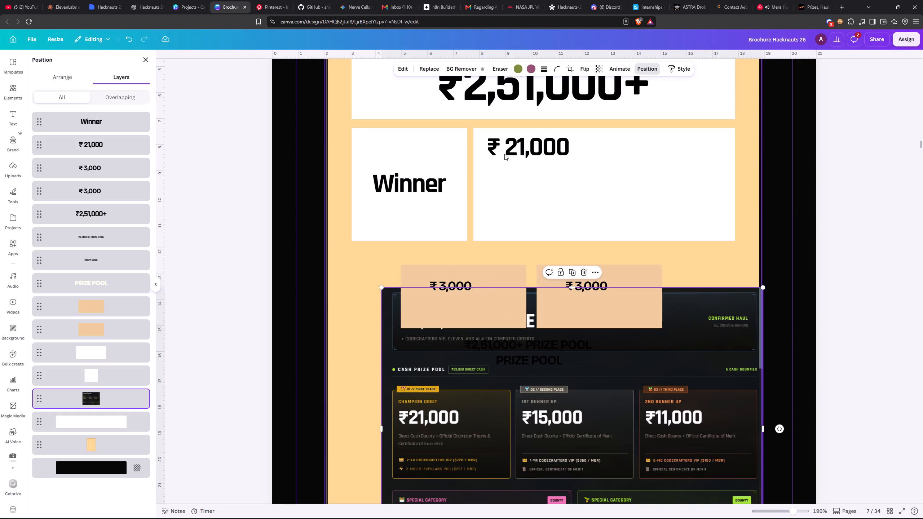
pyautogui.moveTo(675, 376); pyautogui.dragTo(708, 356)
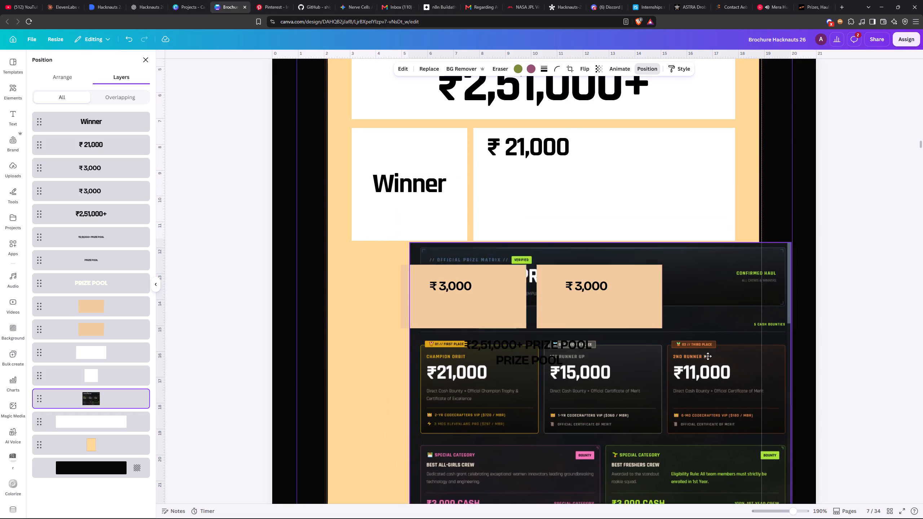
pyautogui.moveTo(708, 356); pyautogui.dragTo(710, 367)
pyautogui.moveTo(610, 280); pyautogui.dragTo(627, 369)
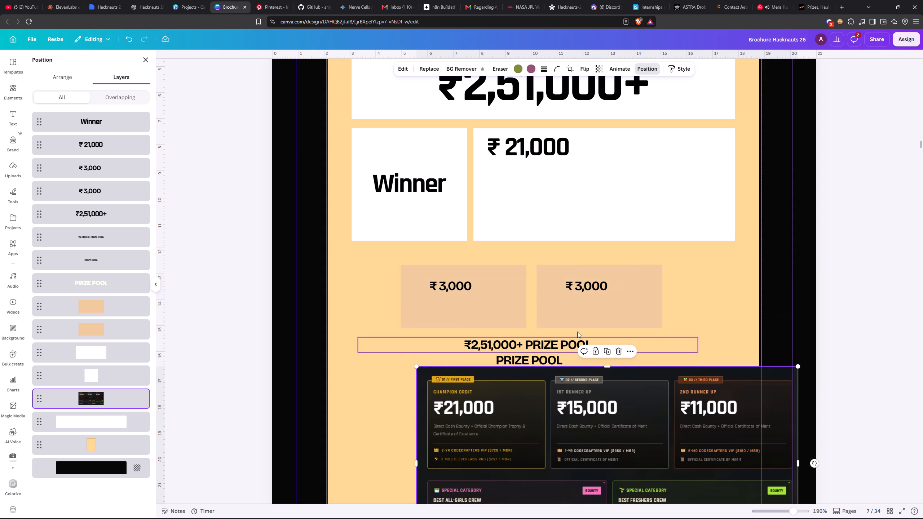
# Delete the leftover "₹2,51,000+ PRIZE POOL" and "PRIZE POOL" texts and both orange ₹ 3,000 boxes with their amounts.
pyautogui.click(534, 348)
pyautogui.press('BackSpace')
pyautogui.click(536, 351)
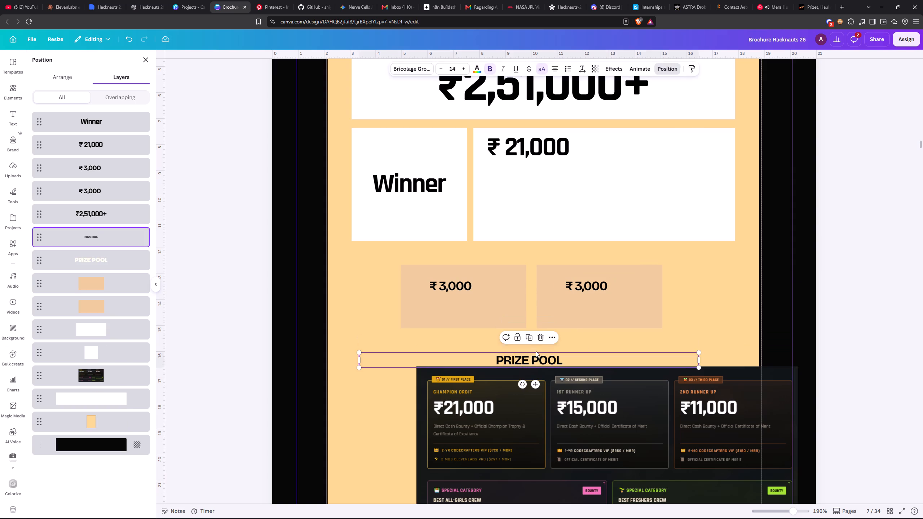
pyautogui.press('BackSpace')
pyautogui.click(596, 294)
pyautogui.press('BackSpace')
pyautogui.moveTo(570, 296); pyautogui.dragTo(565, 296)
pyautogui.press('BackSpace')
pyautogui.click(459, 293)
pyautogui.press('BackSpace')
pyautogui.click(461, 292)
pyautogui.press('BackSpace')
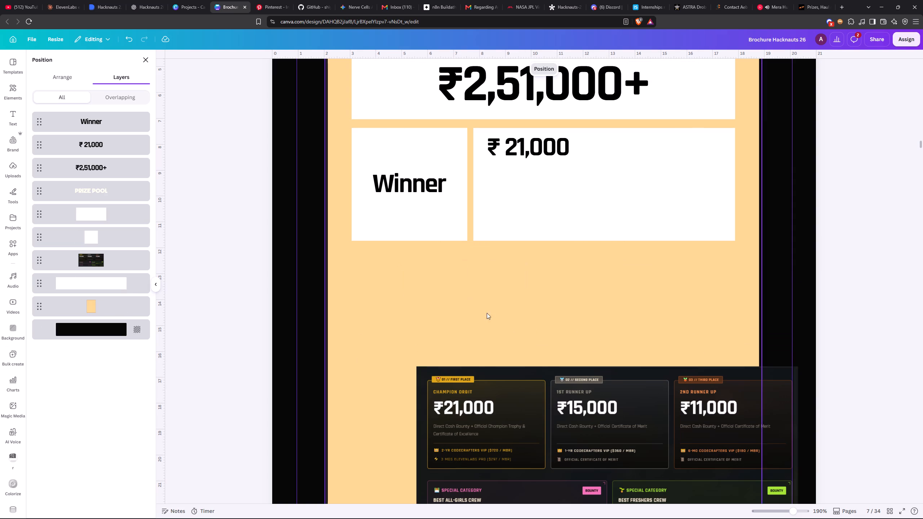
# Move the cropped prize screenshot directly beneath the Winner row for reference.
pyautogui.moveTo(560, 390); pyautogui.dragTo(509, 275)
pyautogui.click(518, 198)
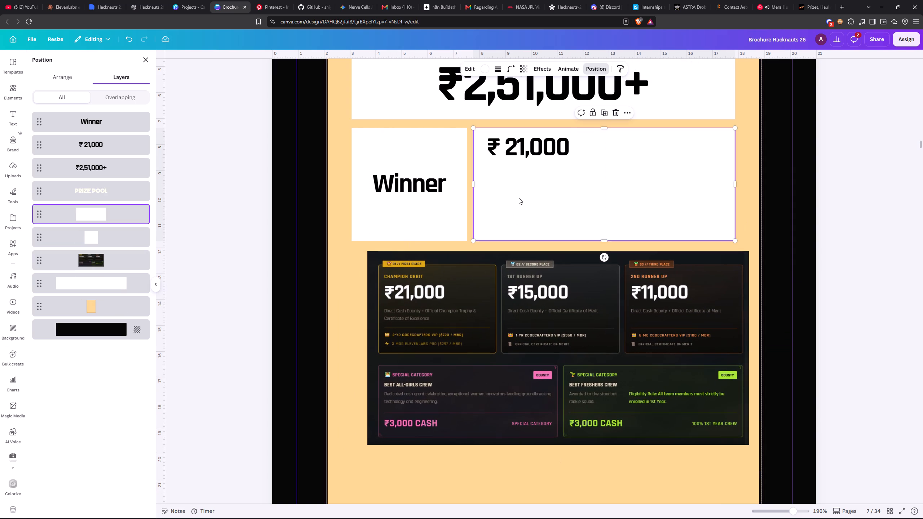
pyautogui.click(519, 198)
pyautogui.click(599, 176)
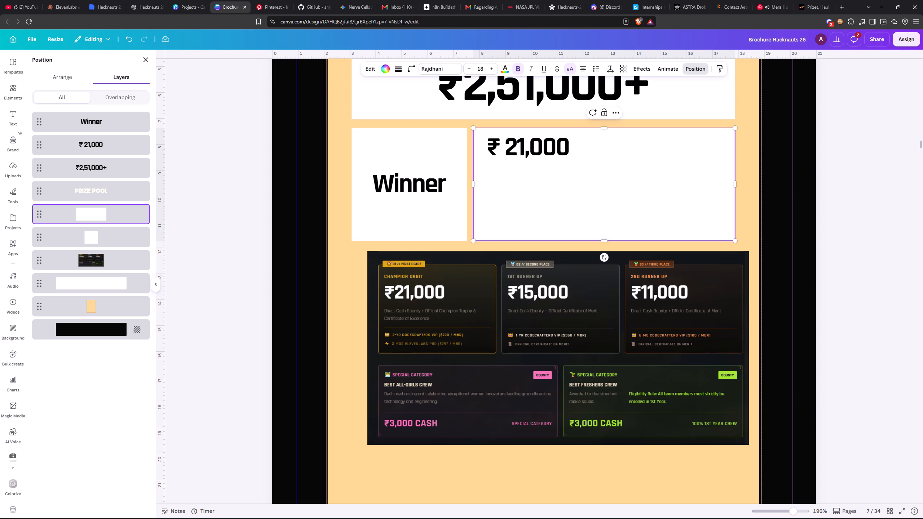
pyautogui.click(750, 265)
# Duplicate the ₹ 21,000 text, place the copy beneath it, and replace its wording with "2 YEAR CODECRAFTER VIP".
pyautogui.click(534, 144)
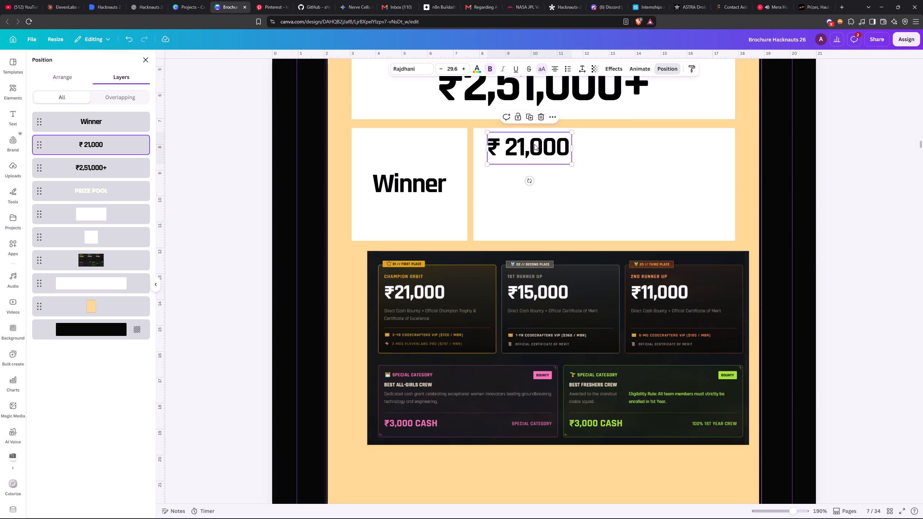
pyautogui.click(530, 116)
pyautogui.moveTo(544, 149); pyautogui.dragTo(533, 168)
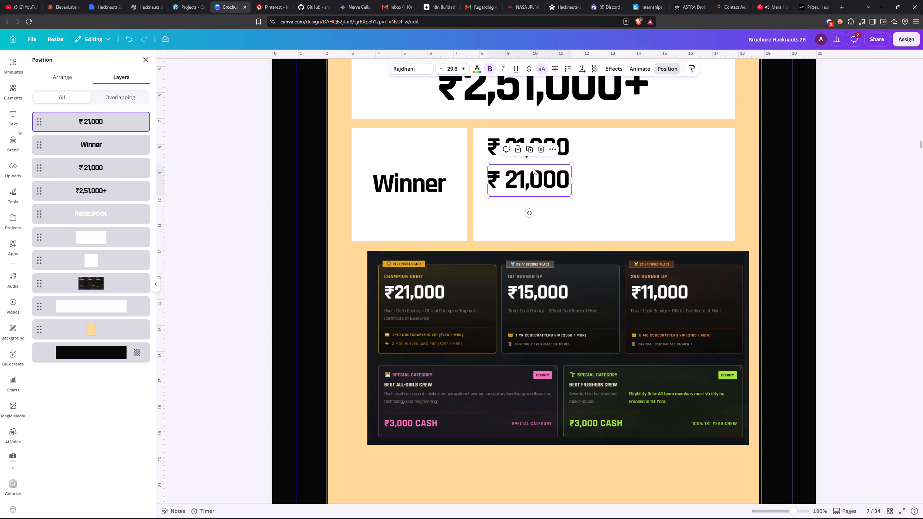
pyautogui.doubleClick(528, 177)
pyautogui.click(494, 173)
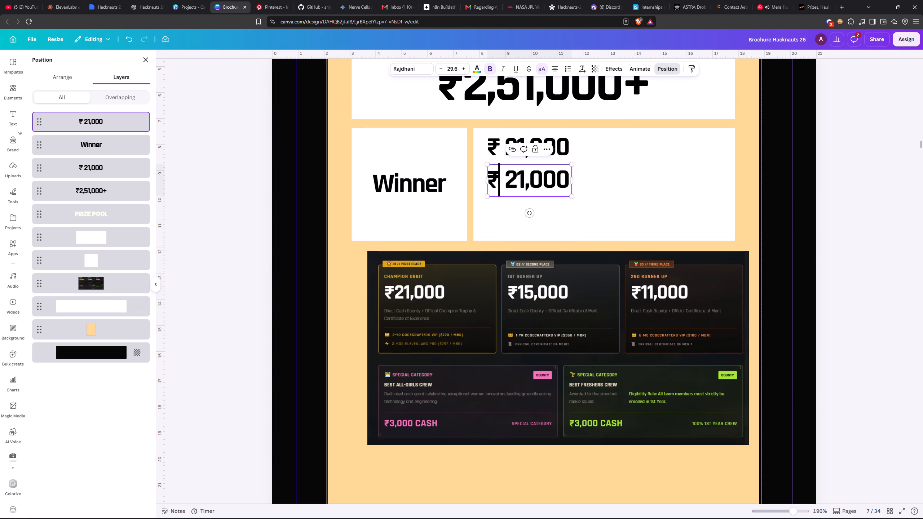
pyautogui.moveTo(489, 174); pyautogui.dragTo(580, 177)
pyautogui.press('2')
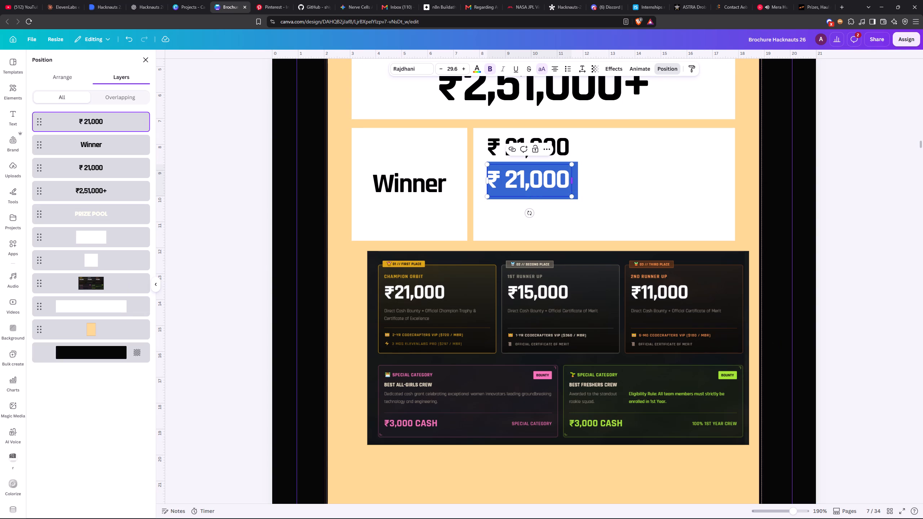
pyautogui.press('space')
pyautogui.write('Year')
pyautogui.press('space')
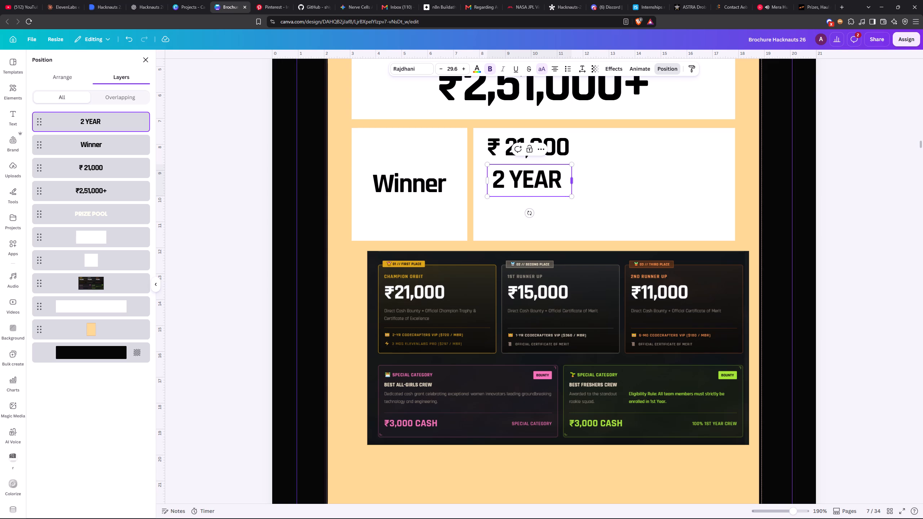
pyautogui.write('code')
pyautogui.write('crafter vi')
pyautogui.press('p')
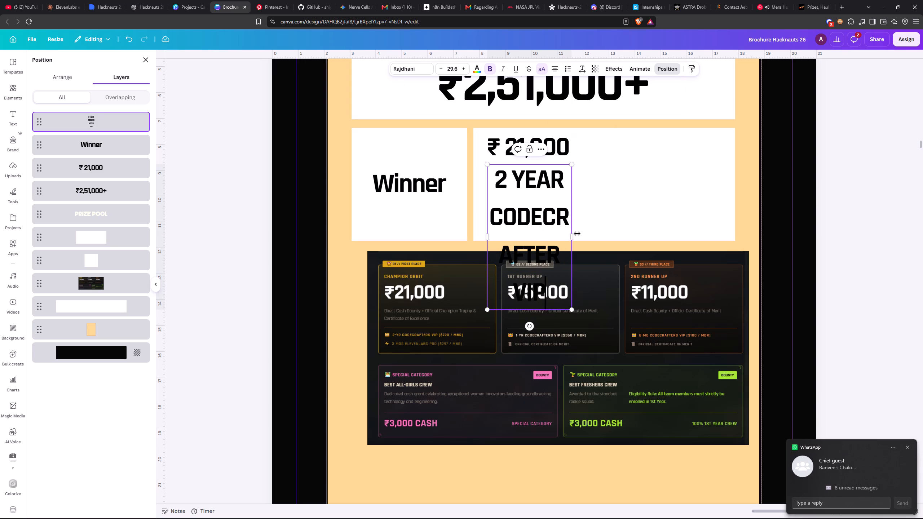
# Scale the CodeCrafter VIP text down to size 12.6 and adjust its box width so it fits on one line.
pyautogui.moveTo(577, 234); pyautogui.dragTo(734, 177)
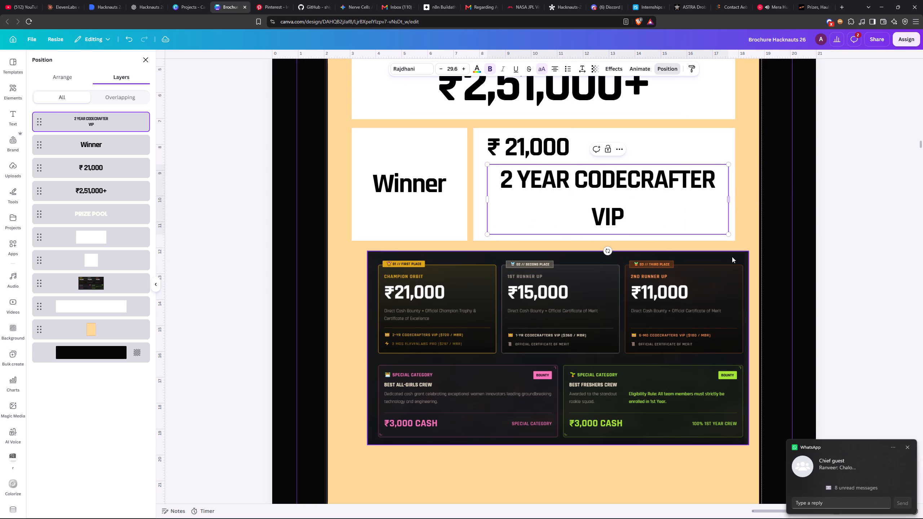
pyautogui.moveTo(729, 235); pyautogui.dragTo(594, 185)
pyautogui.moveTo(592, 180); pyautogui.dragTo(650, 178)
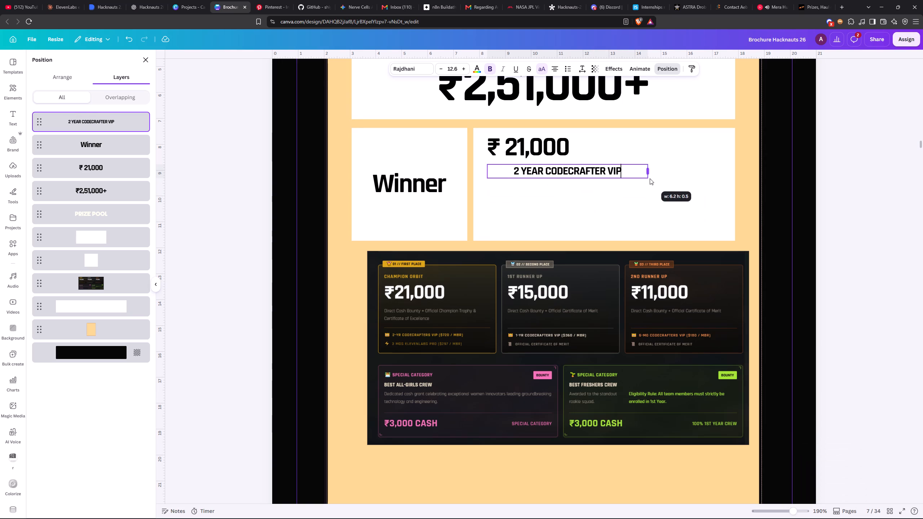
pyautogui.moveTo(650, 178); pyautogui.dragTo(645, 180)
# Append "WORTH $720 EACH MEMBER" to the CodeCrafter VIP text.
pyautogui.click(621, 171)
pyautogui.press('space')
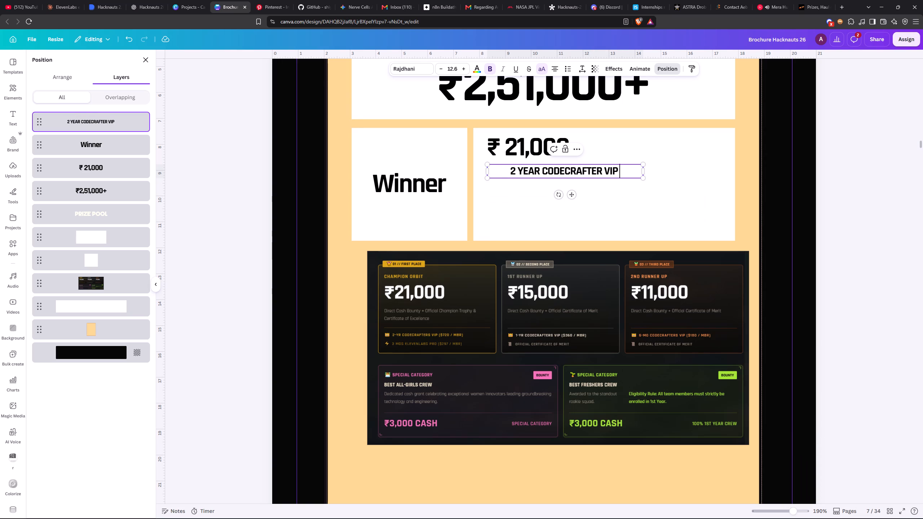
pyautogui.write('worth')
pyautogui.press('space')
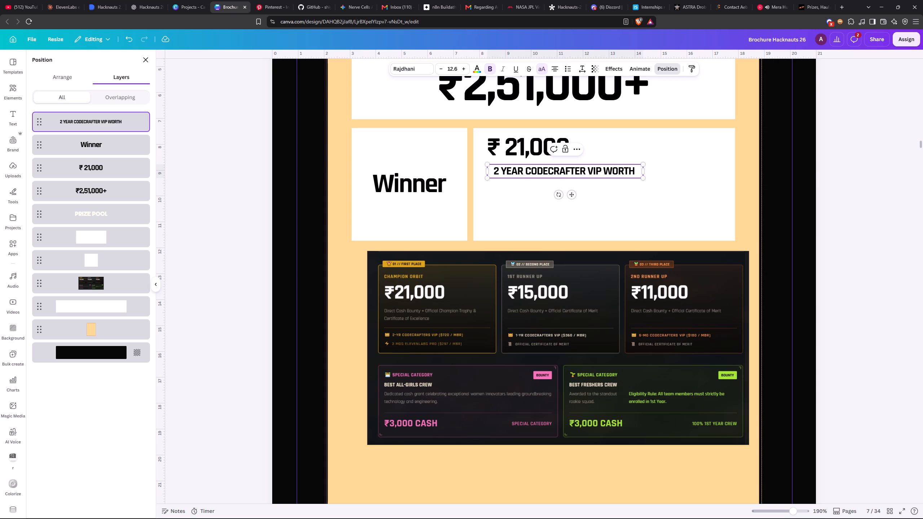
pyautogui.hotkey('shift', '$')
pyautogui.write('720')
pyautogui.press('space')
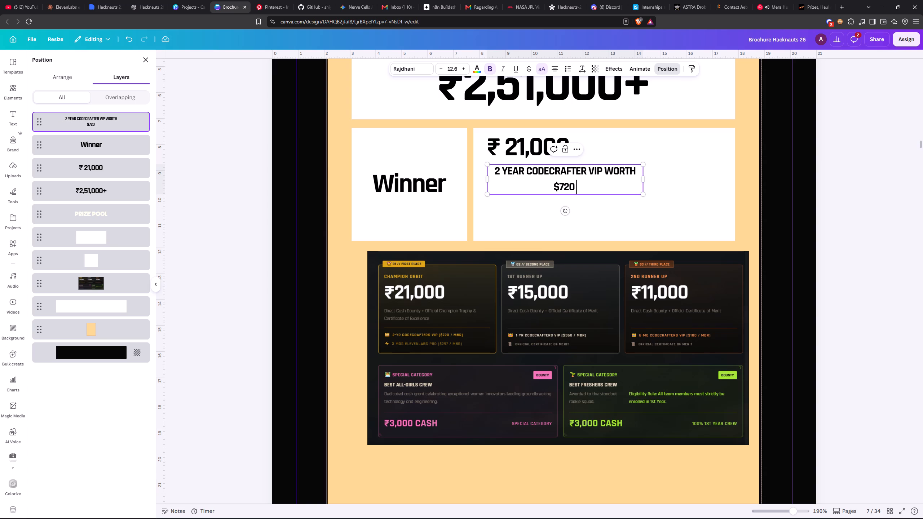
pyautogui.write('each member')
pyautogui.press('space')
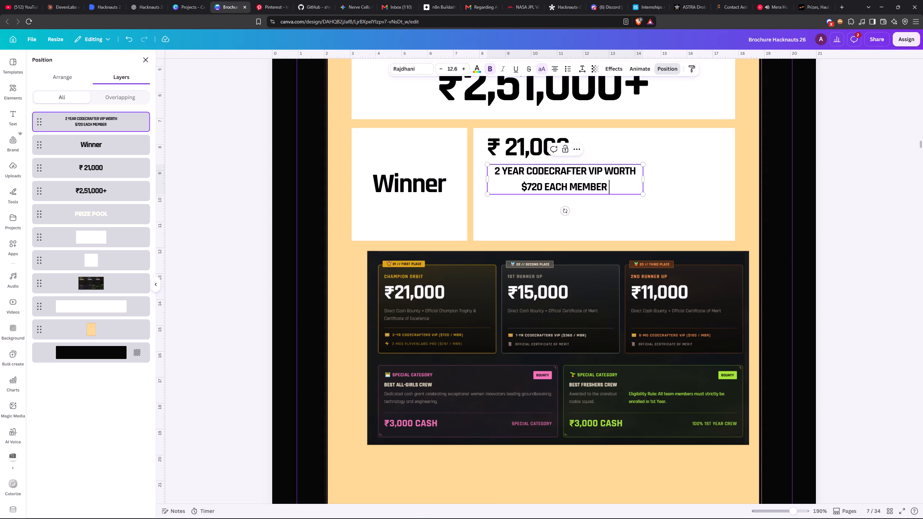
# Widen the CodeCrafter VIP text box to about 9 units so the whole sentence sits on one line.
pyautogui.click(661, 206)
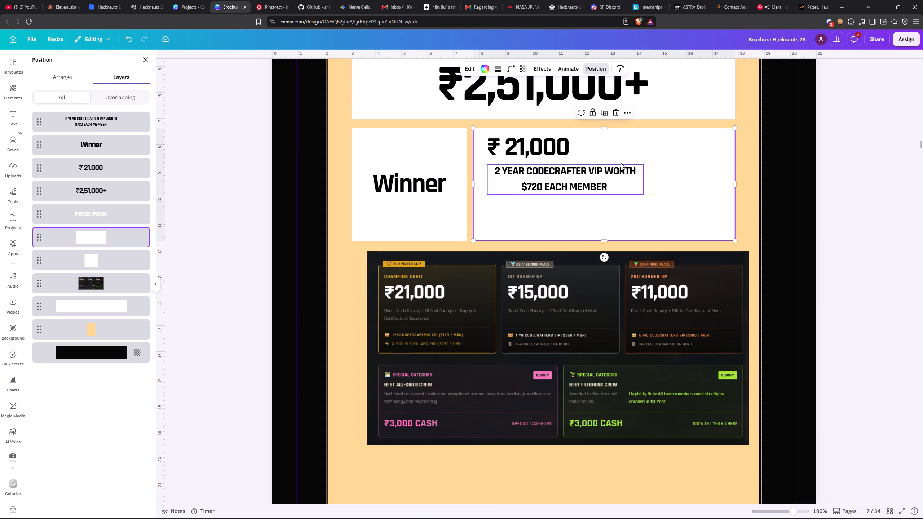
pyautogui.click(621, 163)
pyautogui.moveTo(645, 180); pyautogui.dragTo(717, 168)
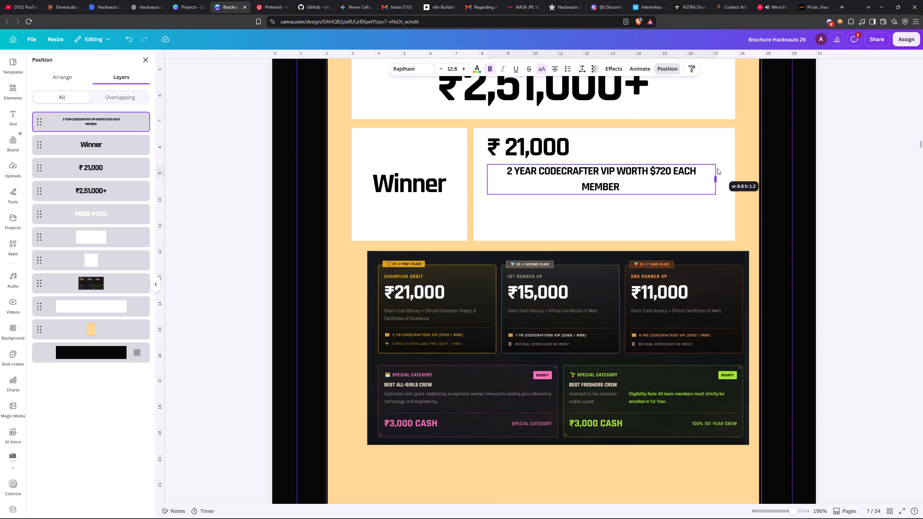
pyautogui.moveTo(717, 168); pyautogui.dragTo(721, 168)
pyautogui.click(647, 185)
# Duplicate the CodeCrafter VIP line and place the copy just beneath the original in the winner's white box.
pyautogui.click(614, 169)
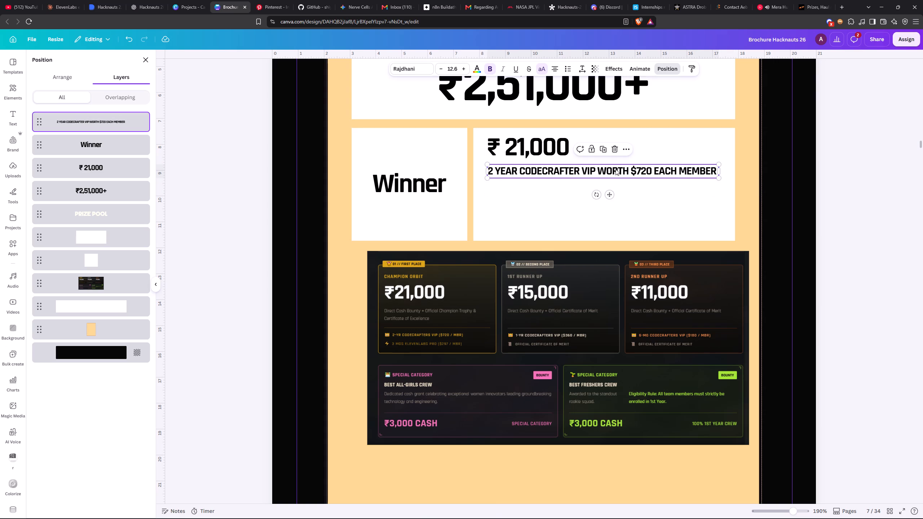
pyautogui.click(605, 148)
pyautogui.moveTo(573, 206); pyautogui.dragTo(568, 191)
pyautogui.click(568, 191)
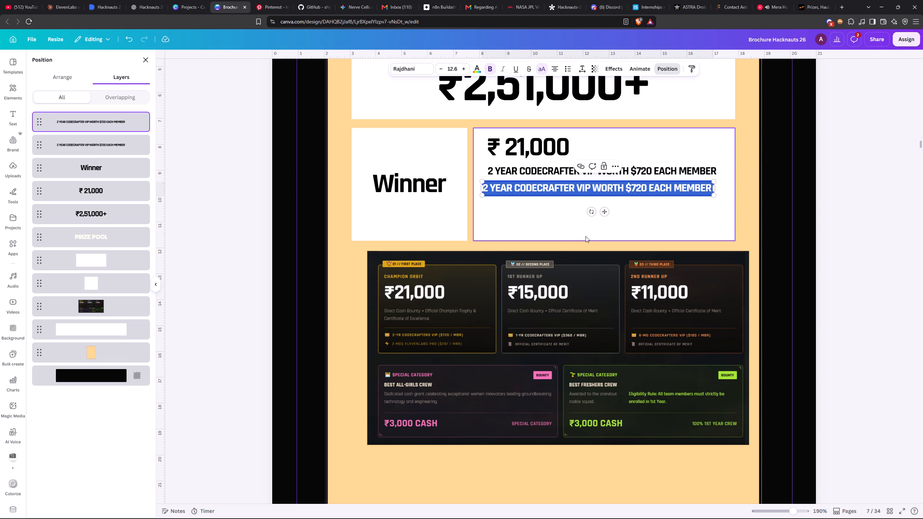
pyautogui.click(594, 181)
# Insert "MEMBERSHIP" after "VIP" in the upper CodeCrafter VIP line.
pyautogui.doubleClick(595, 170)
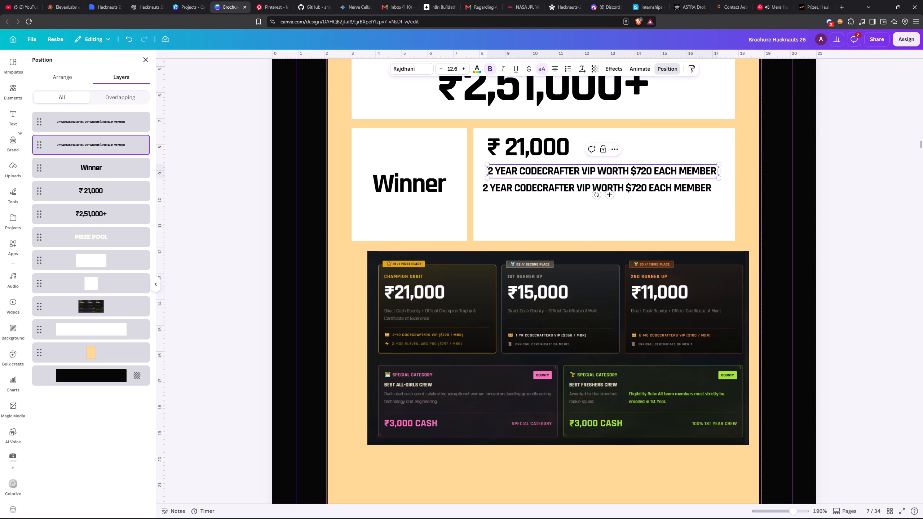
pyautogui.press('space')
pyautogui.write('member')
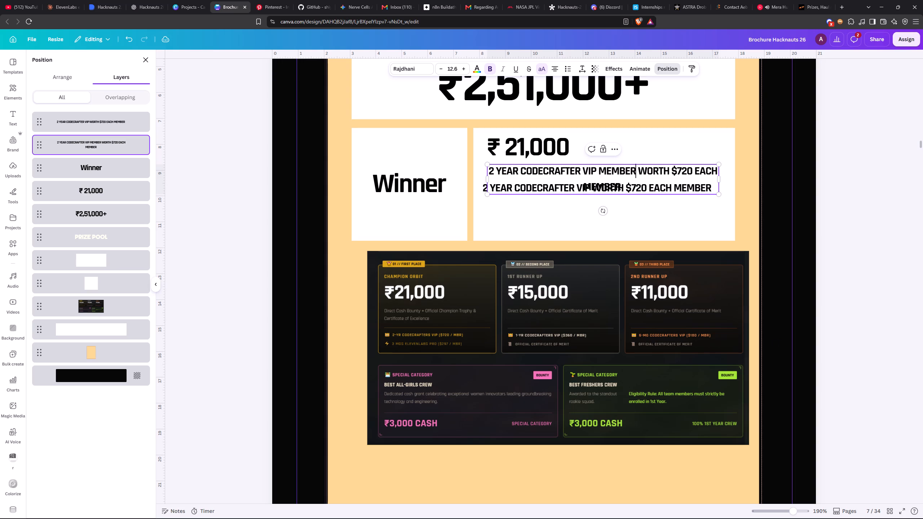
pyautogui.write('sho')
pyautogui.press('BackSpace')
pyautogui.write('ip')
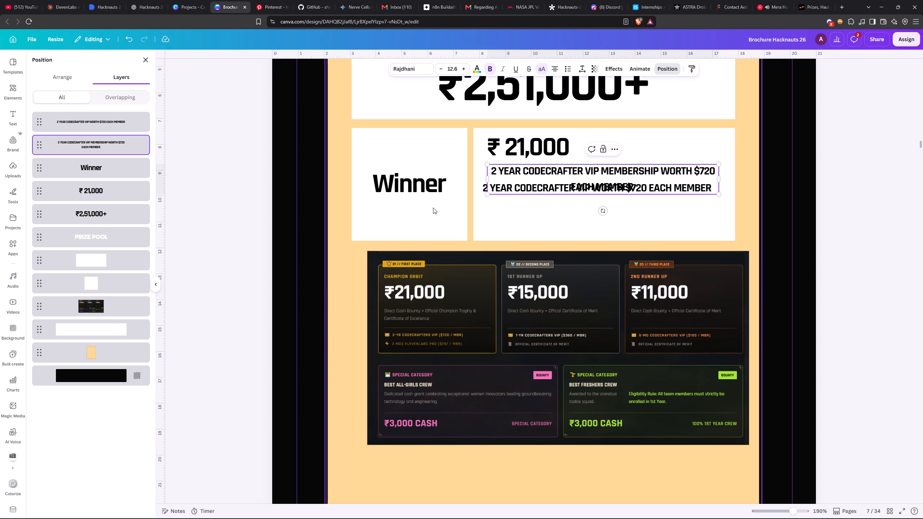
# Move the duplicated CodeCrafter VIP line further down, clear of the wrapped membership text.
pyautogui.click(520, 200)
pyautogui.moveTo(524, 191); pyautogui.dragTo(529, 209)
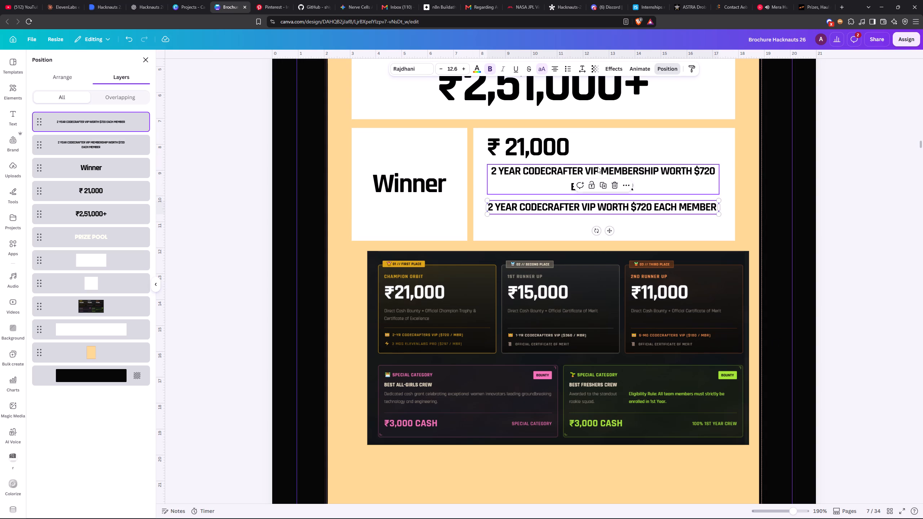
# Scale the CodeCrafter VIP membership text to size 10.6 and widen its box to the winner's white box width so it fits one line.
pyautogui.click(597, 167)
pyautogui.moveTo(720, 181); pyautogui.dragTo(729, 180)
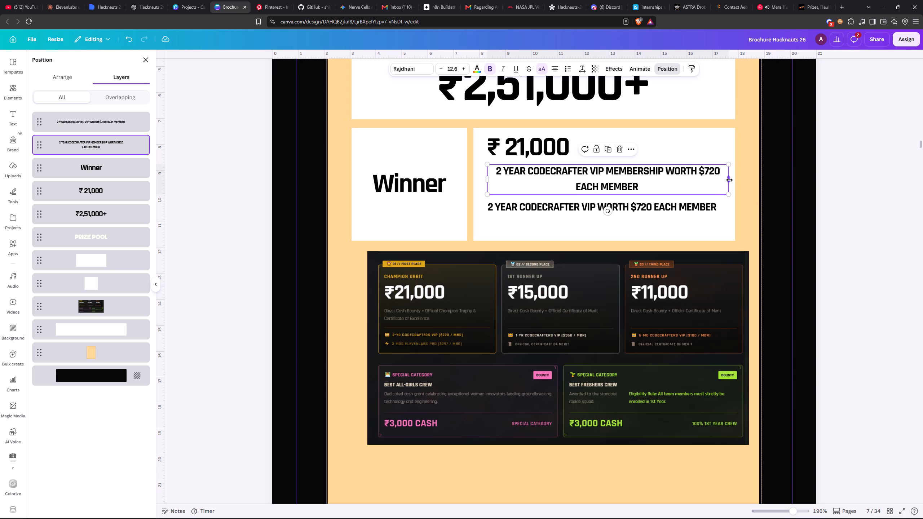
pyautogui.moveTo(729, 180); pyautogui.dragTo(737, 178)
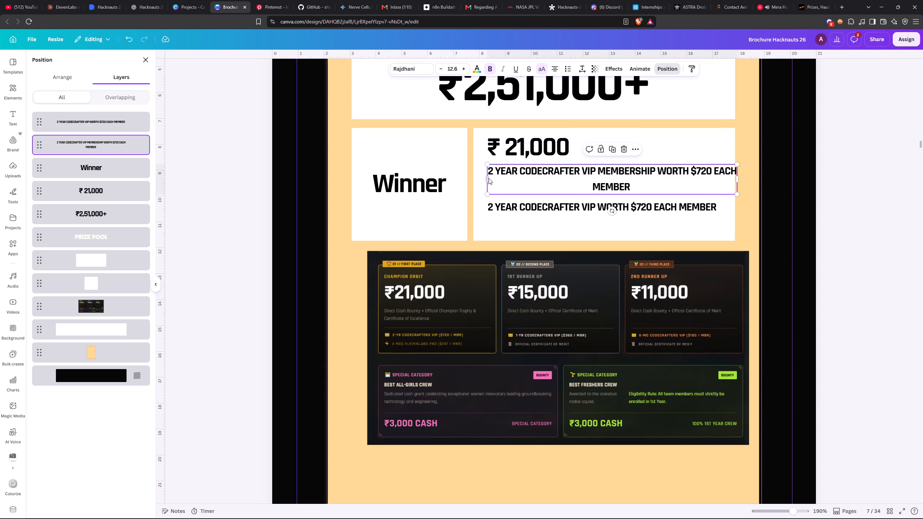
pyautogui.moveTo(489, 178); pyautogui.dragTo(479, 178)
pyautogui.moveTo(728, 193); pyautogui.dragTo(727, 192)
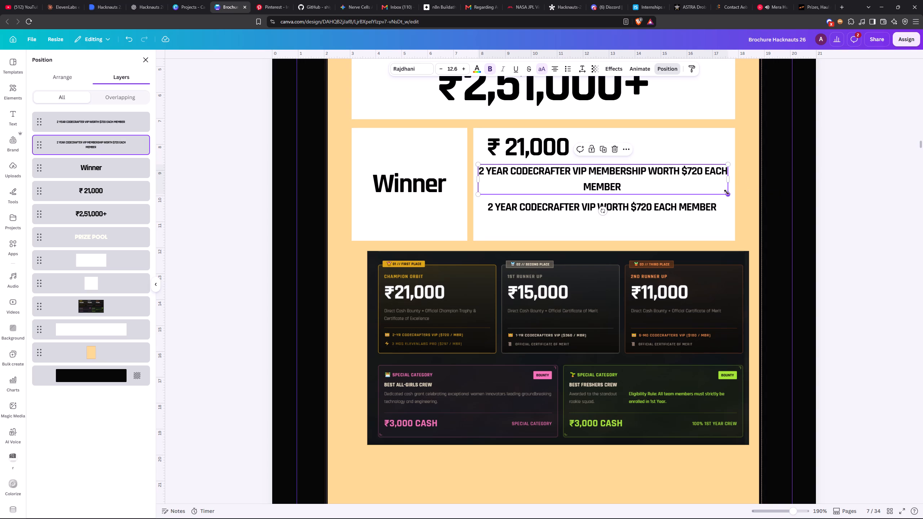
pyautogui.moveTo(727, 192); pyautogui.dragTo(706, 174)
pyautogui.moveTo(706, 176); pyautogui.dragTo(732, 171)
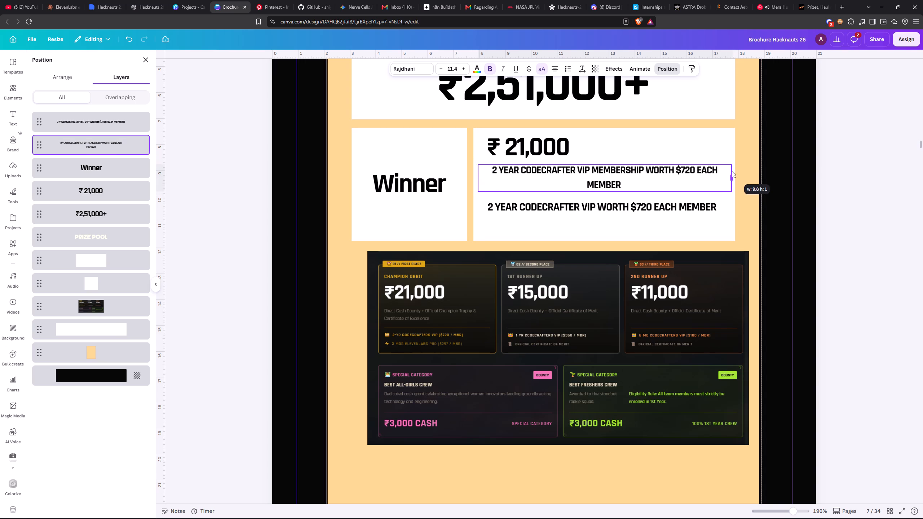
pyautogui.moveTo(732, 171); pyautogui.dragTo(739, 169)
pyautogui.moveTo(740, 192); pyautogui.dragTo(720, 190)
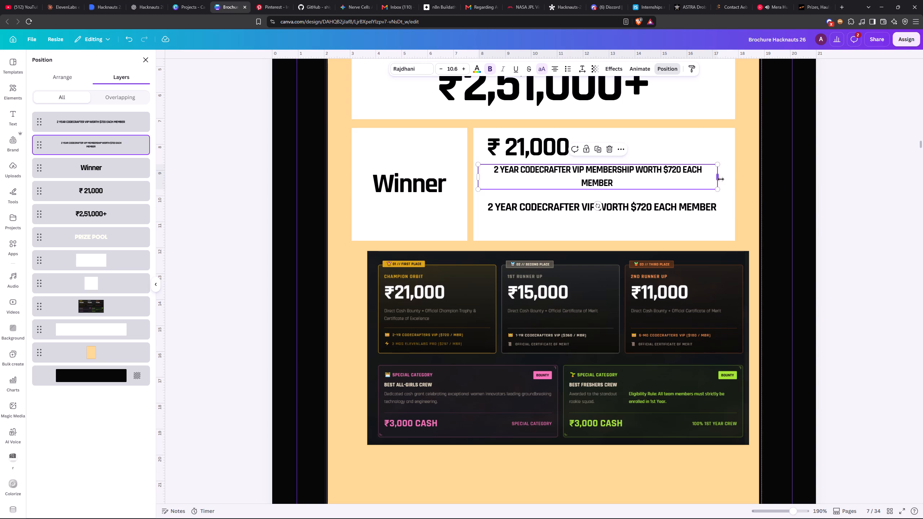
pyautogui.moveTo(721, 179); pyautogui.dragTo(734, 174)
pyautogui.moveTo(687, 173); pyautogui.dragTo(691, 173)
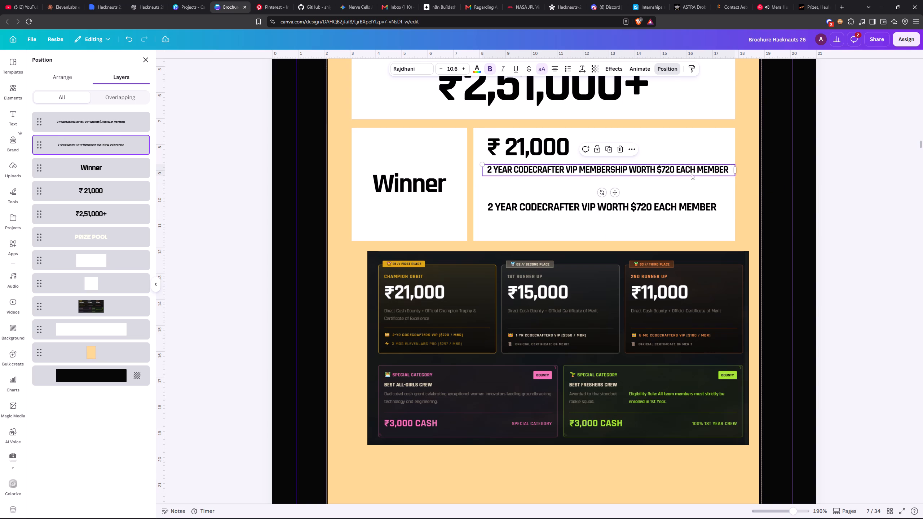
pyautogui.moveTo(482, 169); pyautogui.dragTo(474, 173)
pyautogui.click(790, 164)
pyautogui.click(818, 155)
pyautogui.click(817, 155)
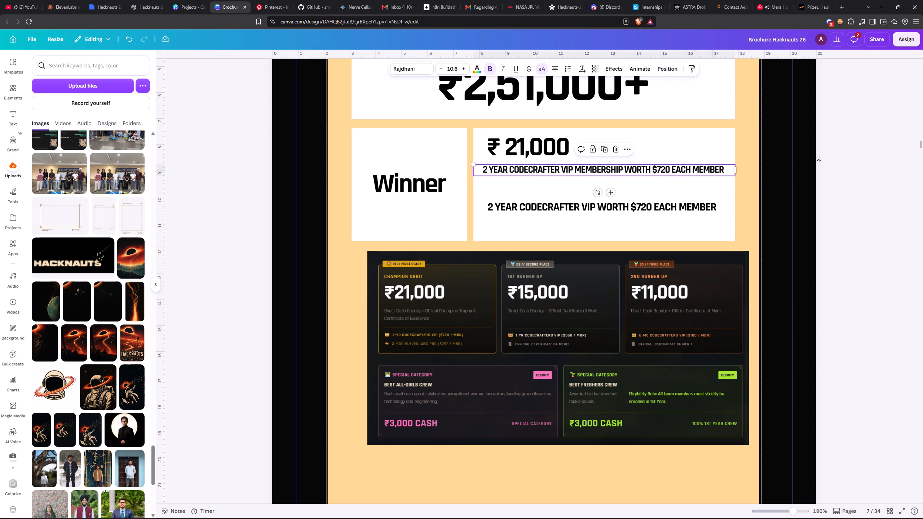
# Move the duplicated CodeCrafter VIP line up closer beneath the membership line.
pyautogui.moveTo(575, 204); pyautogui.dragTo(570, 191)
# Replace the duplicated line's text with "3 MONTH ELEVENLABS".
pyautogui.click(570, 191)
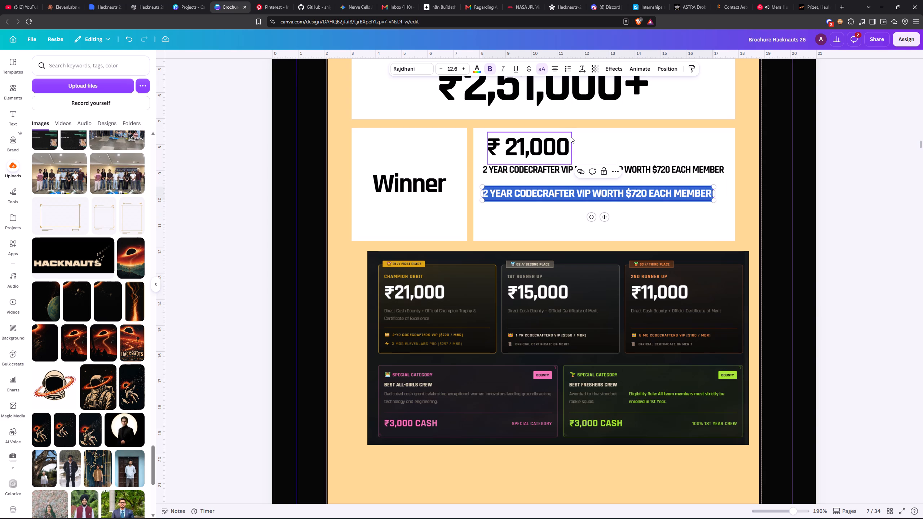
pyautogui.press('3')
pyautogui.press('space')
pyautogui.write('month')
pyautogui.press('space')
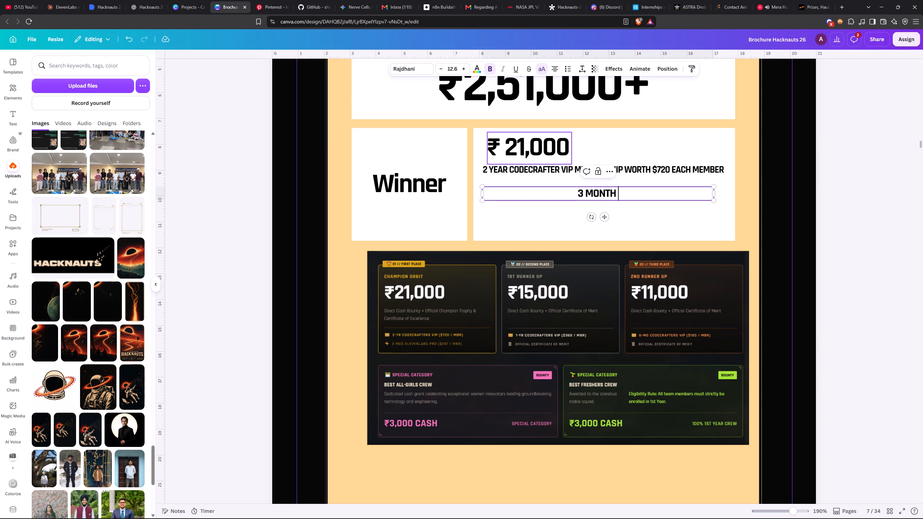
pyautogui.write('ELve')
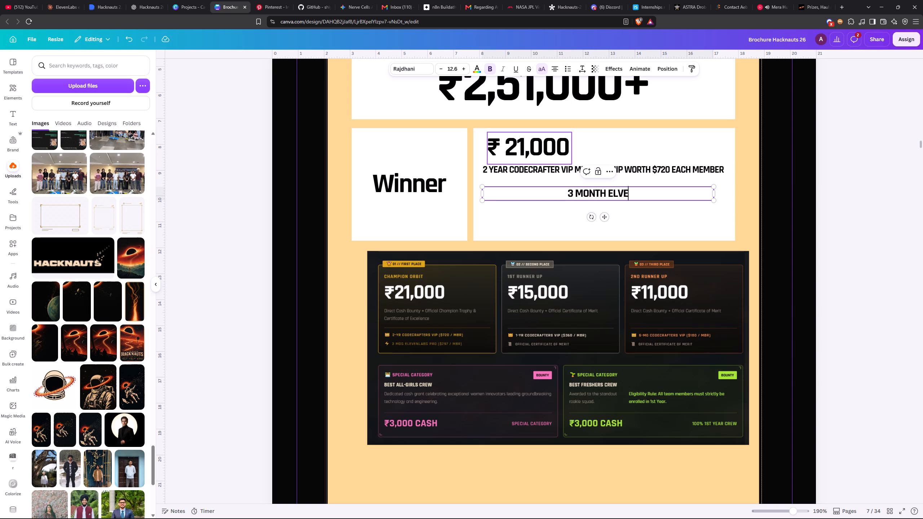
pyautogui.press('n')
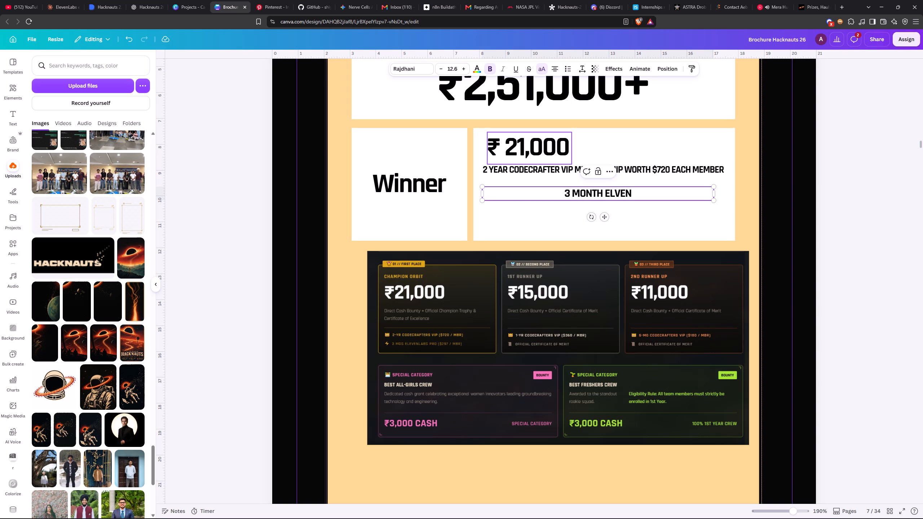
pyautogui.press('BackSpace')
pyautogui.press('BackSpace')
pyautogui.press('BackSpace')
pyautogui.write('even')
pyautogui.press('space')
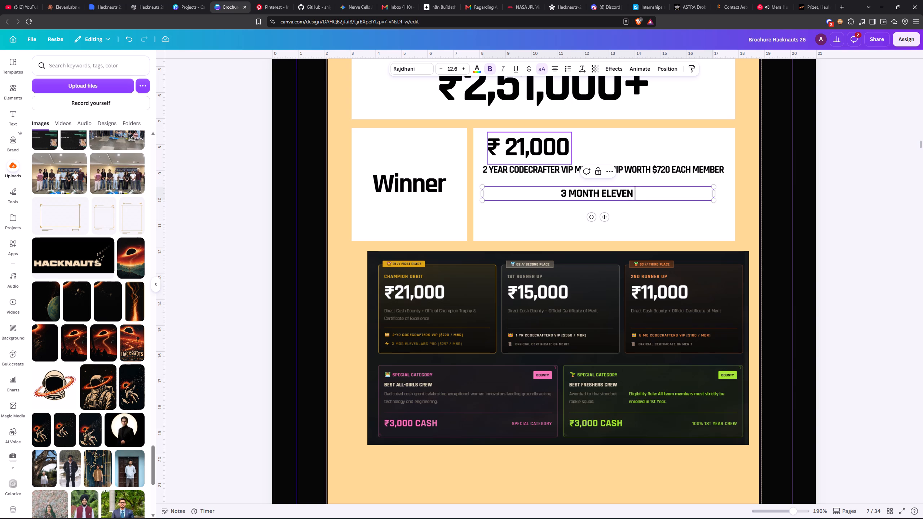
pyautogui.press('BackSpace')
pyautogui.write('labs')
pyautogui.press('space')
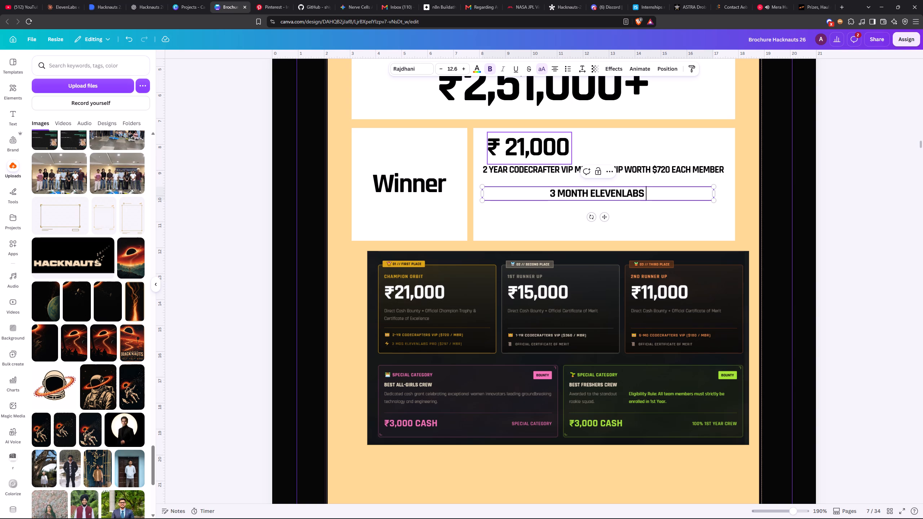
# Append "PRO SUBSCRIPTION WORTH" to the ElevenLabs line.
pyautogui.write('pro subscription')
pyautogui.press('space')
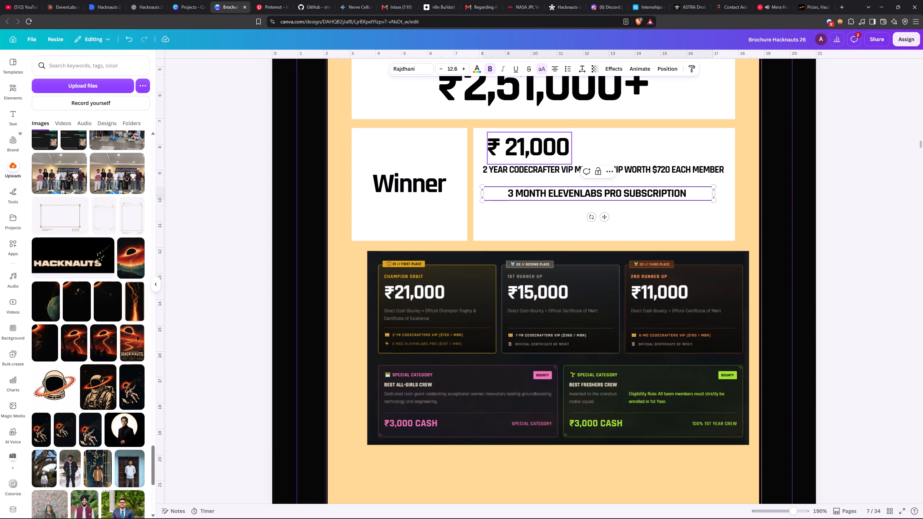
pyautogui.hotkey('shift', '$')
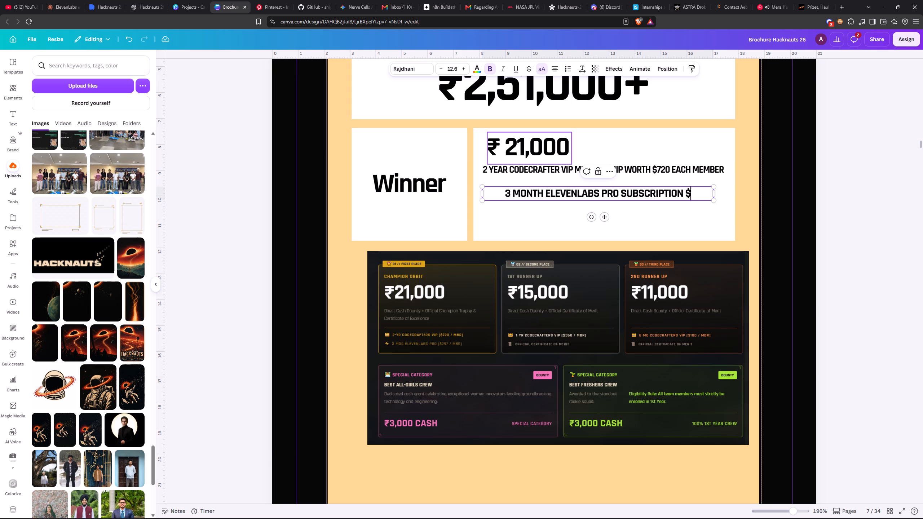
pyautogui.press('2')
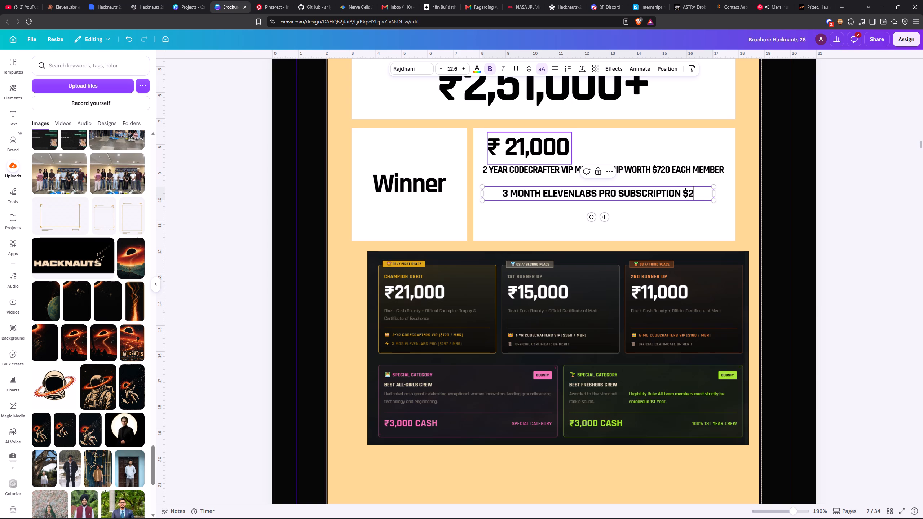
pyautogui.press('BackSpace')
pyautogui.press('BackSpace')
pyautogui.press('BackSpace')
pyautogui.press('space')
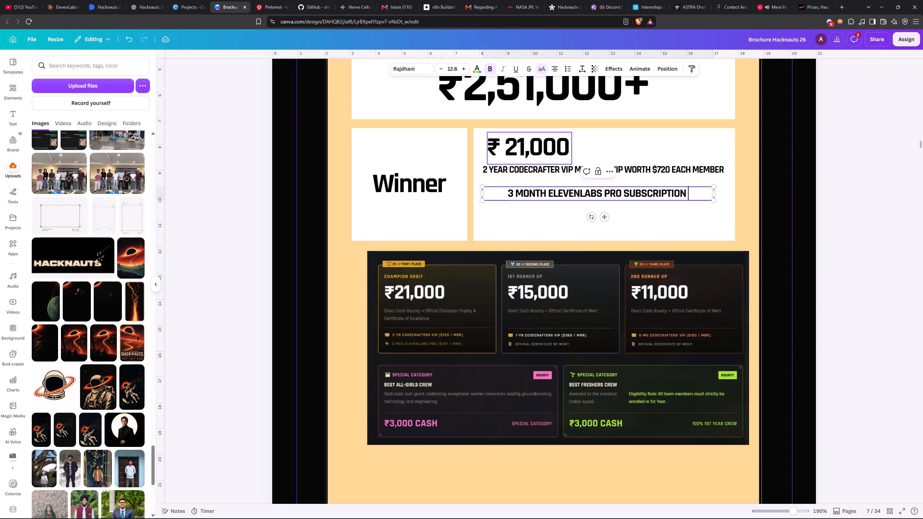
pyautogui.write('Worth')
pyautogui.press('space')
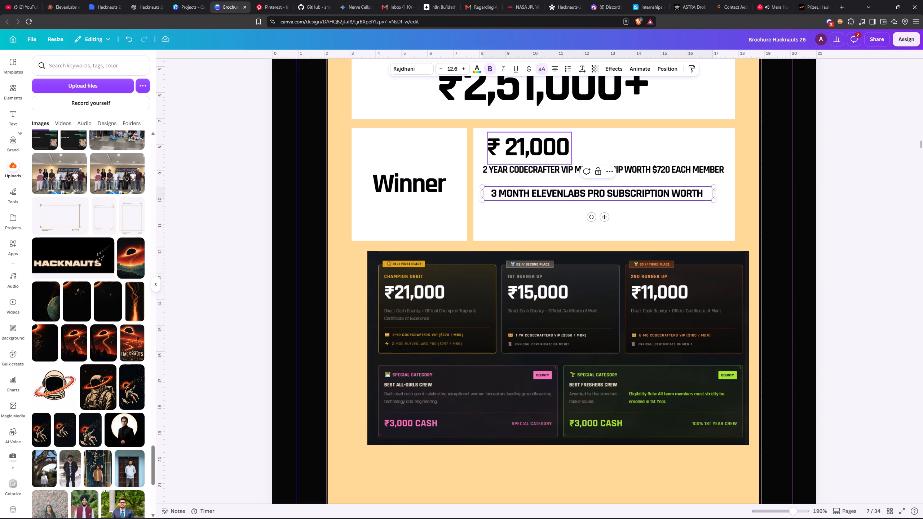
# Append "$297 EACH MEMEBR" to the end of the ElevenLabs subscription line.
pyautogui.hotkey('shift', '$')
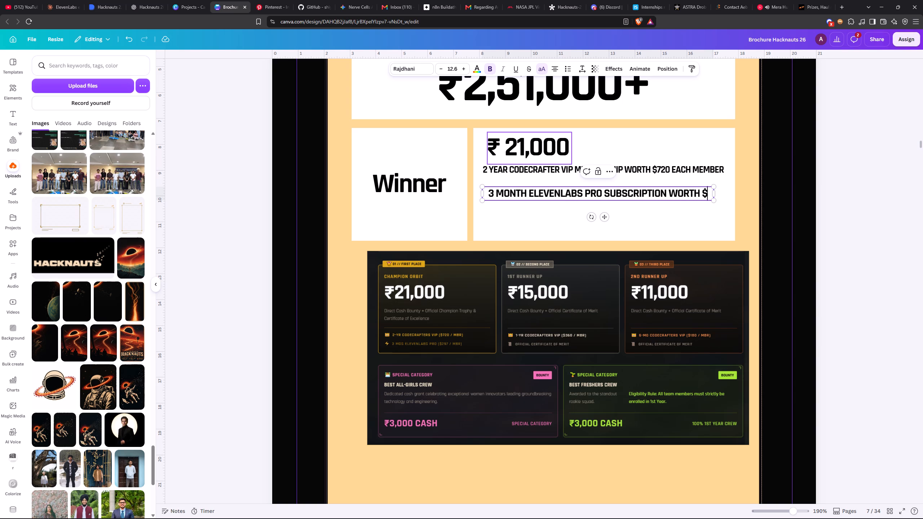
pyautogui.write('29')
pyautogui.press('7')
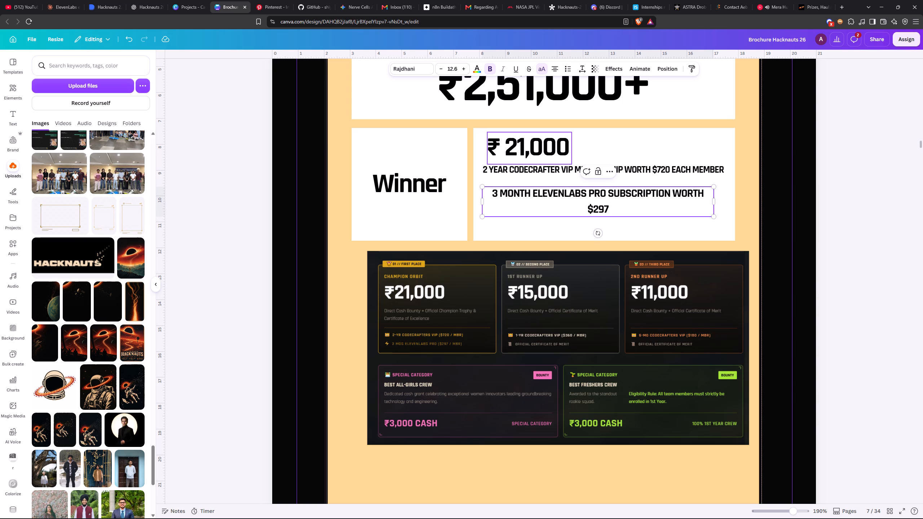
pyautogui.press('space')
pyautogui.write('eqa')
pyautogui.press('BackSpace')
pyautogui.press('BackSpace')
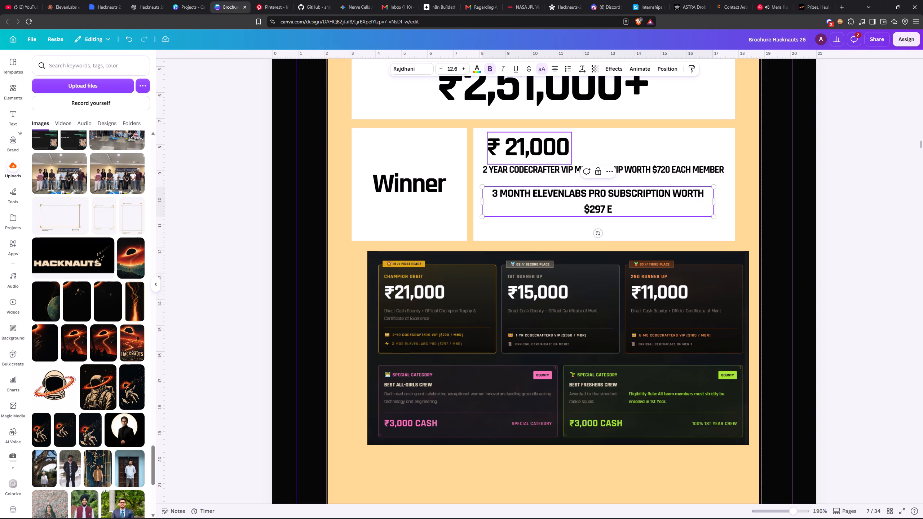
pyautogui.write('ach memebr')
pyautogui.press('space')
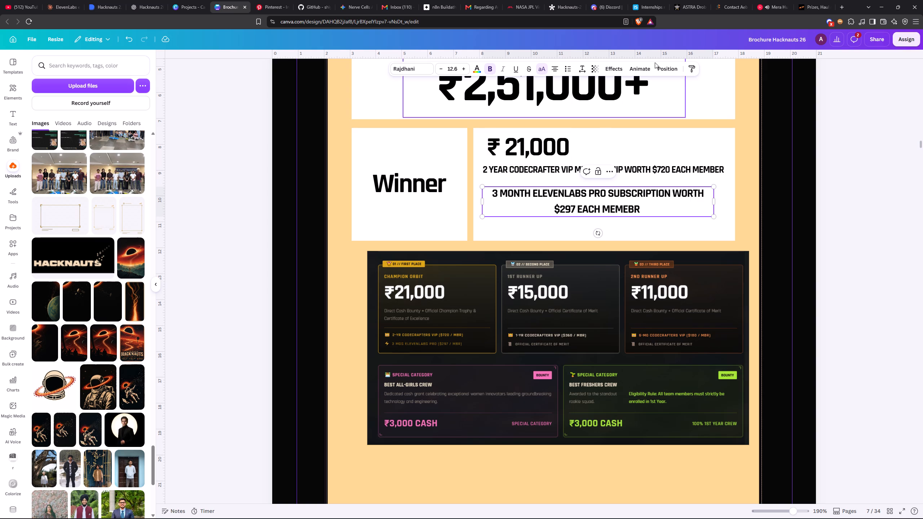
# Narrow the ElevenLabs text box so its text wraps onto a second line after "SUBSCRIPTION".
pyautogui.moveTo(716, 201); pyautogui.dragTo(694, 187)
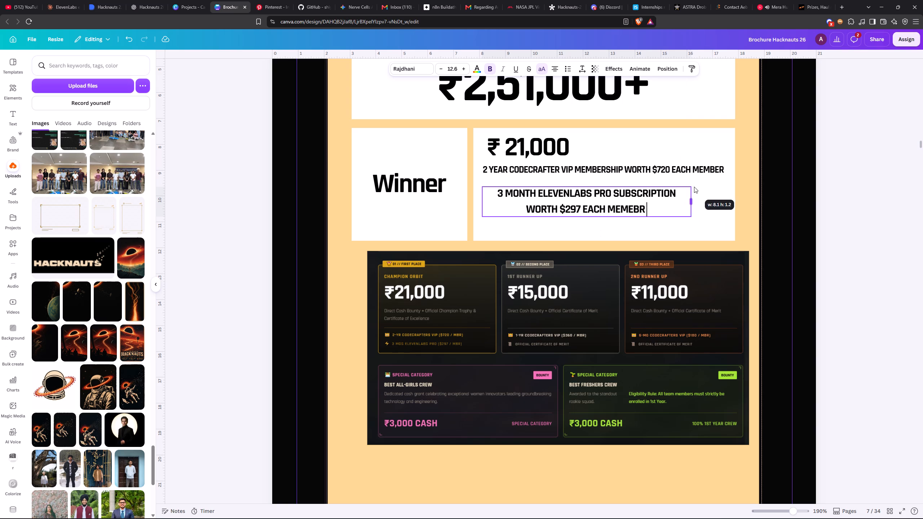
pyautogui.moveTo(694, 187); pyautogui.dragTo(714, 194)
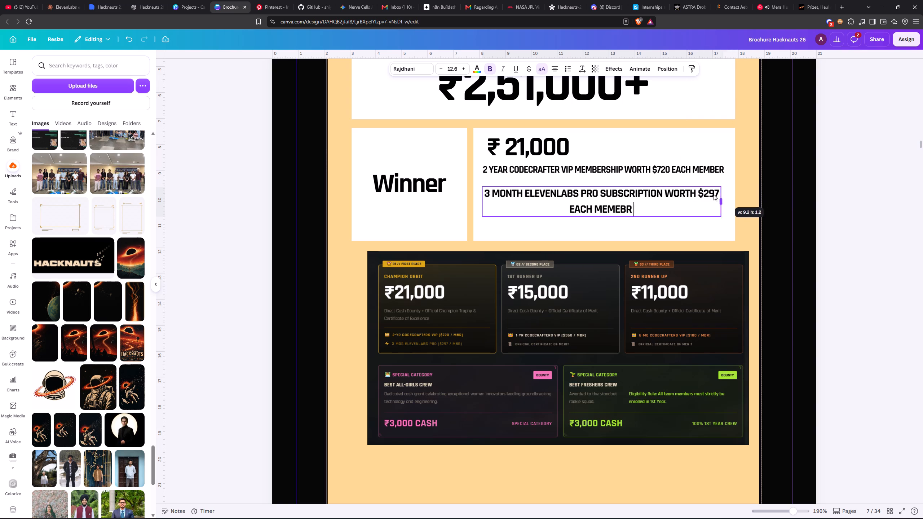
pyautogui.moveTo(714, 194); pyautogui.dragTo(669, 186)
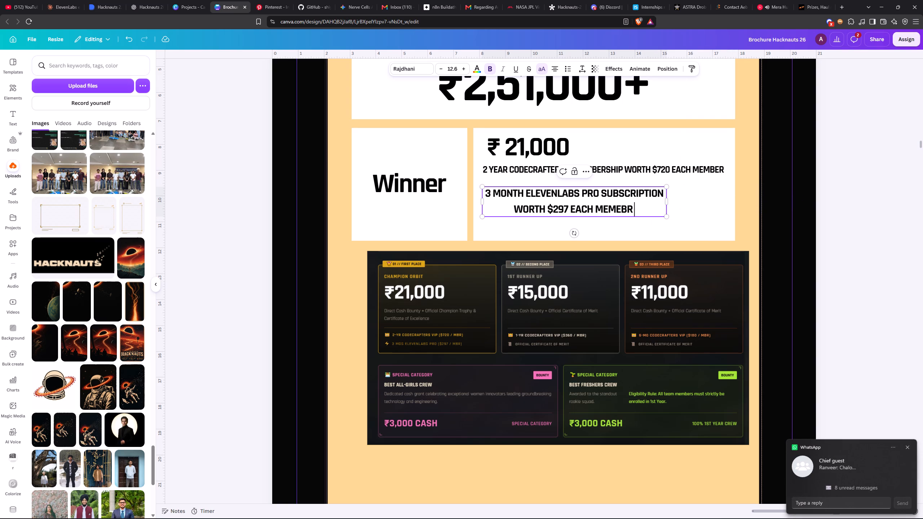
# Set the ElevenLabs text's font size to 12.5.
pyautogui.moveTo(458, 68); pyautogui.dragTo(438, 69)
pyautogui.click(448, 67)
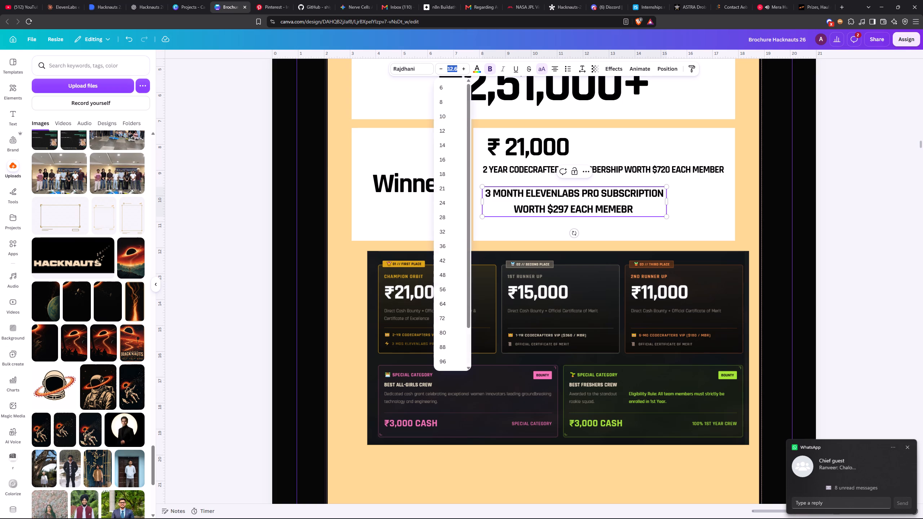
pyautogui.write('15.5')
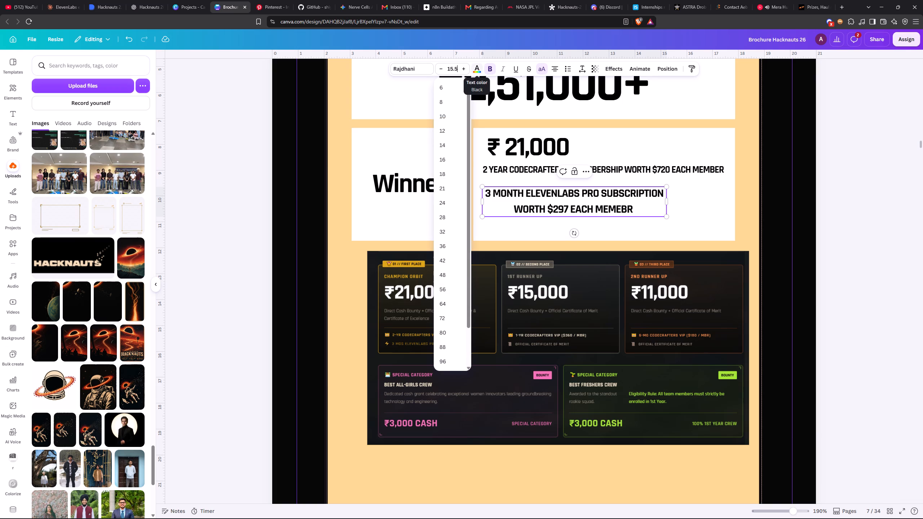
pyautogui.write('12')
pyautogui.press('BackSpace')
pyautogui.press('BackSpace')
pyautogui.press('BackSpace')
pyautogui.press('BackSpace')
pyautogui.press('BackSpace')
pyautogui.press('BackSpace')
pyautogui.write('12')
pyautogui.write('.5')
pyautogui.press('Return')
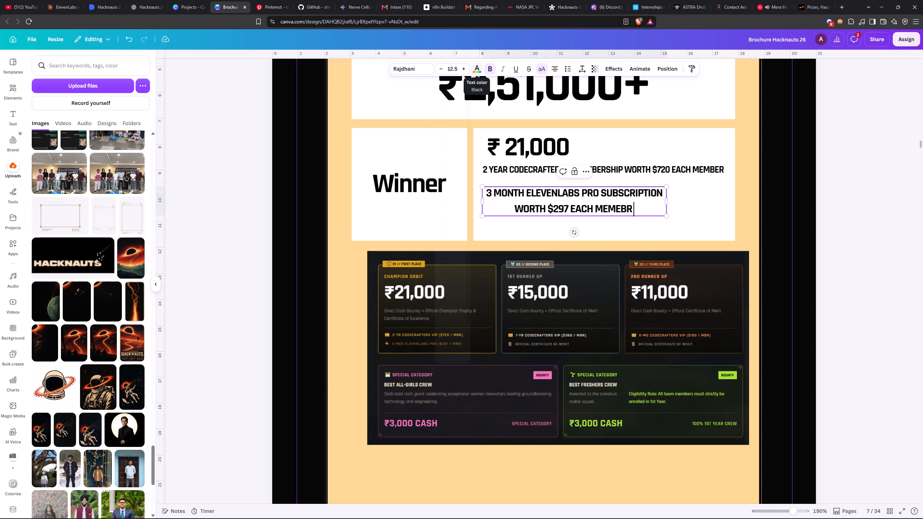
# Open the CodeCrafter VIP membership line for editing to check its font size.
pyautogui.doubleClick(612, 167)
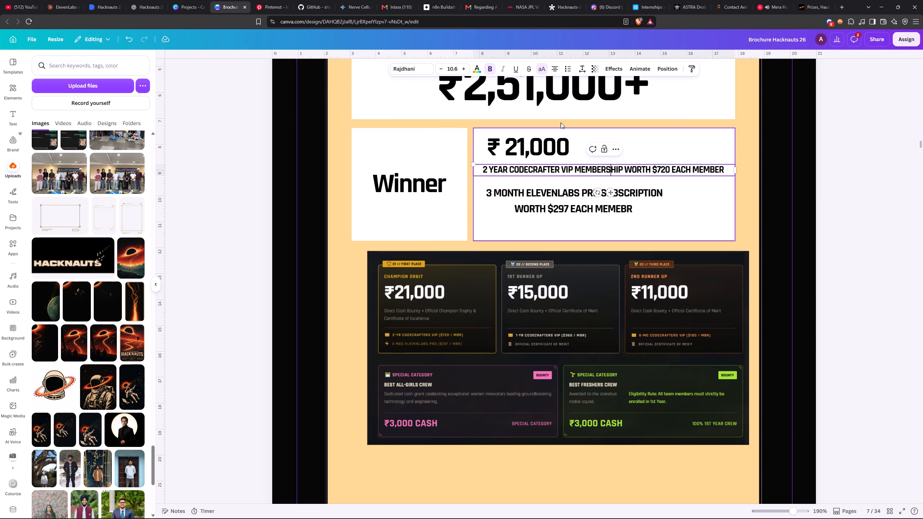
# Set the CodeCrafter VIP membership text's font size to 12.5.
pyautogui.click(454, 69)
pyautogui.write('12.5')
pyautogui.press('Return')
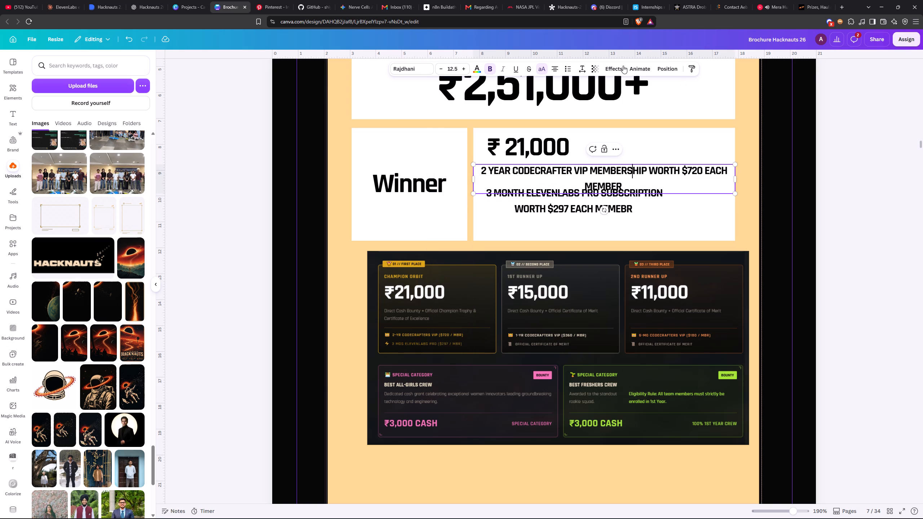
# Tighten the CodeCrafter VIP membership text's line spacing to 1.01.
pyautogui.click(579, 72)
pyautogui.moveTo(562, 121); pyautogui.dragTo(544, 126)
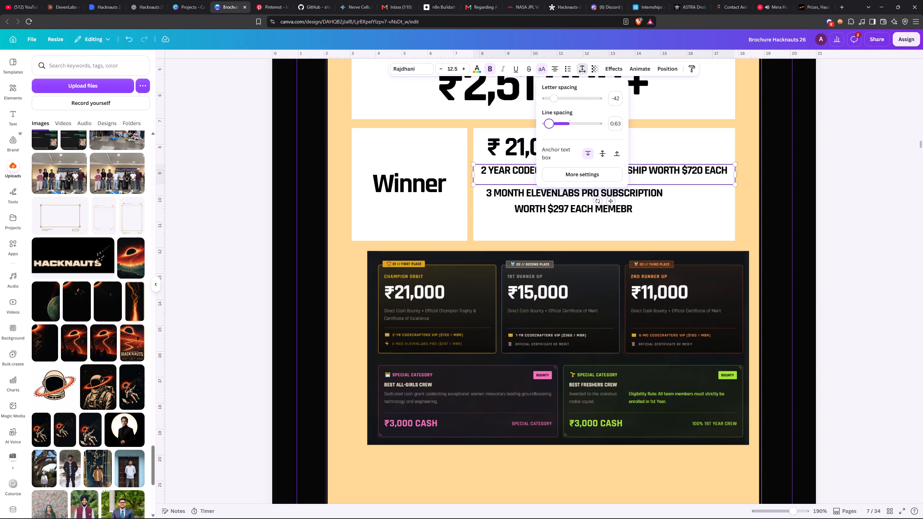
pyautogui.moveTo(544, 126); pyautogui.dragTo(547, 126)
pyautogui.scroll(2, 661, 214)
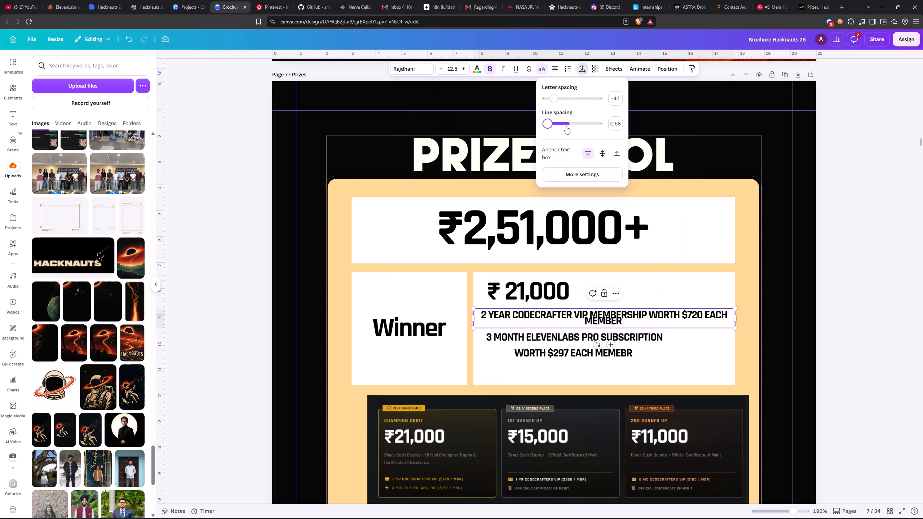
pyautogui.moveTo(549, 125); pyautogui.dragTo(559, 142)
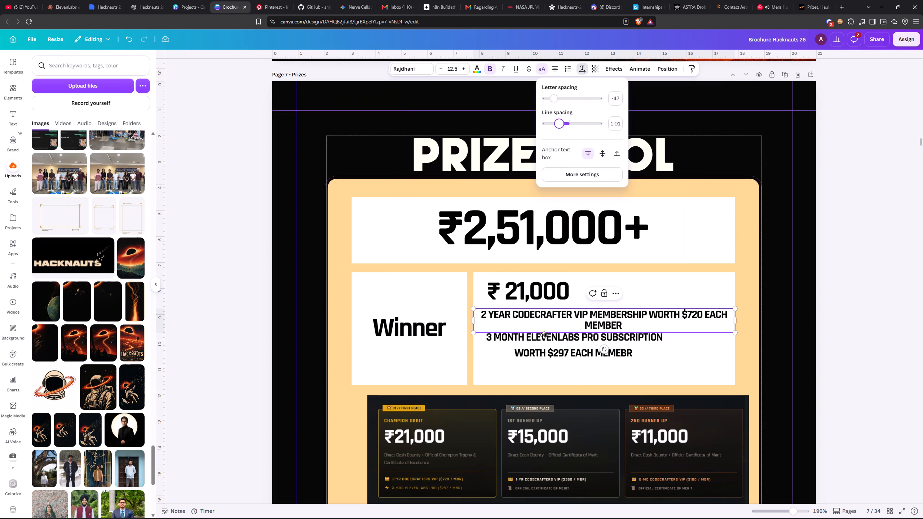
# Left-align the ElevenLabs subscription text.
pyautogui.click(542, 356)
pyautogui.click(556, 65)
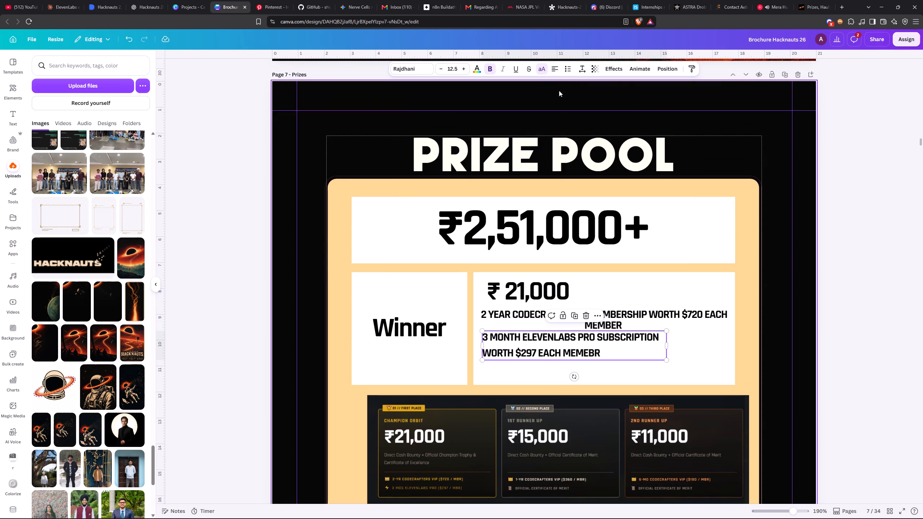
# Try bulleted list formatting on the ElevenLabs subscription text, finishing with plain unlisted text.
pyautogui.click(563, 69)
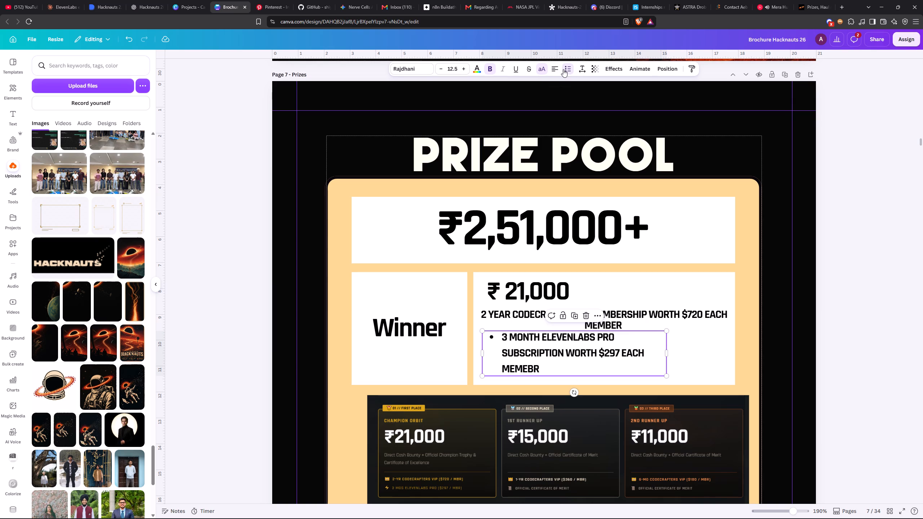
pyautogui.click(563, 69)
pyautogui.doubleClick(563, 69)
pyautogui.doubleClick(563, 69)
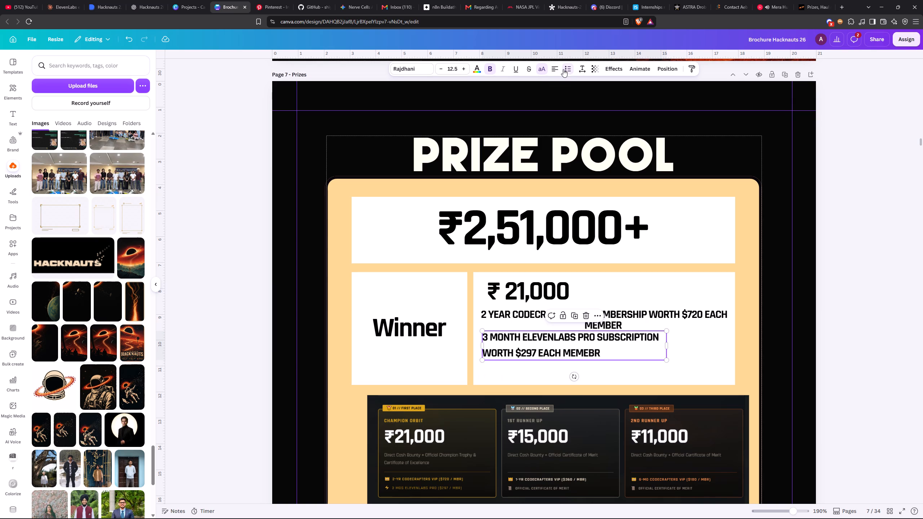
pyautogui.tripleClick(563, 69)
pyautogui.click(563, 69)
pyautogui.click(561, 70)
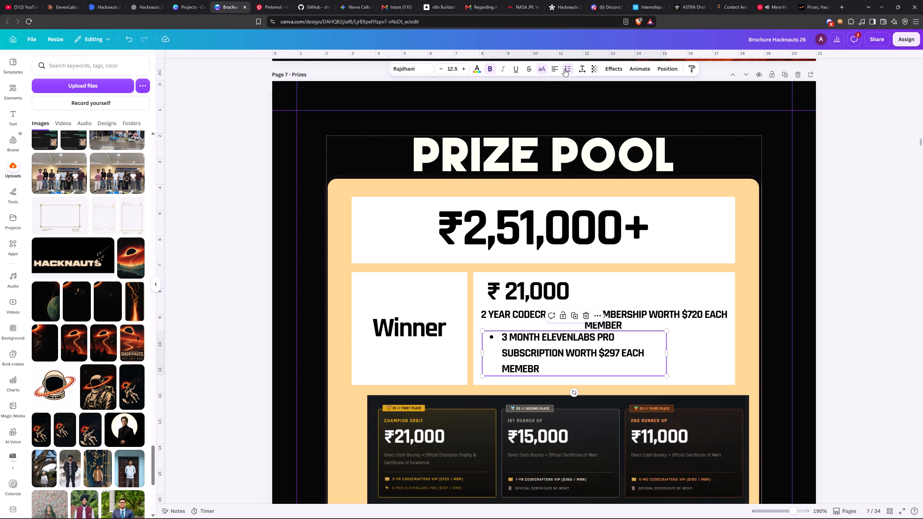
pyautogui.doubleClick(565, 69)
# Tighten the ElevenLabs subscription text's line spacing to 0.93.
pyautogui.click(583, 70)
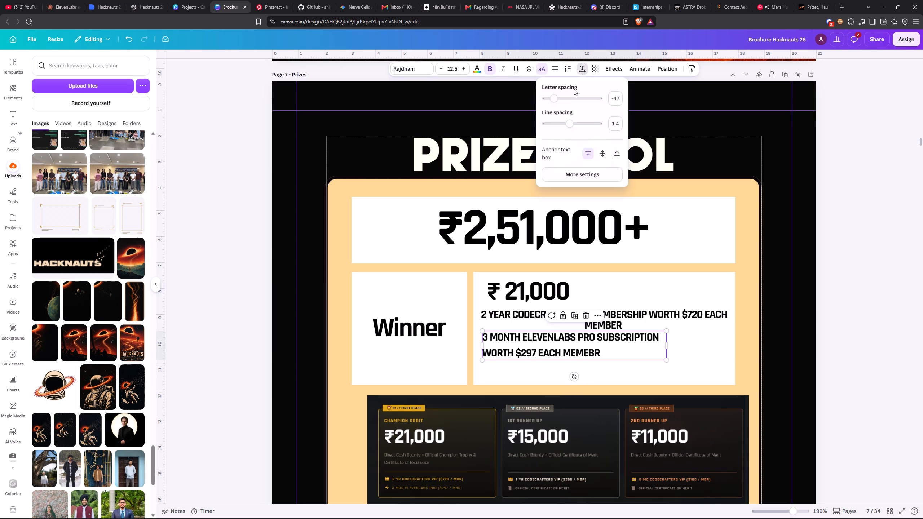
pyautogui.moveTo(571, 126); pyautogui.dragTo(561, 129)
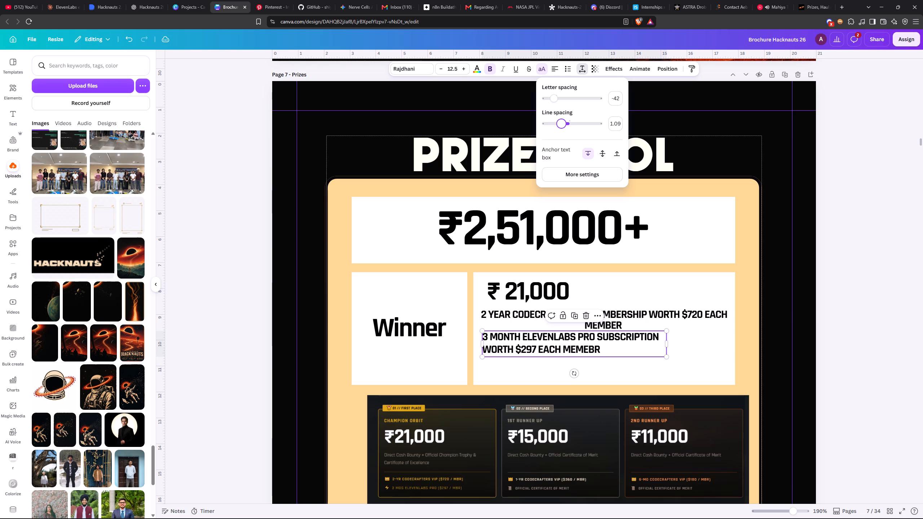
pyautogui.moveTo(561, 129); pyautogui.dragTo(557, 132)
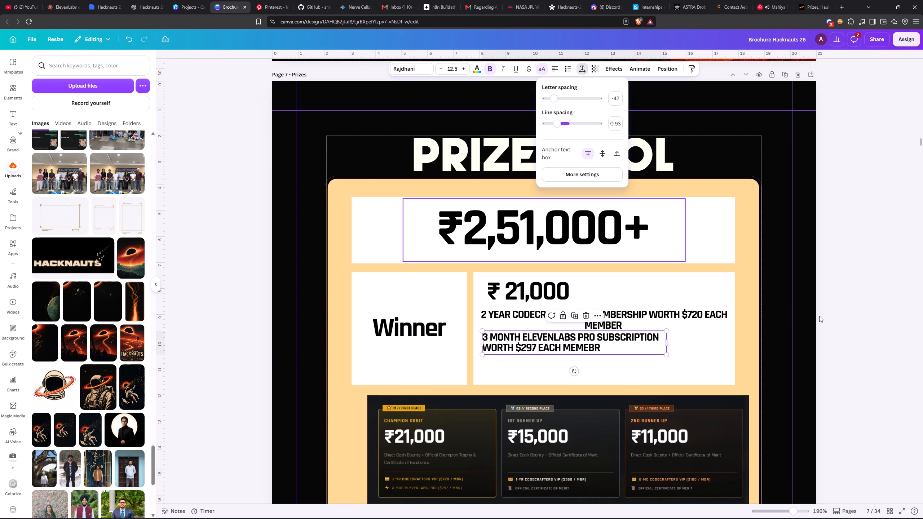
pyautogui.click(776, 319)
# Shorten the white box behind the winner's prize details so it ends just below the ₹ 21,000 amount.
pyautogui.click(646, 293)
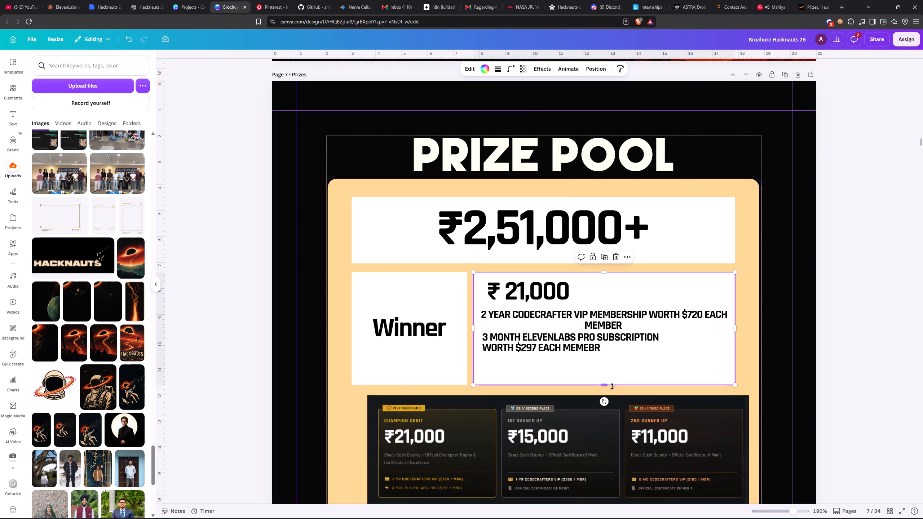
pyautogui.moveTo(612, 386); pyautogui.dragTo(612, 307)
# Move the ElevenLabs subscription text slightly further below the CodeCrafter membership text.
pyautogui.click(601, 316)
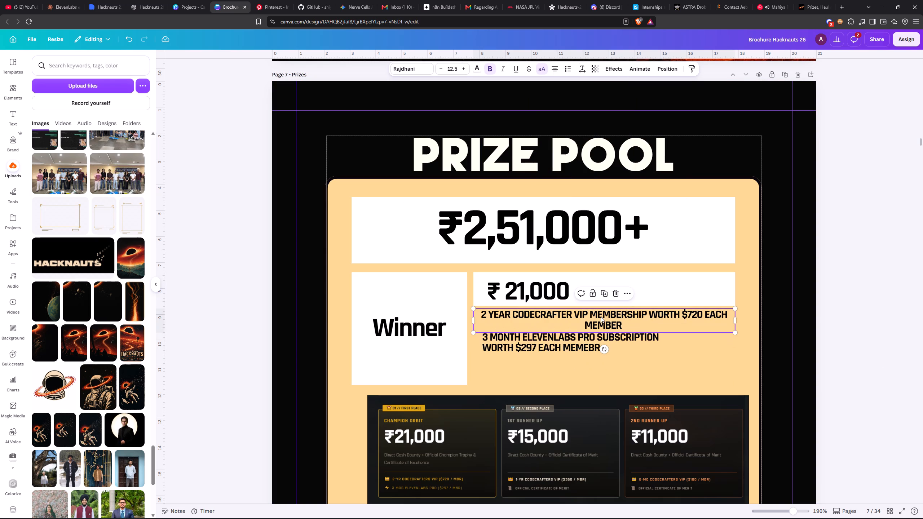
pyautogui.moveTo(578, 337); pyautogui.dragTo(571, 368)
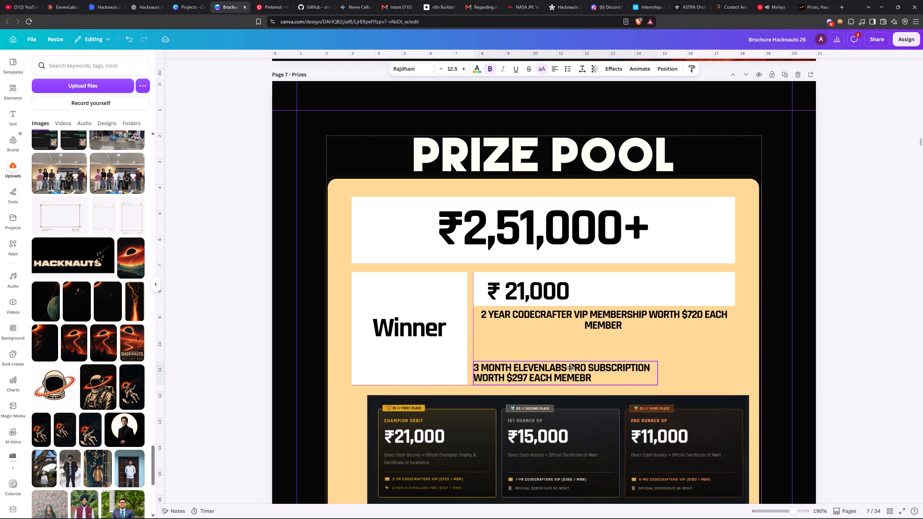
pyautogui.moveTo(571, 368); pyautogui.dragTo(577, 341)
# Narrow the CodeCrafter membership text box so "WORTH $720 EACH MEMBER" wraps onto the second line, and left-align the text.
pyautogui.click(640, 322)
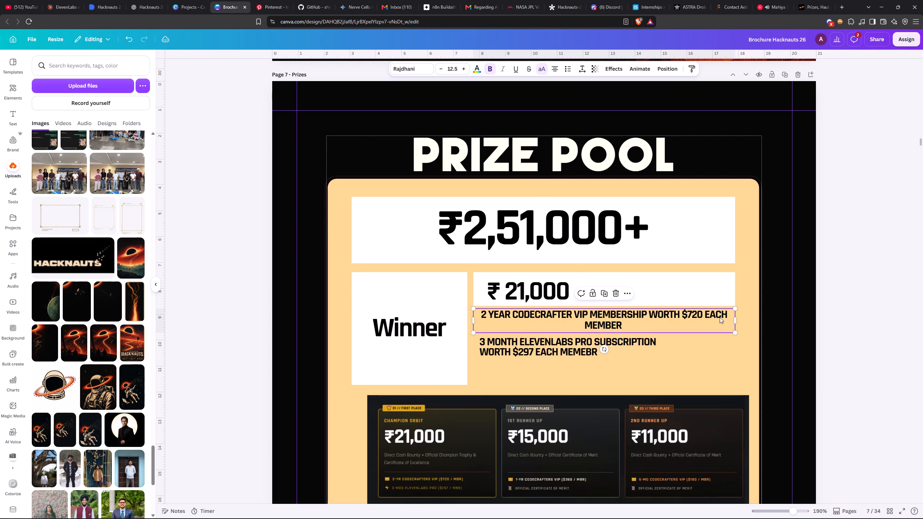
pyautogui.click(734, 321)
pyautogui.click(735, 320)
pyautogui.moveTo(737, 319); pyautogui.dragTo(654, 328)
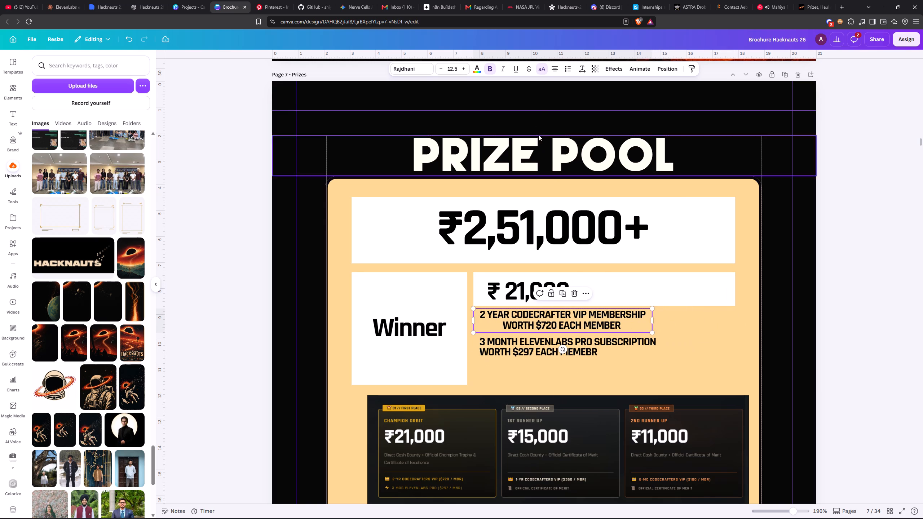
pyautogui.click(559, 67)
# Align the ElevenLabs text's left edge with the CodeCrafter text directly above it, and nudge the CodeCrafter text down slightly.
pyautogui.moveTo(508, 354); pyautogui.dragTo(500, 356)
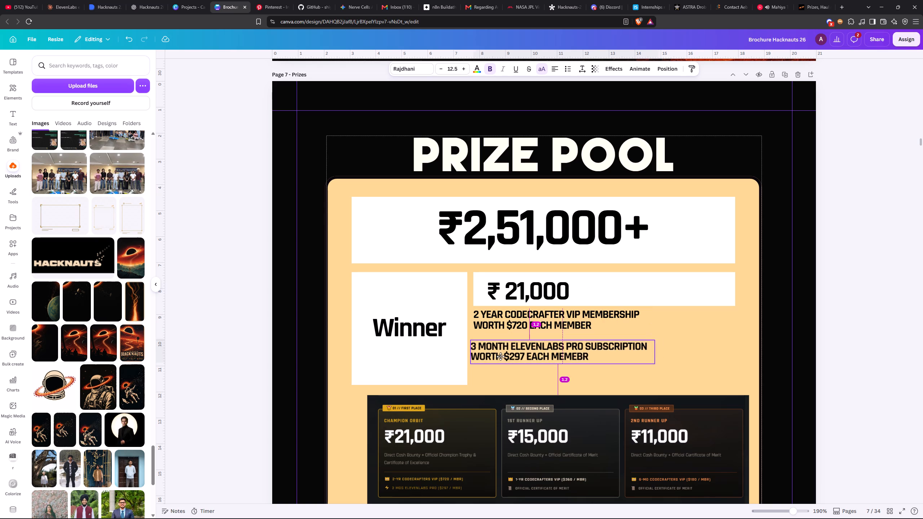
pyautogui.moveTo(500, 356); pyautogui.dragTo(501, 354)
pyautogui.scroll(-1, 508, 351)
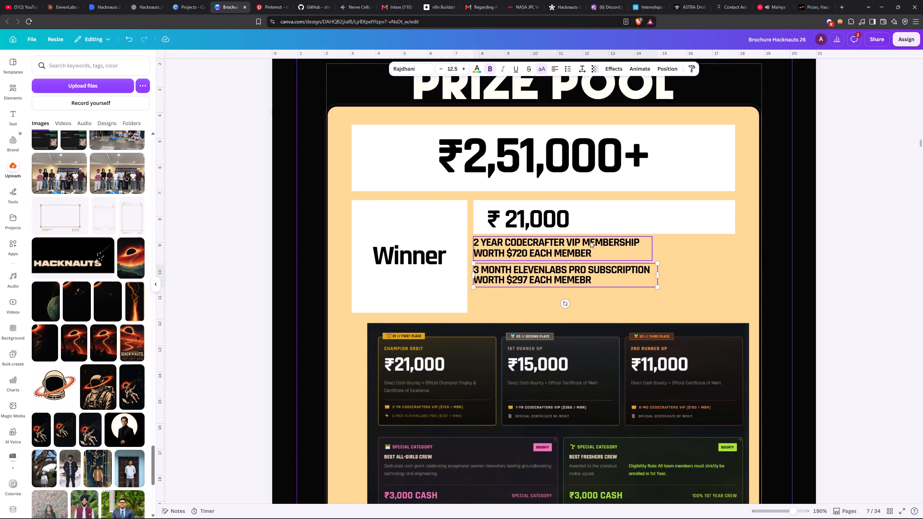
pyautogui.moveTo(620, 241); pyautogui.dragTo(620, 244)
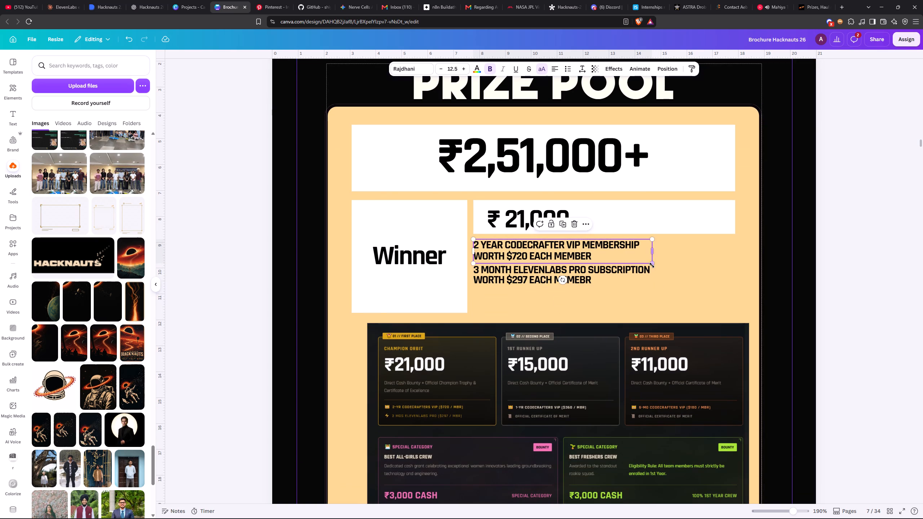
# Scale up the CodeCrafter text to about size 16 and the ElevenLabs text to about 16.4, stacking them without overlap.
pyautogui.moveTo(652, 265); pyautogui.dragTo(691, 271)
pyautogui.click(627, 272)
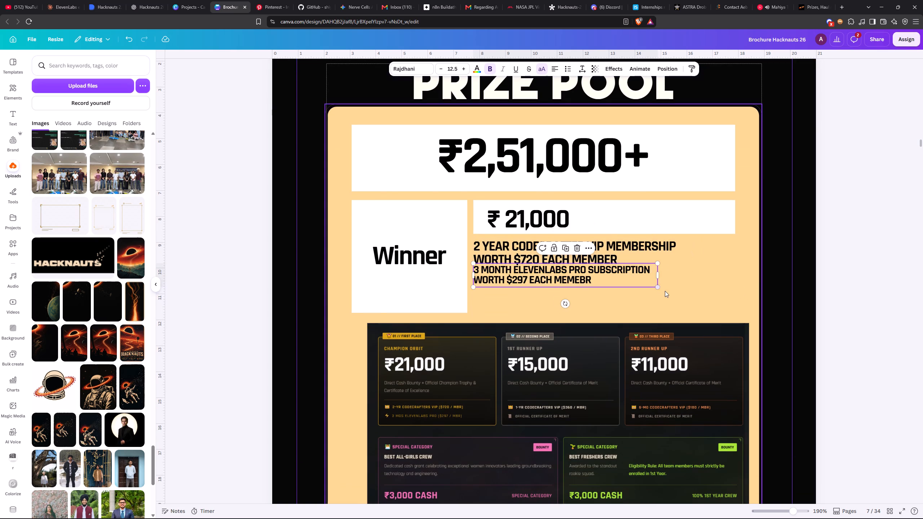
pyautogui.moveTo(658, 287); pyautogui.dragTo(715, 307)
pyautogui.moveTo(655, 283); pyautogui.dragTo(658, 292)
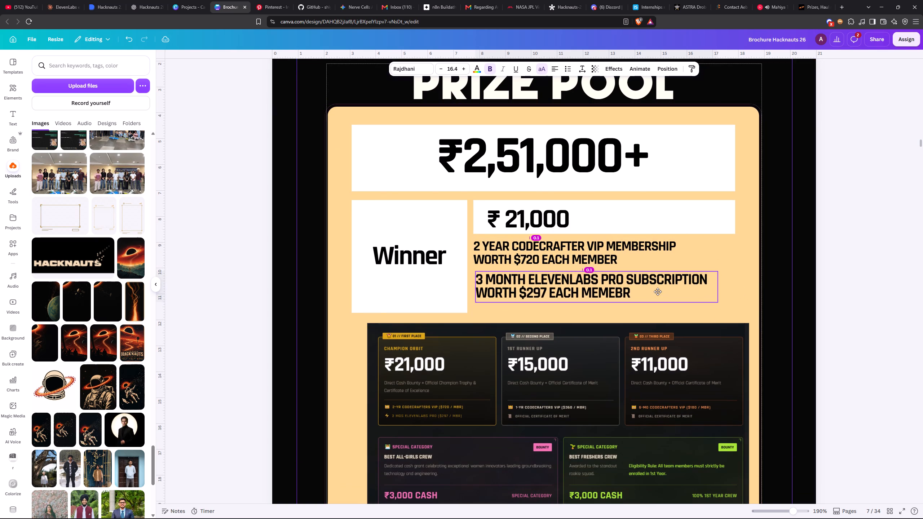
pyautogui.moveTo(658, 292); pyautogui.dragTo(655, 289)
pyautogui.click(636, 246)
pyautogui.moveTo(692, 267); pyautogui.dragTo(702, 271)
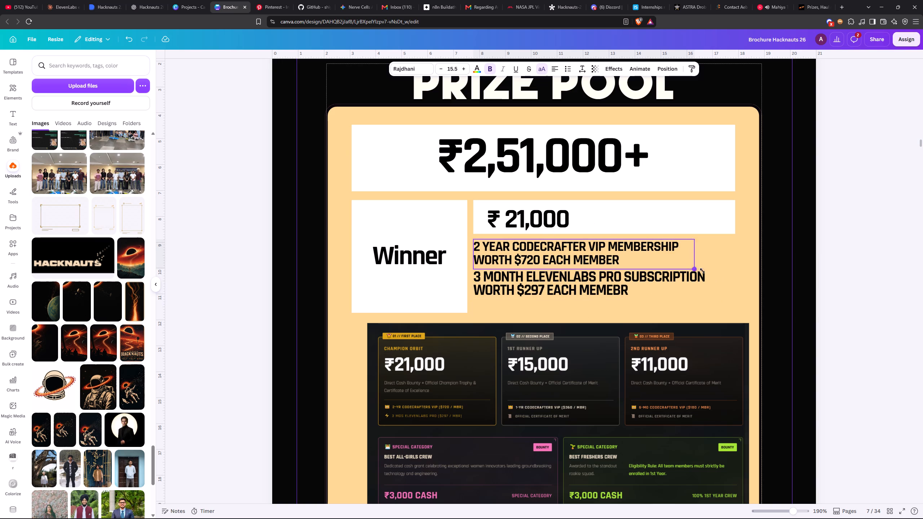
pyautogui.moveTo(702, 271); pyautogui.dragTo(703, 271)
# Set the font size of both the CodeCrafter membership and ElevenLabs subscription texts to 17.
pyautogui.click(674, 283)
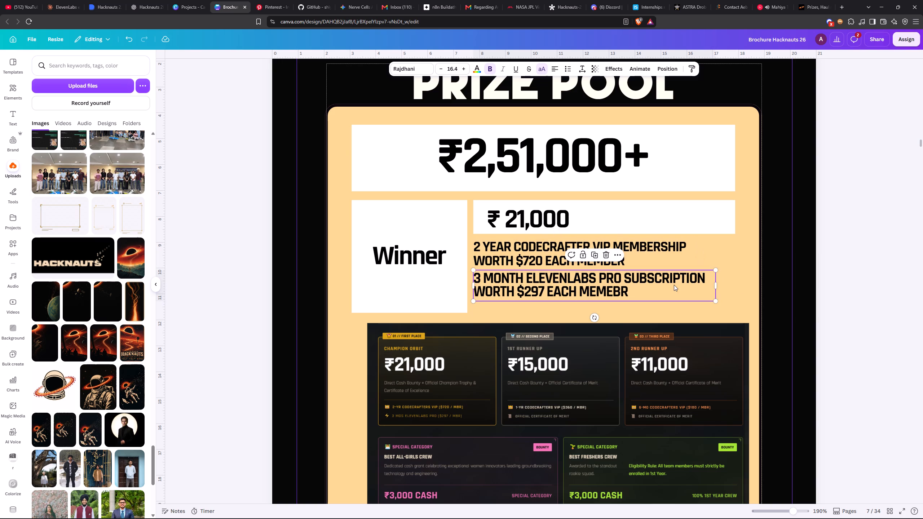
pyautogui.click(643, 241)
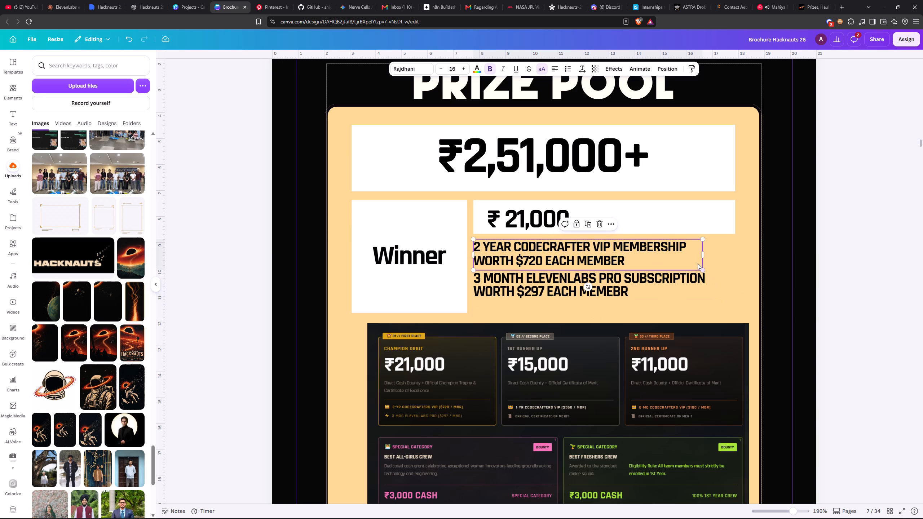
pyautogui.click(685, 256)
pyautogui.click(454, 68)
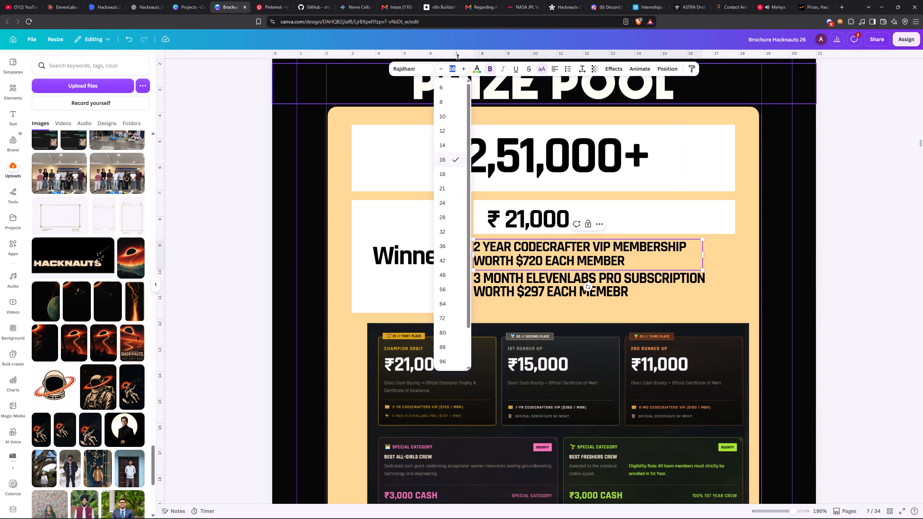
pyautogui.write('17')
pyautogui.press('Return')
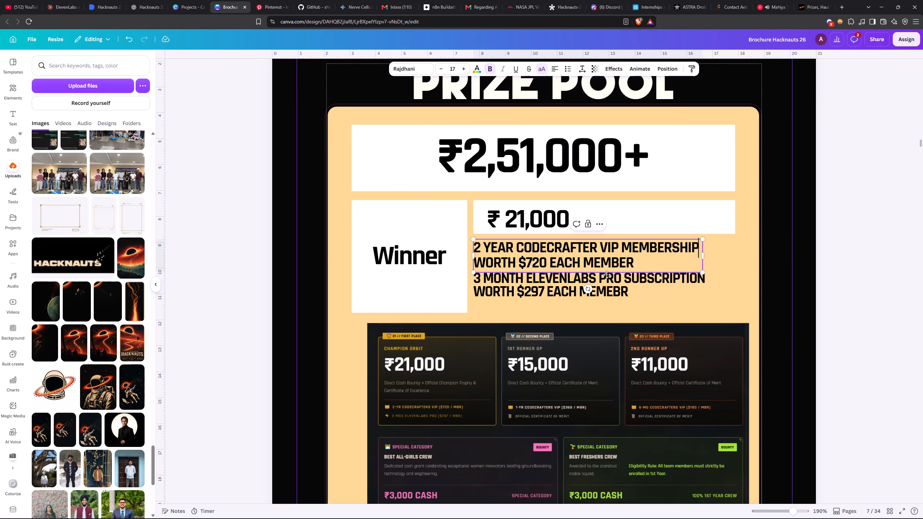
pyautogui.click(572, 282)
pyautogui.click(454, 69)
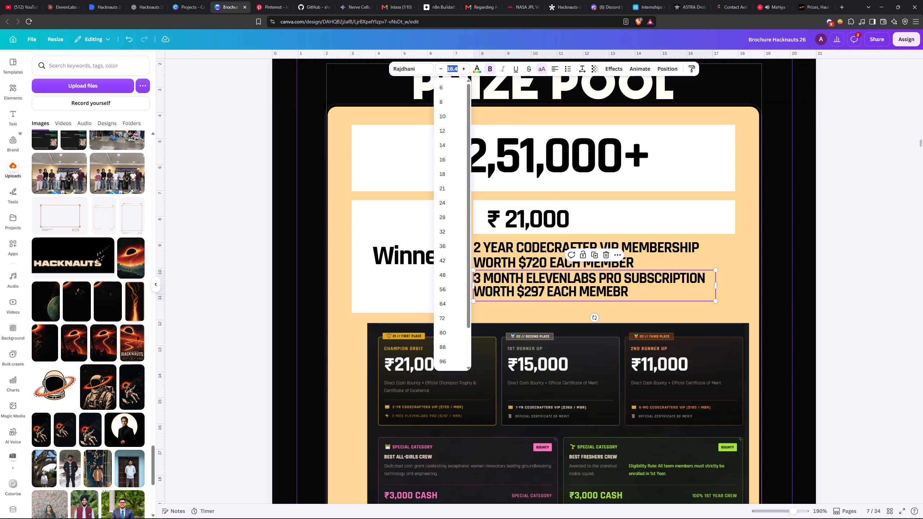
pyautogui.write('17')
pyautogui.press('Return')
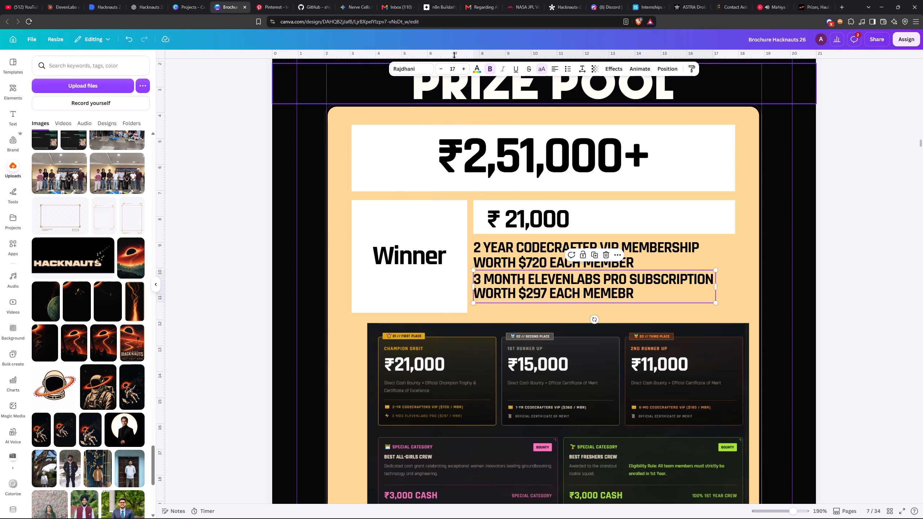
# Shift the ElevenLabs and CodeCrafter texts down to space them out below the white cash prize box.
pyautogui.scroll(-2, 512, 195)
pyautogui.moveTo(517, 138); pyautogui.dragTo(517, 146)
pyautogui.moveTo(521, 114); pyautogui.dragTo(520, 117)
pyautogui.scroll(1, 521, 117)
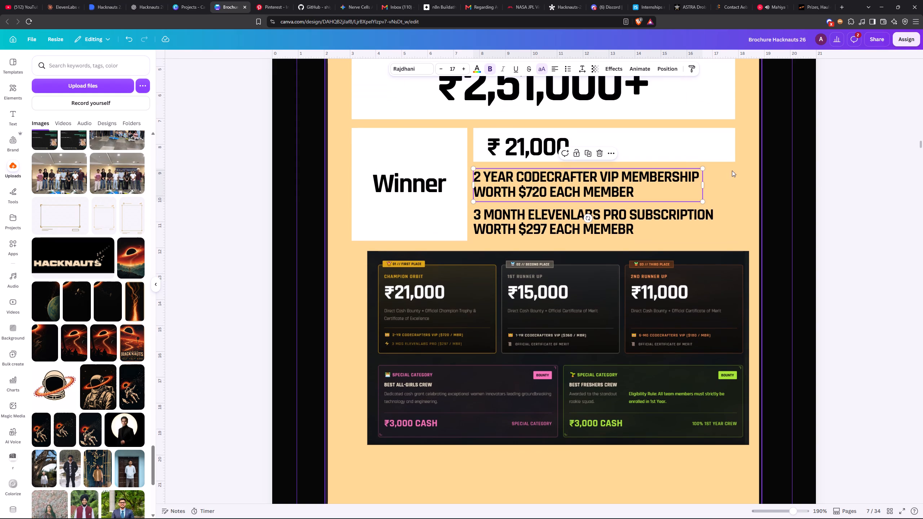
# Enlarge the winner's ₹ 21,000 amount to about size 34.2 and shift it toward the left edge of its white box.
pyautogui.click(747, 170)
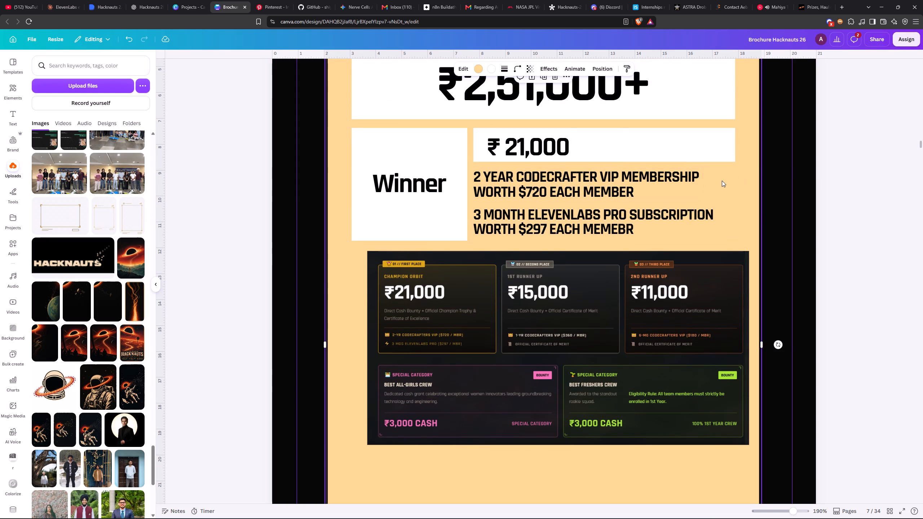
pyautogui.click(722, 142)
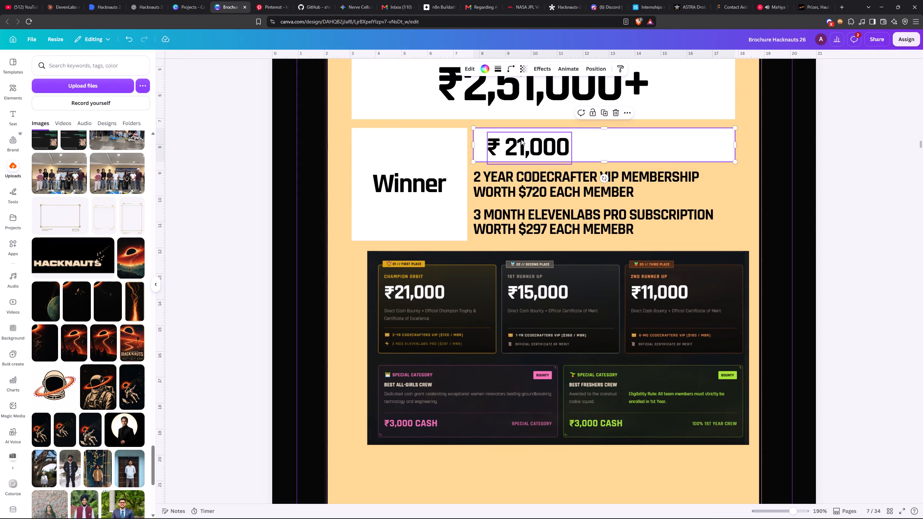
pyautogui.click(549, 140)
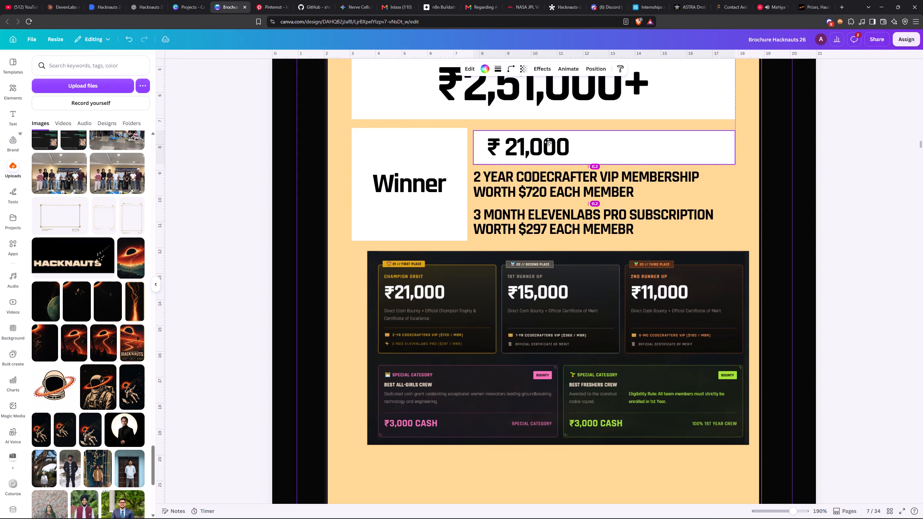
pyautogui.click(539, 145)
pyautogui.moveTo(570, 134); pyautogui.dragTo(585, 129)
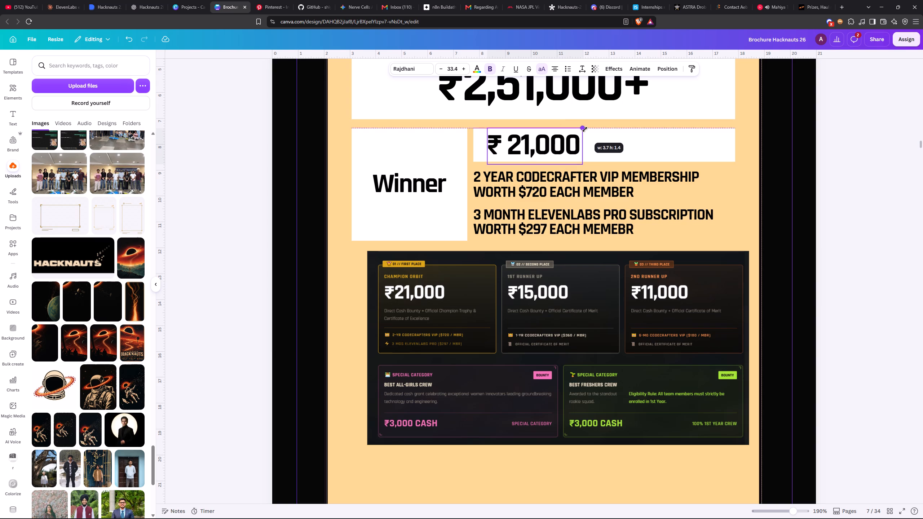
pyautogui.moveTo(585, 129); pyautogui.dragTo(584, 129)
pyautogui.moveTo(558, 141); pyautogui.dragTo(556, 141)
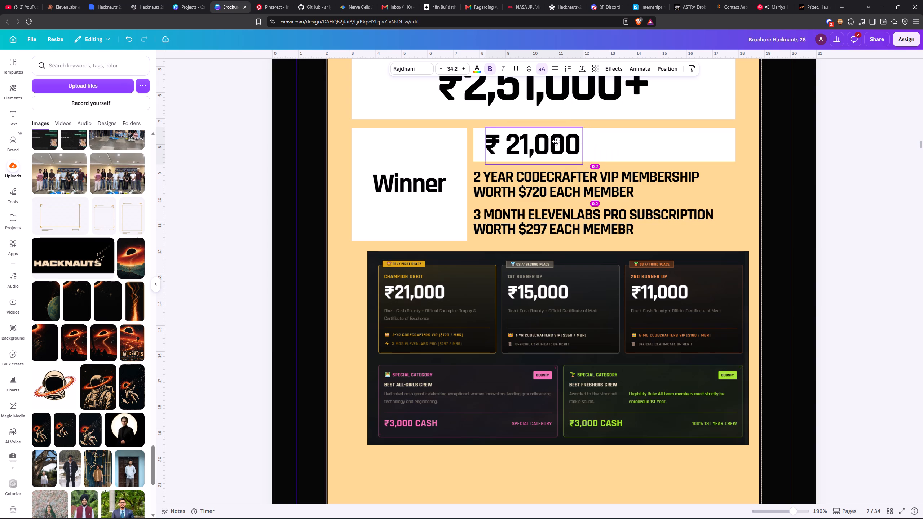
pyautogui.moveTo(556, 141); pyautogui.dragTo(555, 142)
pyautogui.click(541, 149)
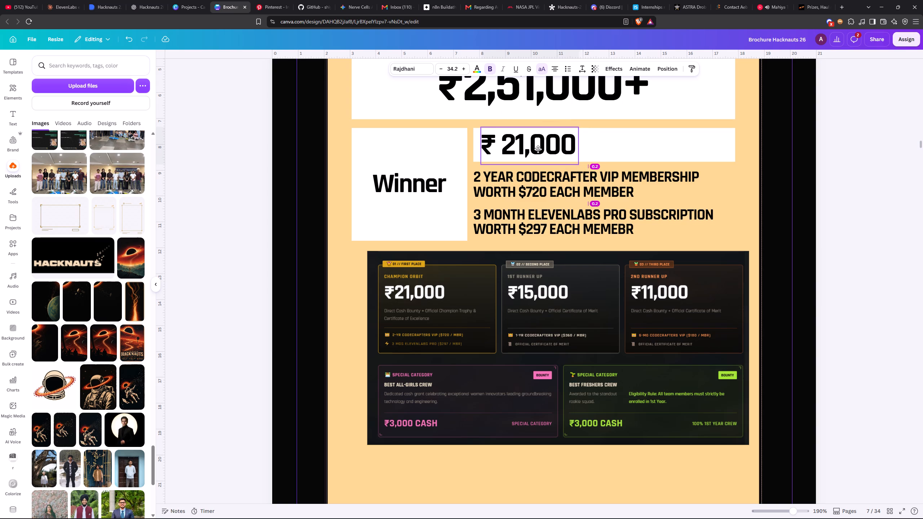
# Indent the CodeCrafter and ElevenLabs texts to line up under the ₹ 21,000 amount.
pyautogui.moveTo(514, 178); pyautogui.dragTo(524, 177)
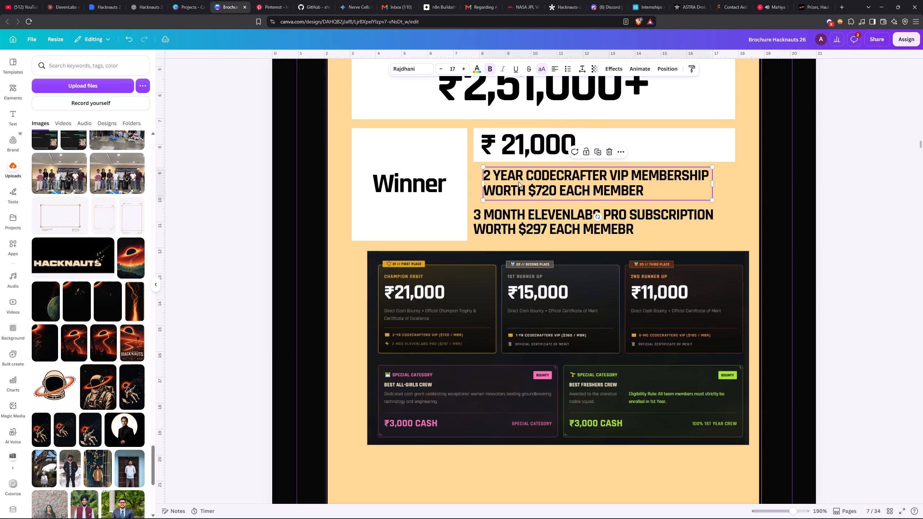
pyautogui.moveTo(483, 221); pyautogui.dragTo(492, 221)
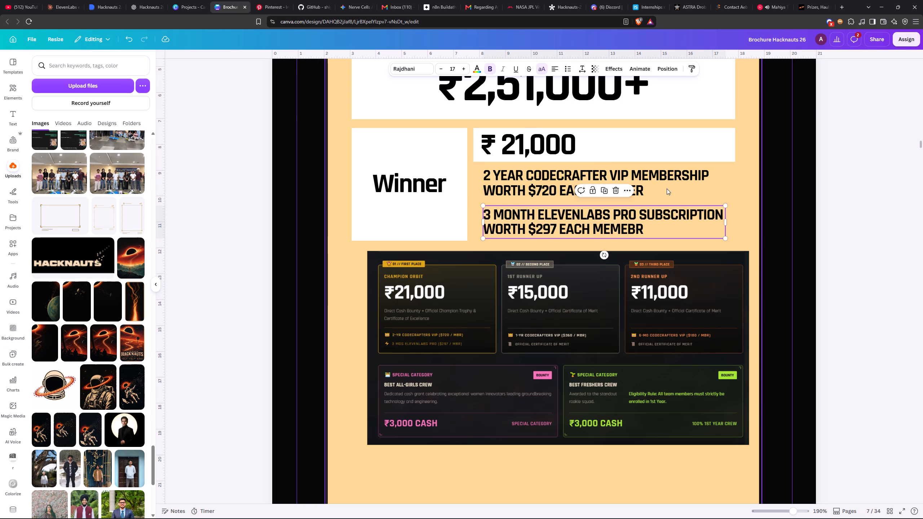
pyautogui.click(836, 139)
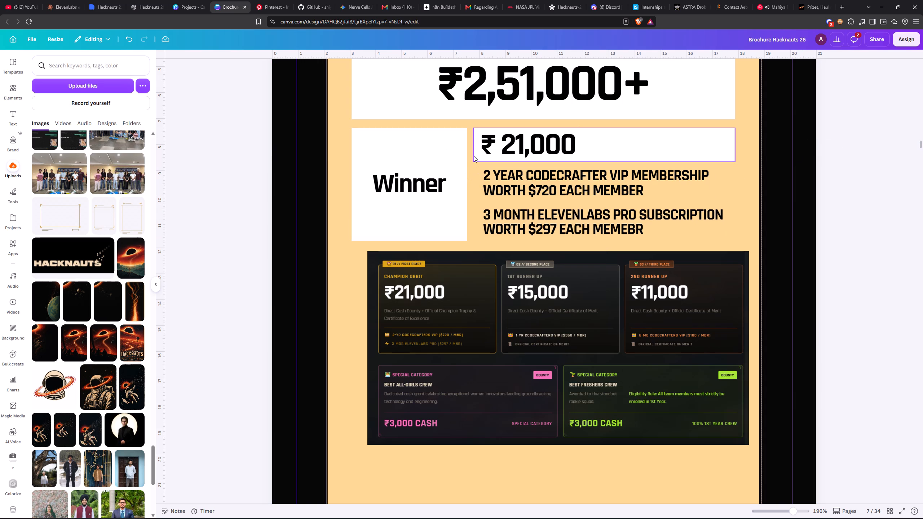
# Move the dark prize cards image down the page to free space beneath the winner's section.
pyautogui.scroll(-2, 540, 279)
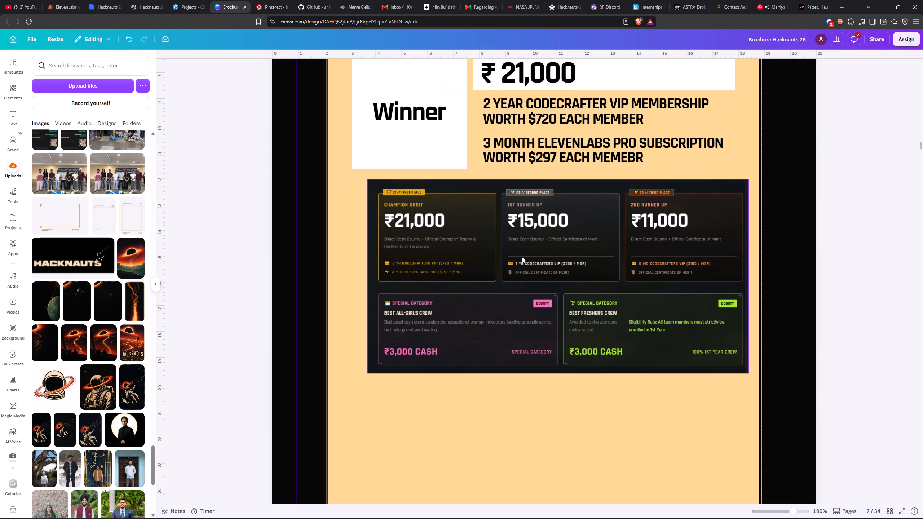
pyautogui.moveTo(522, 257); pyautogui.dragTo(522, 423)
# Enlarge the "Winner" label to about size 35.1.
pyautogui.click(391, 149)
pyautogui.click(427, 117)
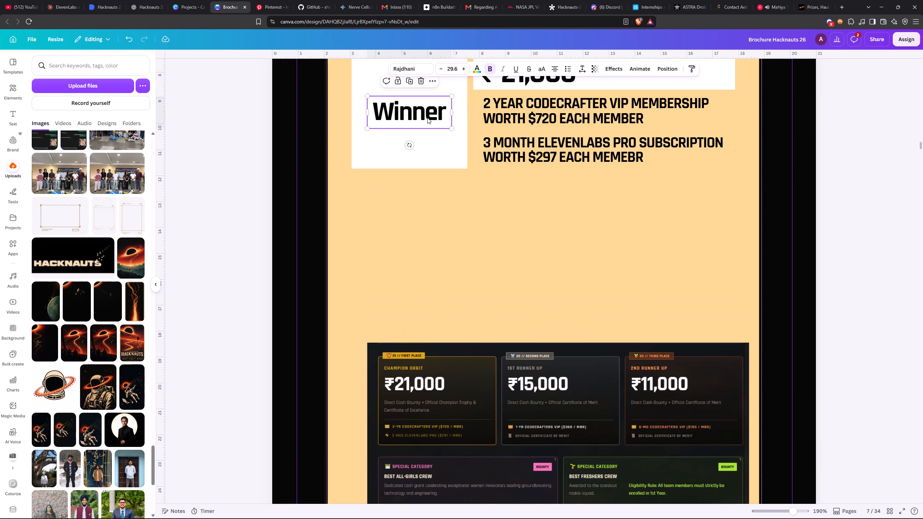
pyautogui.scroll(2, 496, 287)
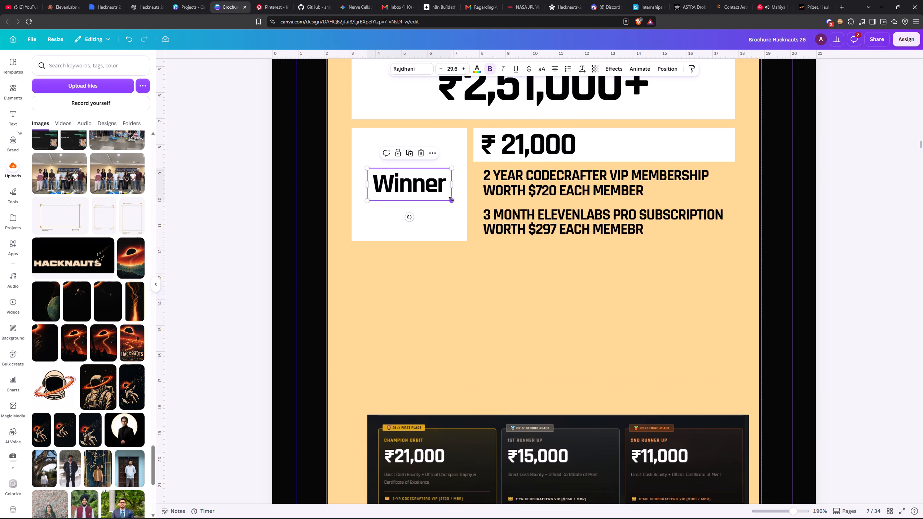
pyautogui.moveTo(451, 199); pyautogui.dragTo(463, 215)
# Change the "Winner" label's font to Silver Forte Regular.
pyautogui.click(390, 194)
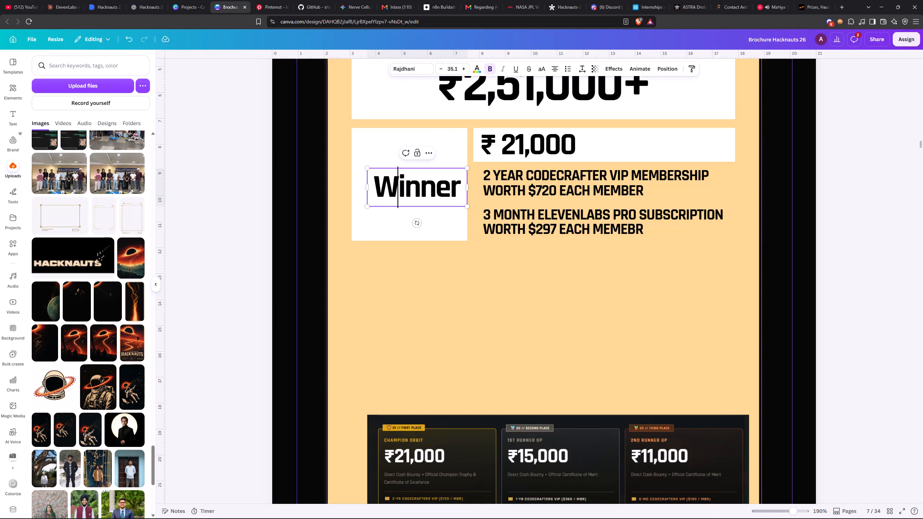
pyautogui.moveTo(376, 187); pyautogui.dragTo(462, 193)
pyautogui.click(408, 63)
pyautogui.click(411, 65)
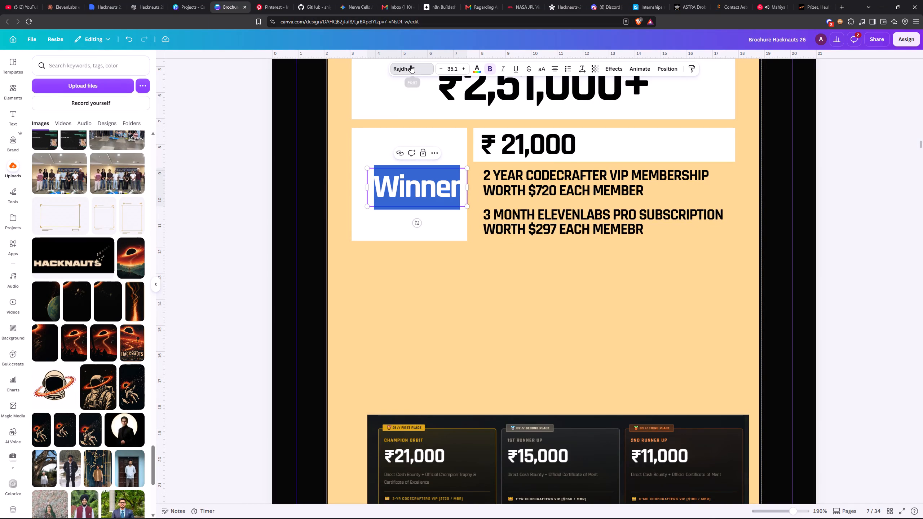
pyautogui.click(99, 319)
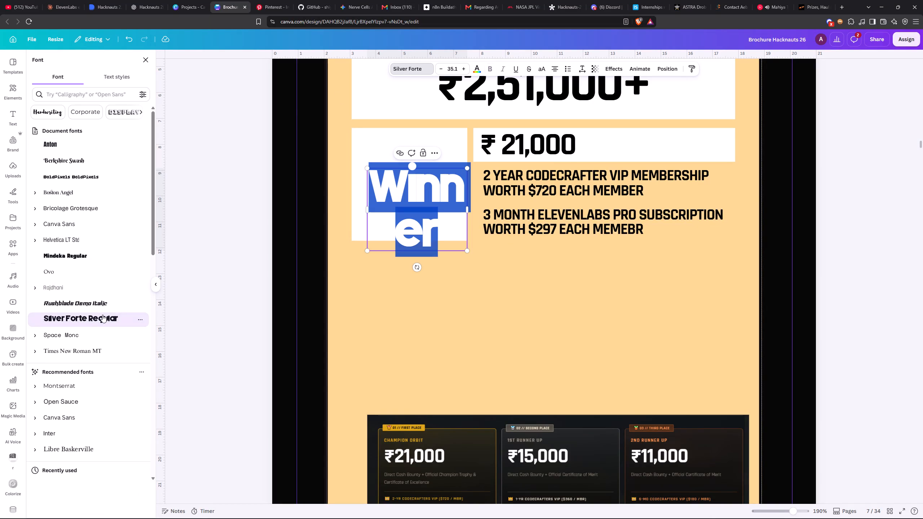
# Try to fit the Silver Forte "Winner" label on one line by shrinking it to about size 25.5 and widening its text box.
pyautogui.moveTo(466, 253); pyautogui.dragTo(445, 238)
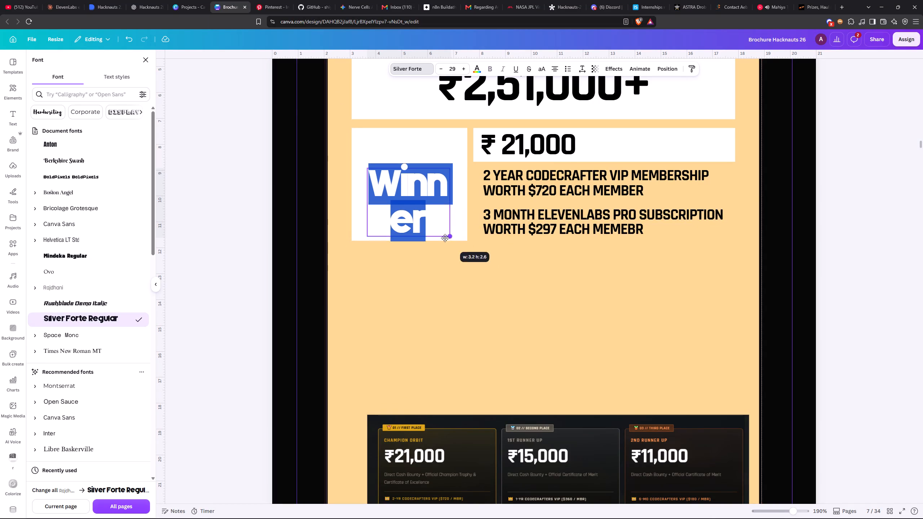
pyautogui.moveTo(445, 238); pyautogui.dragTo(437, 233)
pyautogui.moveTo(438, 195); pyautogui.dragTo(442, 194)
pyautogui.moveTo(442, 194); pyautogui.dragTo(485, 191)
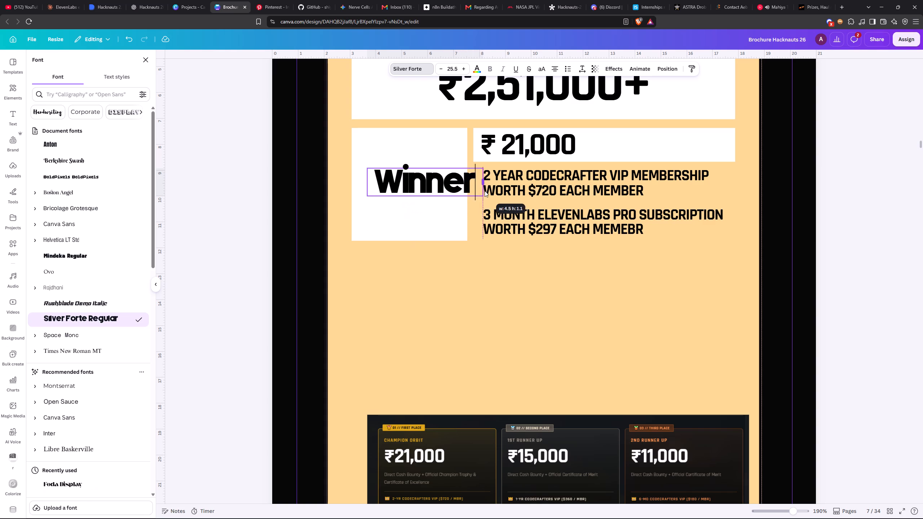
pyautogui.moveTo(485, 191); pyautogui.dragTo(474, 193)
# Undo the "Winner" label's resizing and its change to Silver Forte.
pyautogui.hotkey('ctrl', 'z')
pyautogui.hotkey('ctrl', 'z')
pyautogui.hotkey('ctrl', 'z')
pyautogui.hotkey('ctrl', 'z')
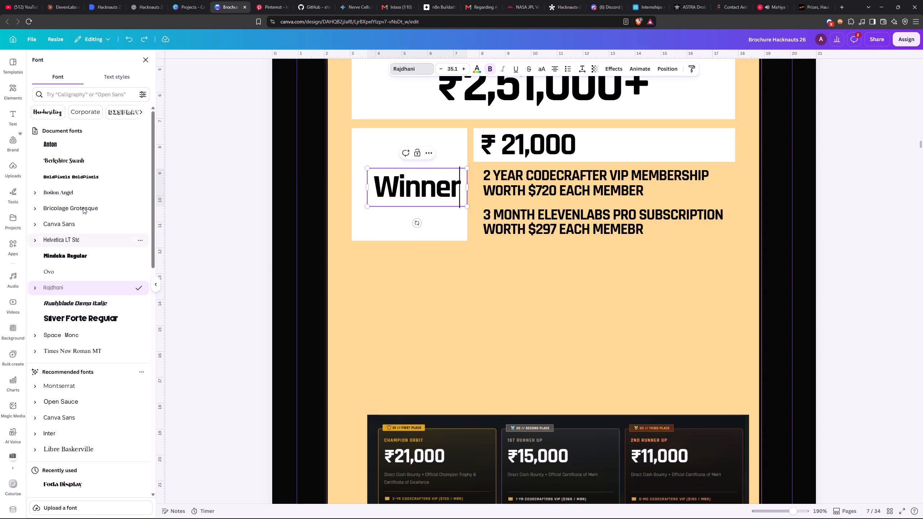
# Try Rushblade Demo Italic and Mindeka Regular on the "Winner" label, and settle on the Anton font.
pyautogui.click(73, 143)
pyautogui.moveTo(419, 184); pyautogui.dragTo(416, 178)
pyautogui.scroll(2, 74, 173)
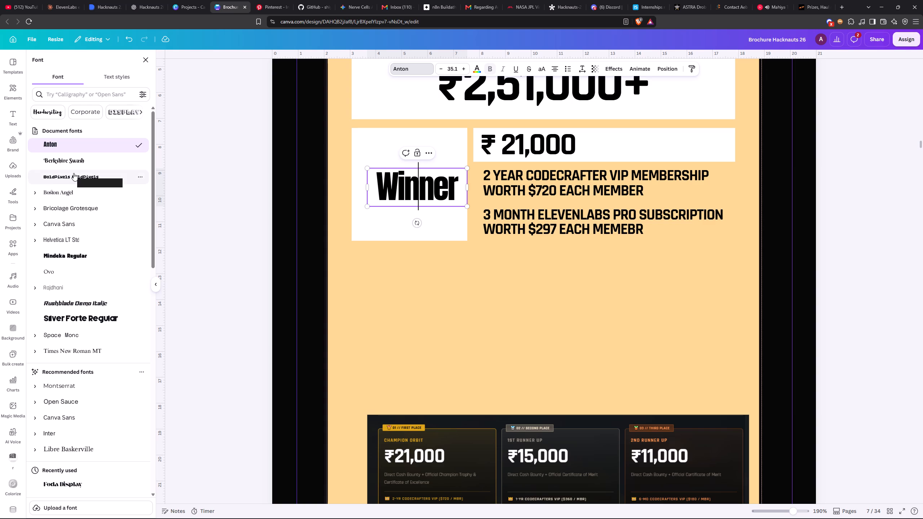
pyautogui.click(84, 301)
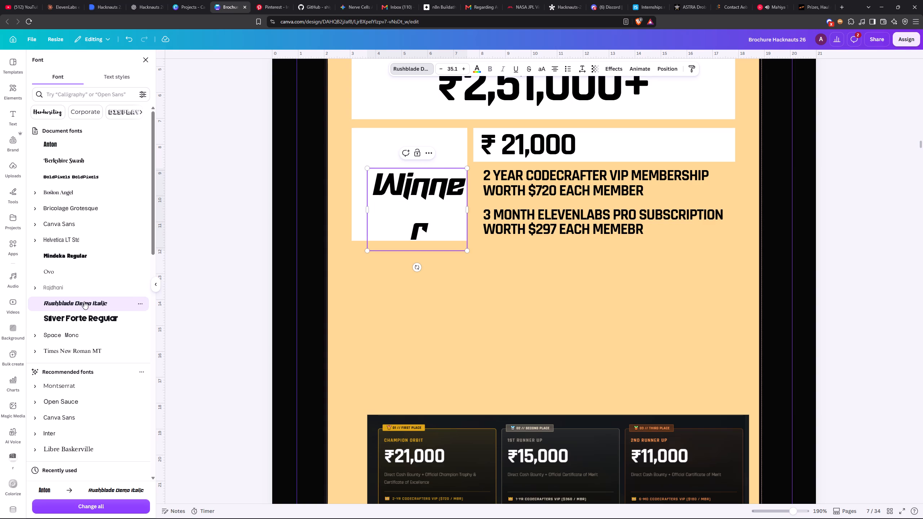
pyautogui.click(86, 252)
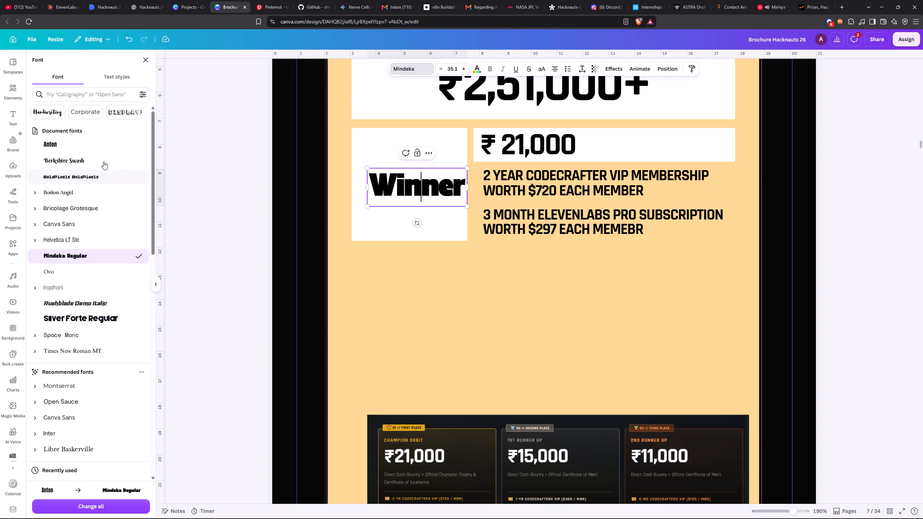
pyautogui.click(109, 150)
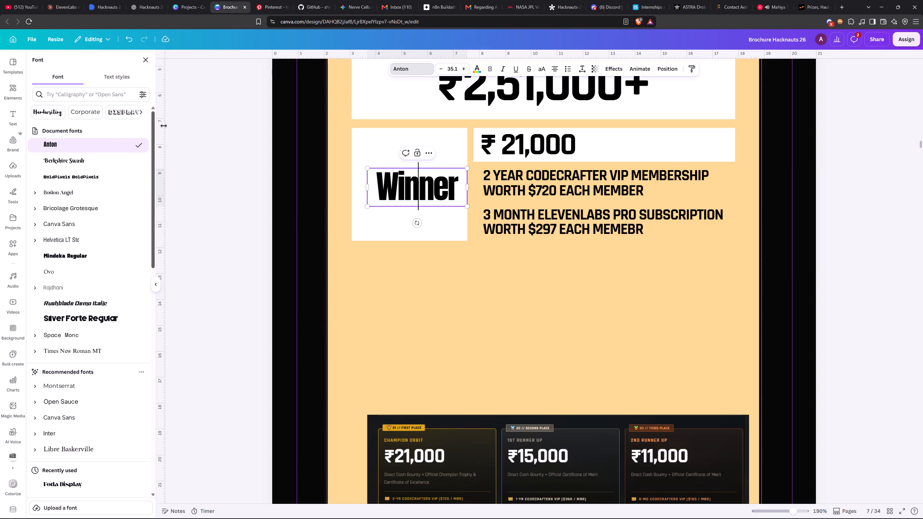
# Enlarge the "Winner" label to about size 46.4 and set its letter spacing to 0 with line spacing at 1.4.
pyautogui.moveTo(367, 208); pyautogui.dragTo(345, 220)
pyautogui.moveTo(466, 216); pyautogui.dragTo(473, 223)
pyautogui.click(580, 64)
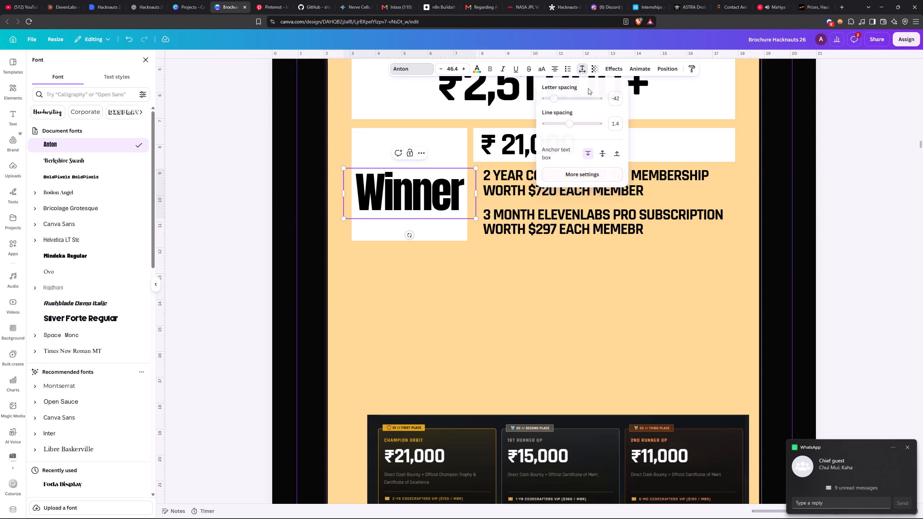
pyautogui.moveTo(566, 121); pyautogui.dragTo(553, 123)
pyautogui.moveTo(556, 123); pyautogui.dragTo(568, 124)
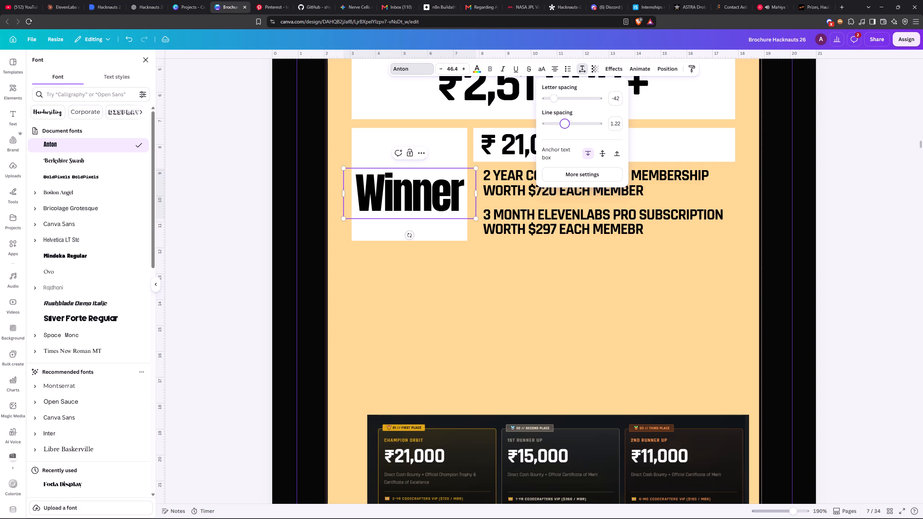
pyautogui.moveTo(568, 124); pyautogui.dragTo(570, 124)
pyautogui.click(554, 99)
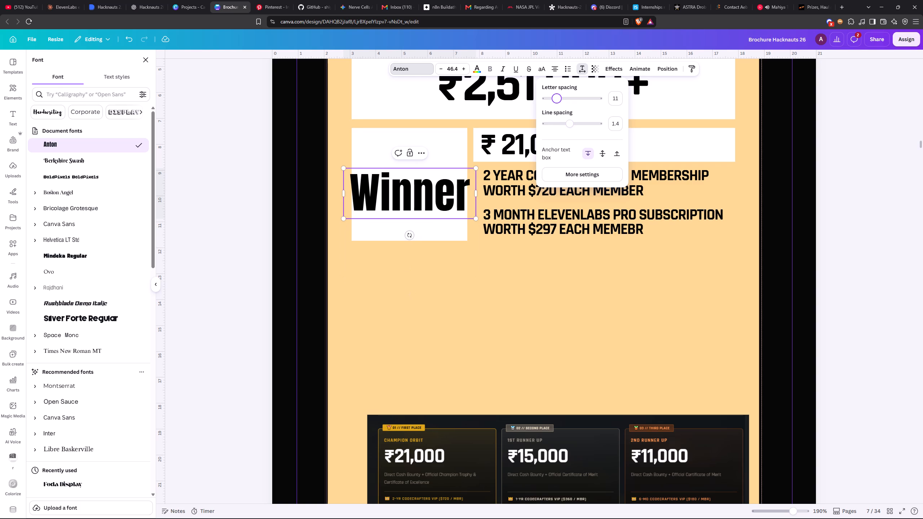
pyautogui.click(472, 218)
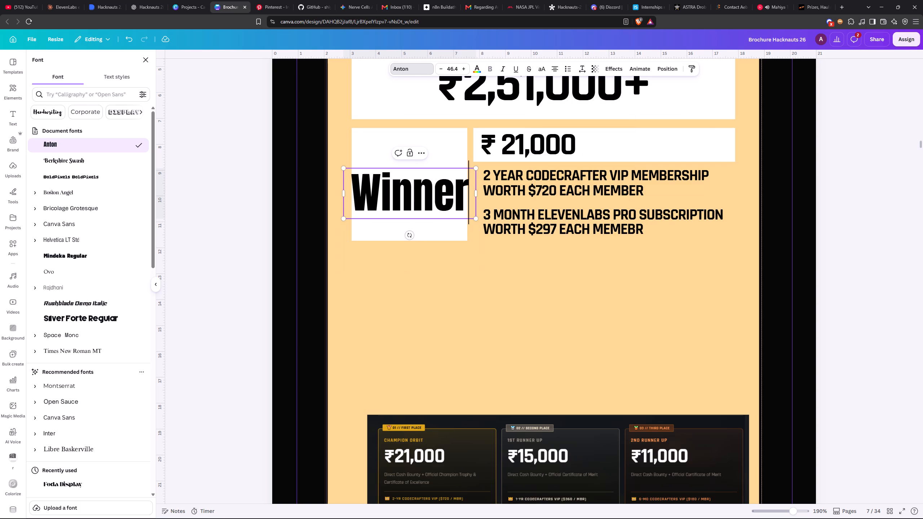
# Shrink the "Winner" label to about size 38.5 and centre it inside its white card.
pyautogui.moveTo(475, 218); pyautogui.dragTo(455, 203)
pyautogui.moveTo(424, 187); pyautogui.dragTo(431, 187)
pyautogui.click(440, 239)
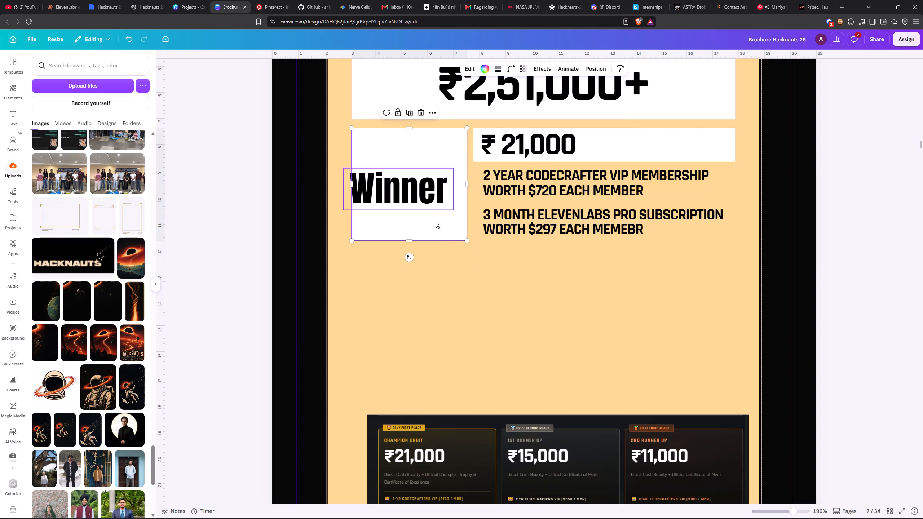
pyautogui.moveTo(419, 190); pyautogui.dragTo(429, 189)
pyautogui.hotkey('ctrl', 'z')
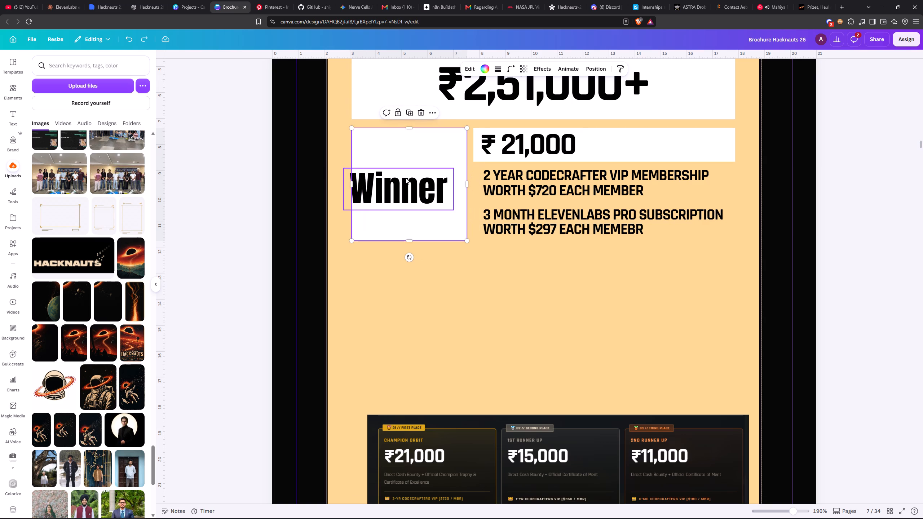
pyautogui.click(406, 178)
pyautogui.click(401, 183)
pyautogui.moveTo(396, 187); pyautogui.dragTo(407, 184)
pyautogui.click(852, 142)
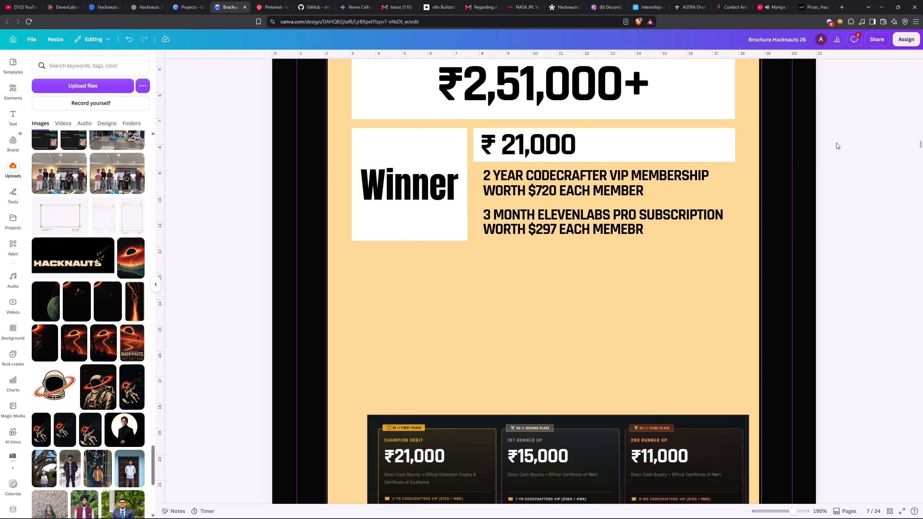
# Duplicate the whole winner's section, including cards, label, amount and both prize texts, and place the copy directly beneath the original.
pyautogui.click(459, 204)
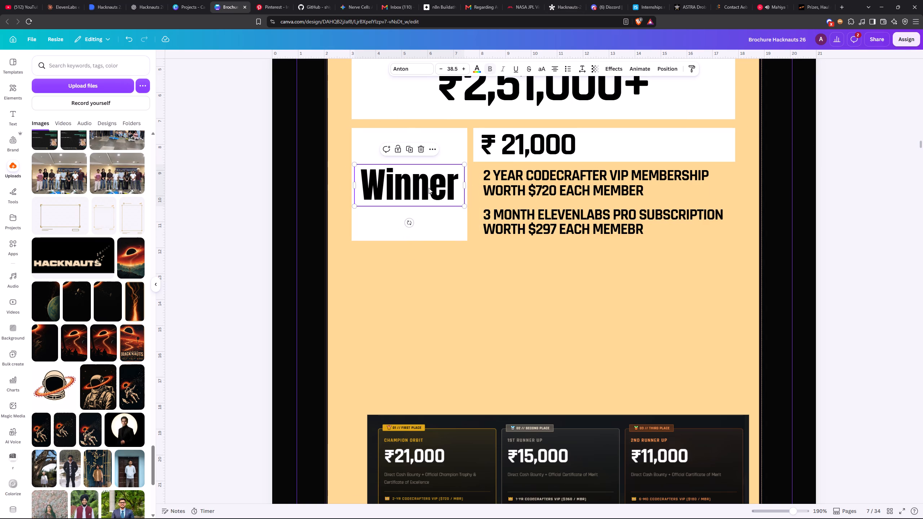
pyautogui.keyDown('shift'); pyautogui.click(444, 139); pyautogui.keyUp('shift')
pyautogui.keyDown('shift'); pyautogui.click(537, 148); pyautogui.keyUp('shift')
pyautogui.keyDown('shift'); pyautogui.click(626, 145); pyautogui.keyUp('shift')
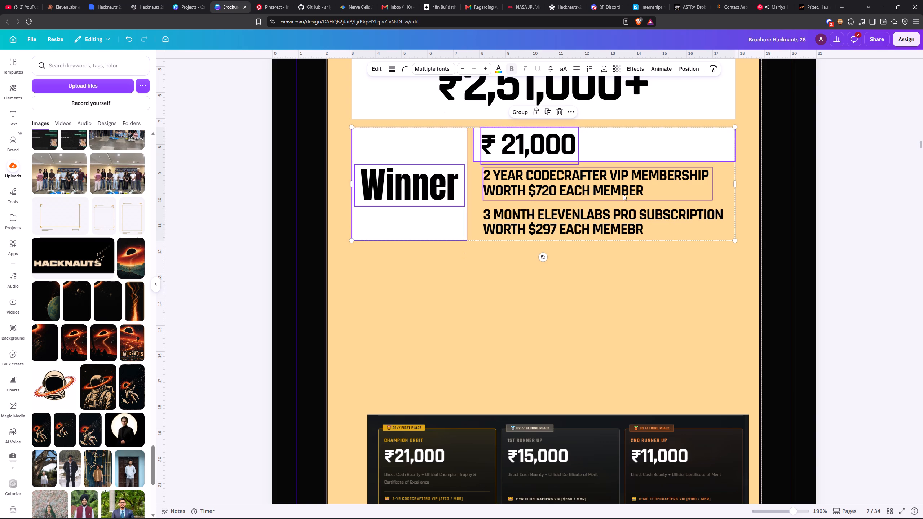
pyautogui.keyDown('shift'); pyautogui.click(623, 194); pyautogui.keyUp('shift')
pyautogui.keyDown('shift'); pyautogui.click(613, 223); pyautogui.keyUp('shift')
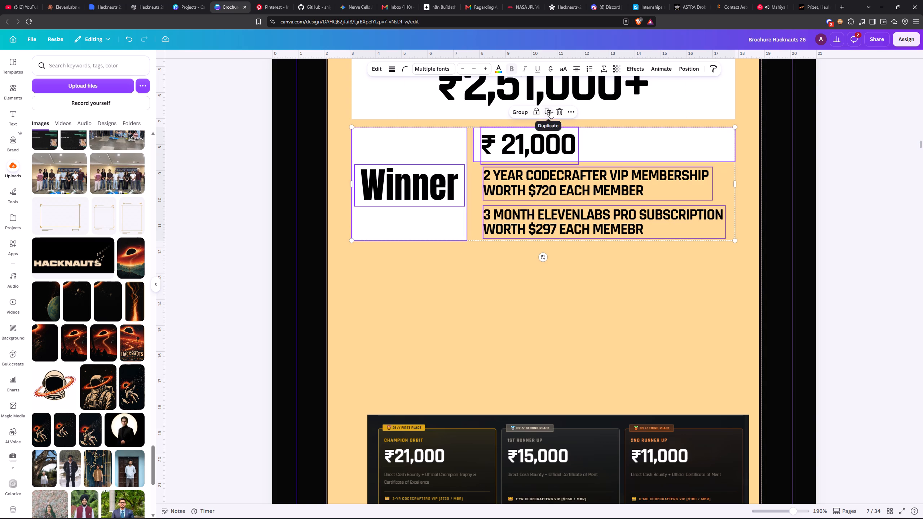
pyautogui.keyDown('shift'); pyautogui.click(550, 110); pyautogui.keyUp('shift')
pyautogui.moveTo(547, 215); pyautogui.dragTo(536, 329)
pyautogui.scroll(-5, 536, 323)
pyautogui.scroll(5, 538, 306)
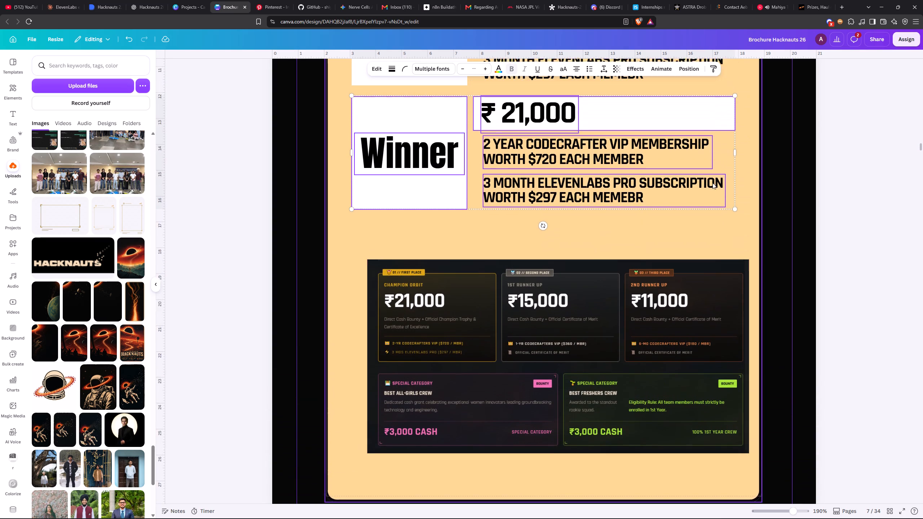
pyautogui.click(841, 151)
# Change the CodeCrafter membership duration in the duplicated section to 1 year.
pyautogui.doubleClick(491, 158)
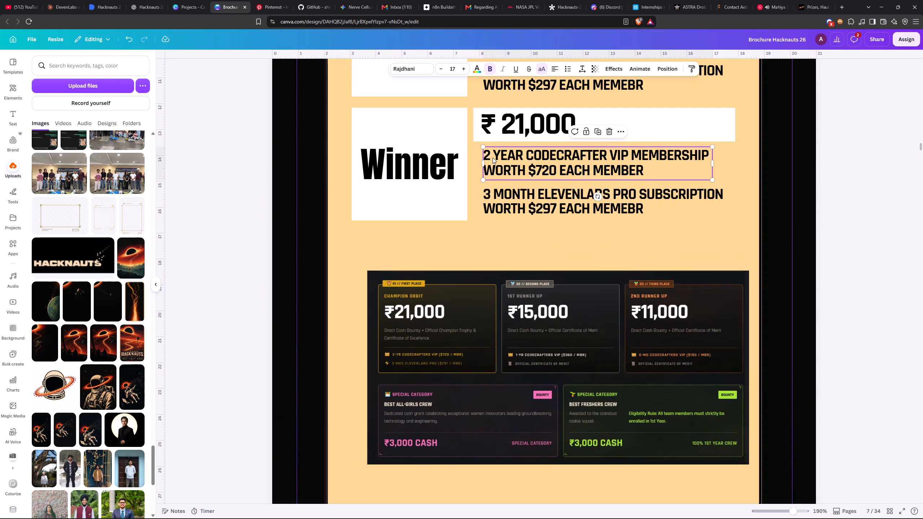
pyautogui.click(492, 155)
pyautogui.moveTo(492, 155); pyautogui.dragTo(486, 154)
pyautogui.click(487, 154)
pyautogui.moveTo(487, 154); pyautogui.dragTo(483, 155)
pyautogui.press('1')
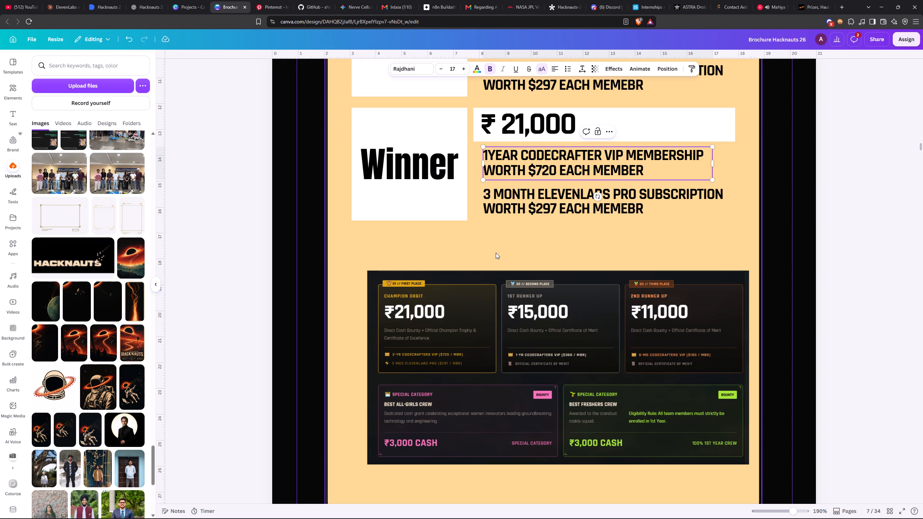
# Delete the ElevenLabs subscription text from the duplicated section.
pyautogui.click(483, 190)
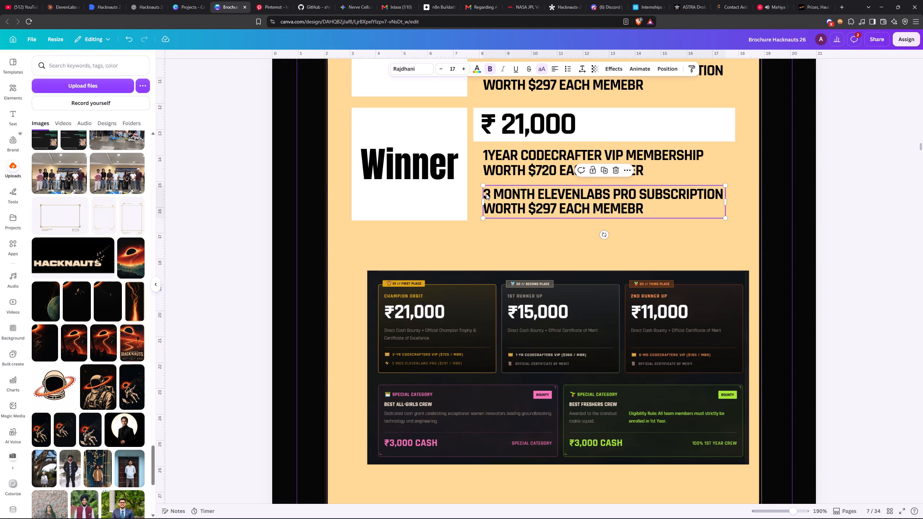
pyautogui.doubleClick(486, 194)
pyautogui.moveTo(486, 193); pyautogui.dragTo(488, 198)
pyautogui.click(486, 194)
pyautogui.moveTo(486, 194); pyautogui.dragTo(670, 206)
pyautogui.press('BackSpace')
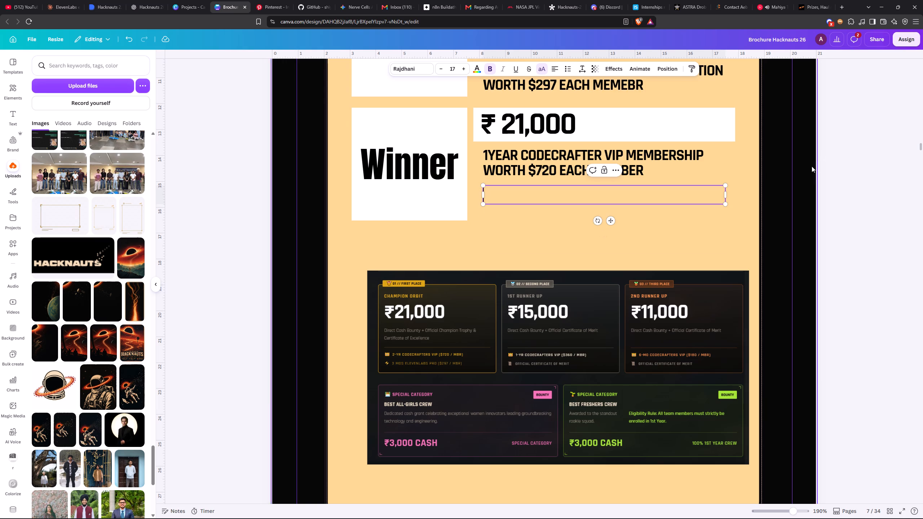
pyautogui.moveTo(812, 166); pyautogui.dragTo(819, 167)
# Align the copied CodeCrafter text with the left edge of the amount card and raise the copied "Winner" label within its card.
pyautogui.moveTo(531, 172); pyautogui.dragTo(523, 170)
pyautogui.moveTo(396, 176); pyautogui.dragTo(396, 156)
pyautogui.scroll(1, 396, 158)
pyautogui.scroll(-1, 550, 340)
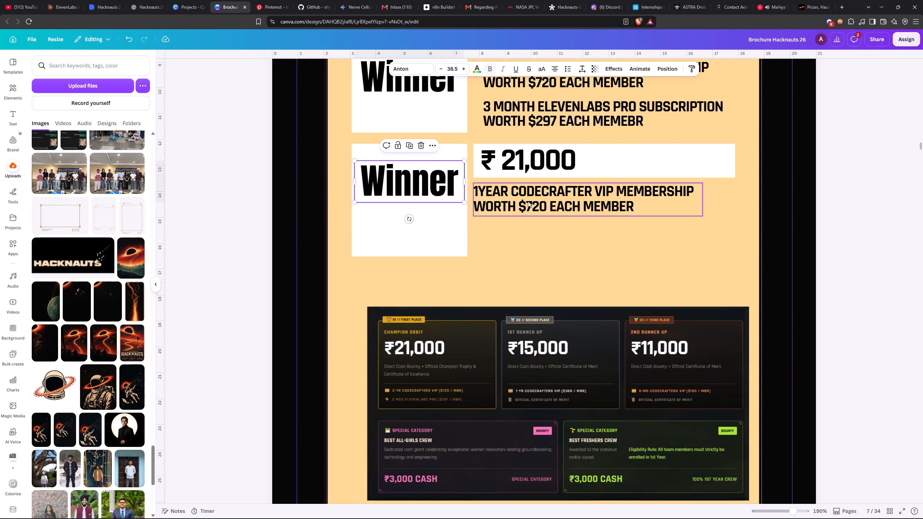
# Set the copied CodeCrafter membership's worth to $350 for each member.
pyautogui.doubleClick(533, 204)
pyautogui.press('BackSpace')
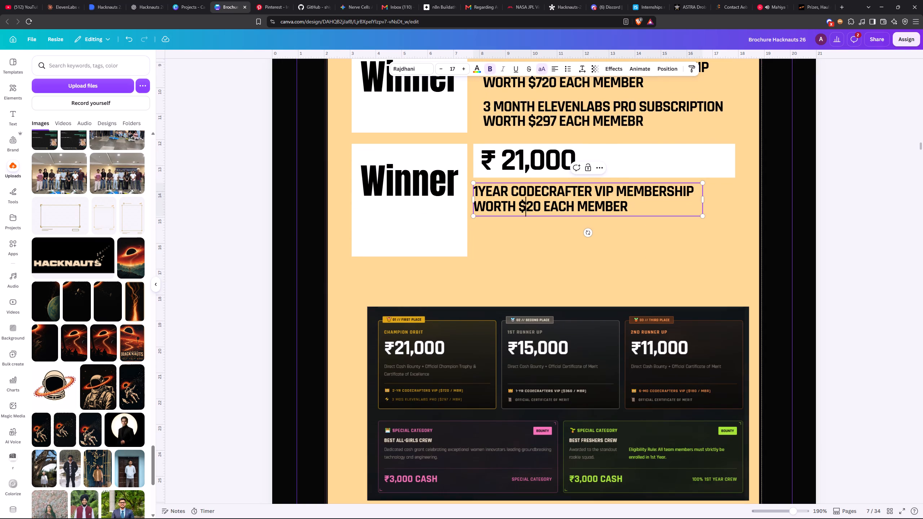
pyautogui.press('3')
pyautogui.press('Right')
pyautogui.press('BackSpace')
pyautogui.press('5')
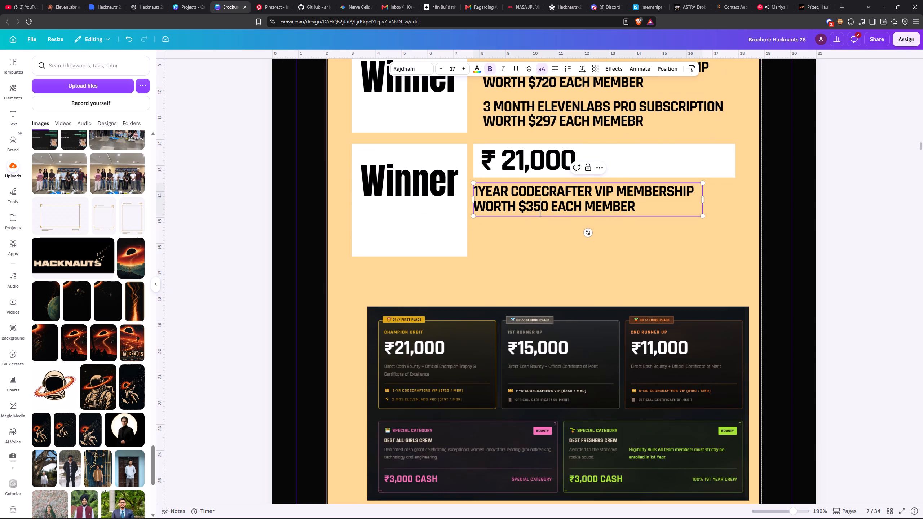
# Shorten the copied white label card to the bottom of the CodeCrafter text and shrink its label to about size 35.9.
pyautogui.click(407, 235)
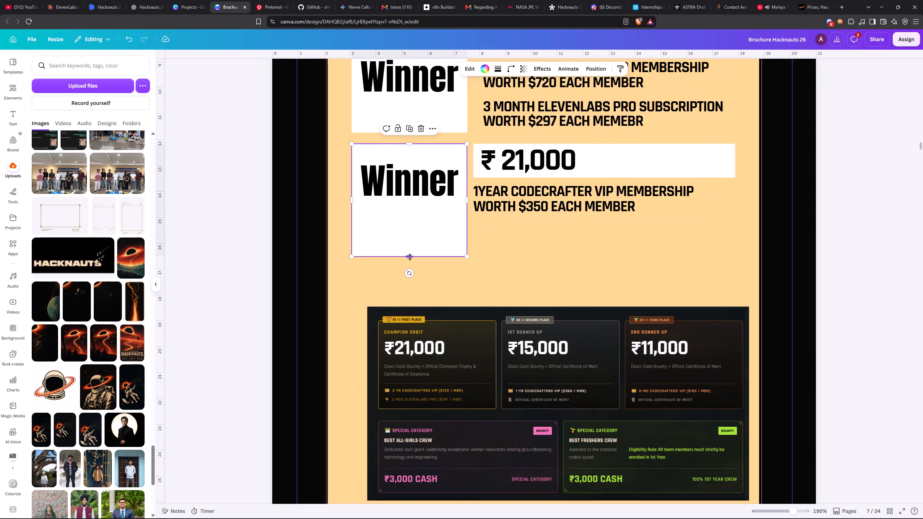
pyautogui.moveTo(410, 257); pyautogui.dragTo(415, 213)
pyautogui.click(411, 179)
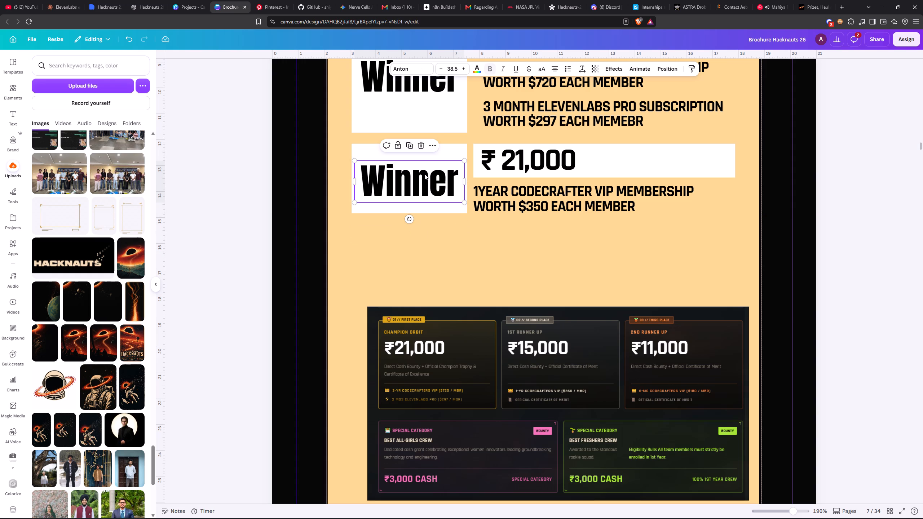
pyautogui.moveTo(465, 159); pyautogui.dragTo(459, 165)
# Replace the copied "Winner" label's text with "1st runner up".
pyautogui.click(451, 173)
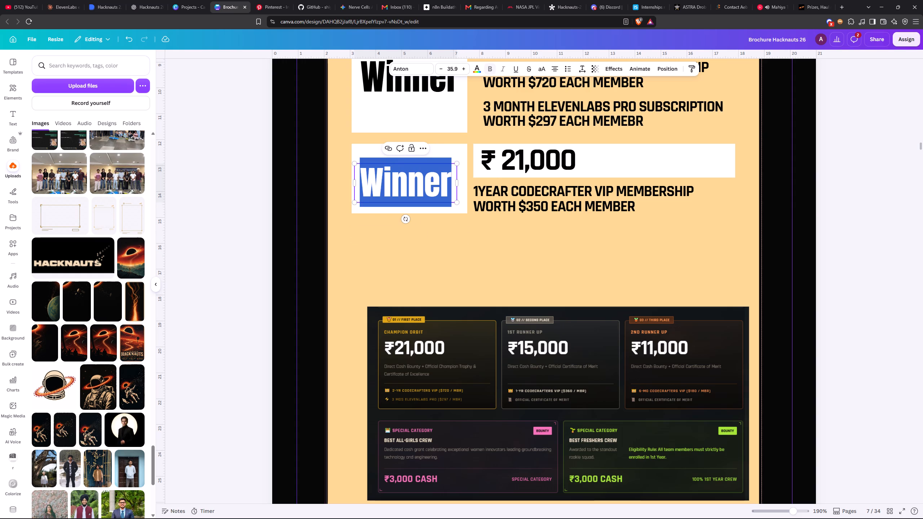
pyautogui.write('2nd')
pyautogui.press('Return')
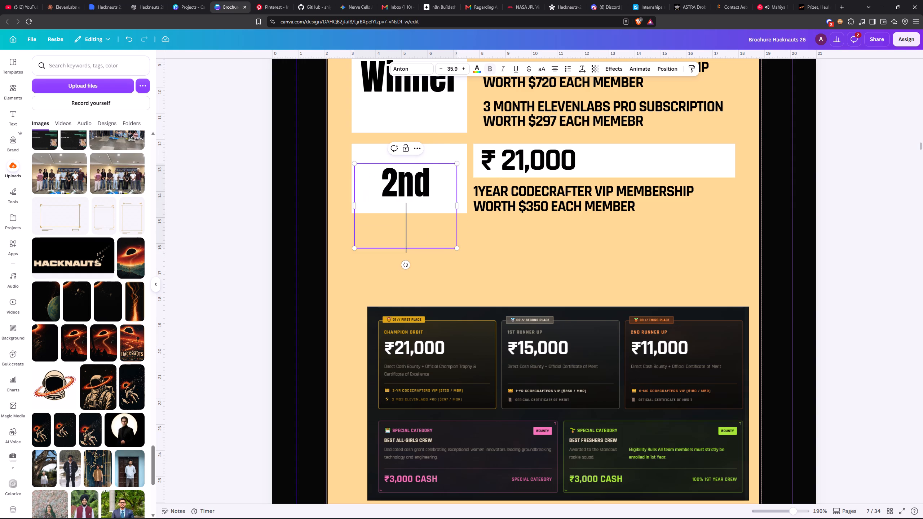
pyautogui.write('ru')
pyautogui.press('BackSpace')
pyautogui.press('BackSpace')
pyautogui.press('BackSpace')
pyautogui.press('BackSpace')
pyautogui.press('BackSpace')
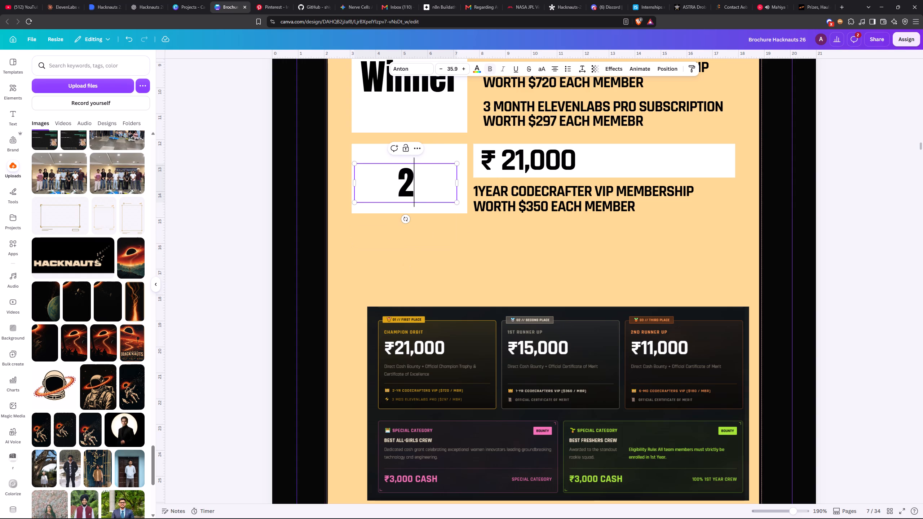
pyautogui.press('BackSpace')
pyautogui.write('1st')
pyautogui.press('space')
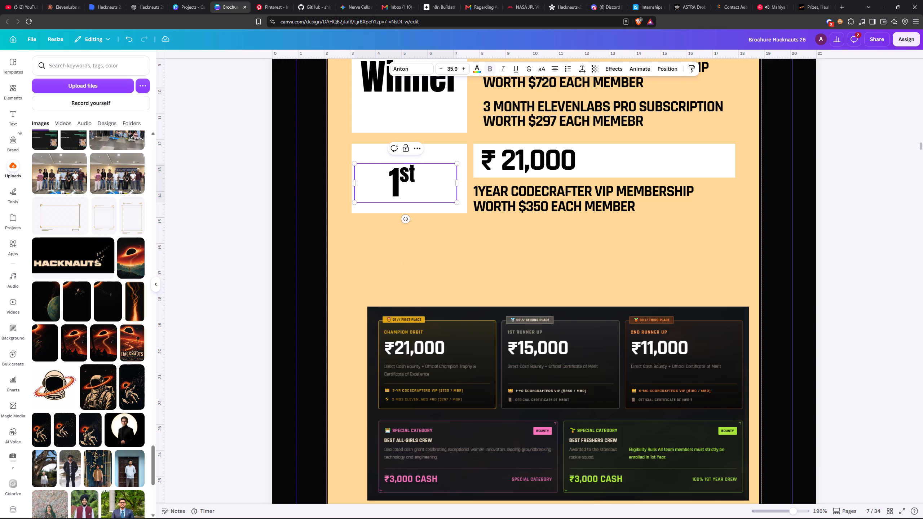
pyautogui.press('r')
pyautogui.write('unner')
pyautogui.press('space')
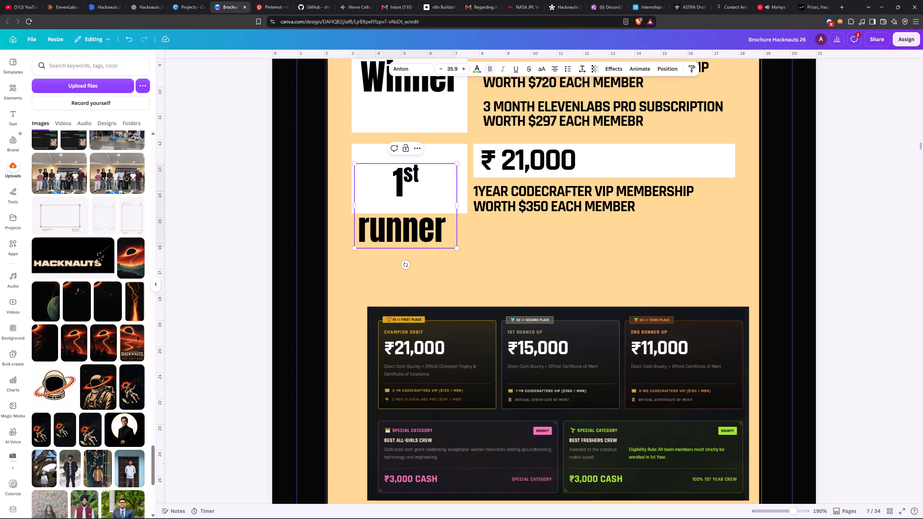
pyautogui.write('up')
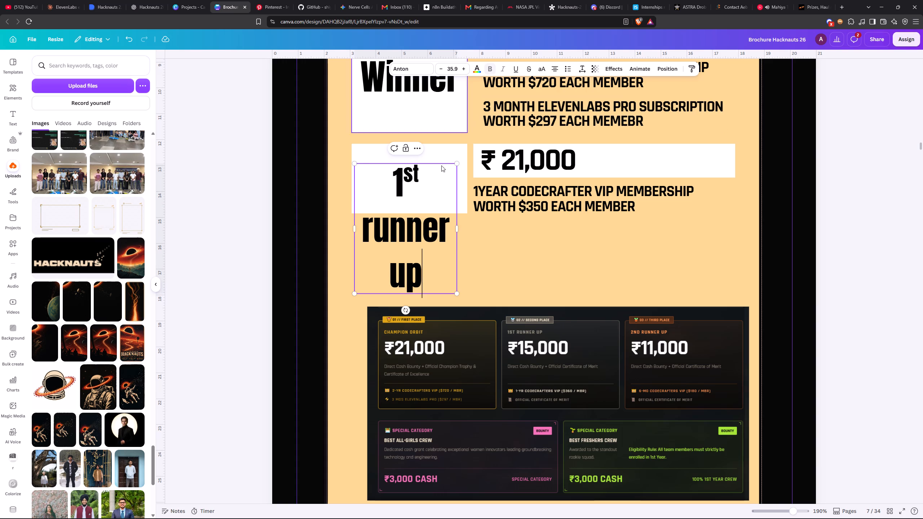
# Tighten the "1st runner up" label's line spacing to about 0.87.
pyautogui.click(587, 71)
pyautogui.moveTo(567, 121); pyautogui.dragTo(547, 131)
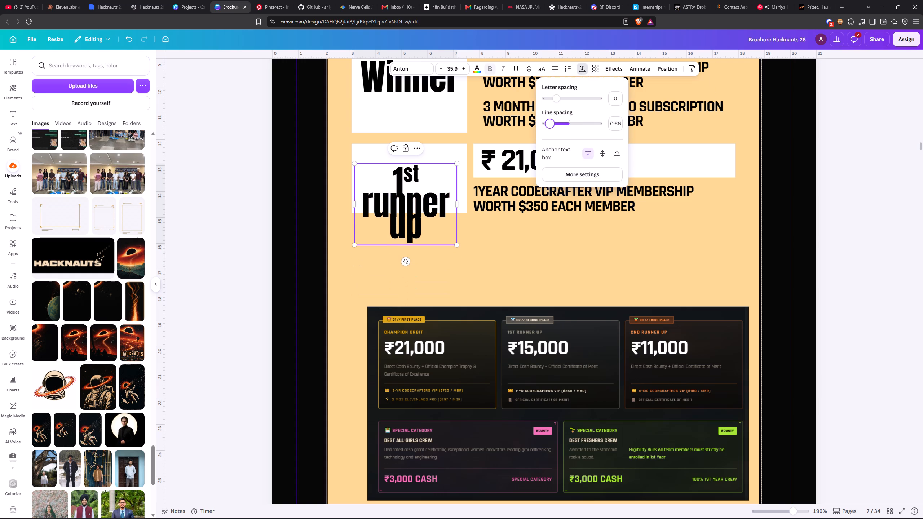
pyautogui.moveTo(547, 131); pyautogui.dragTo(555, 129)
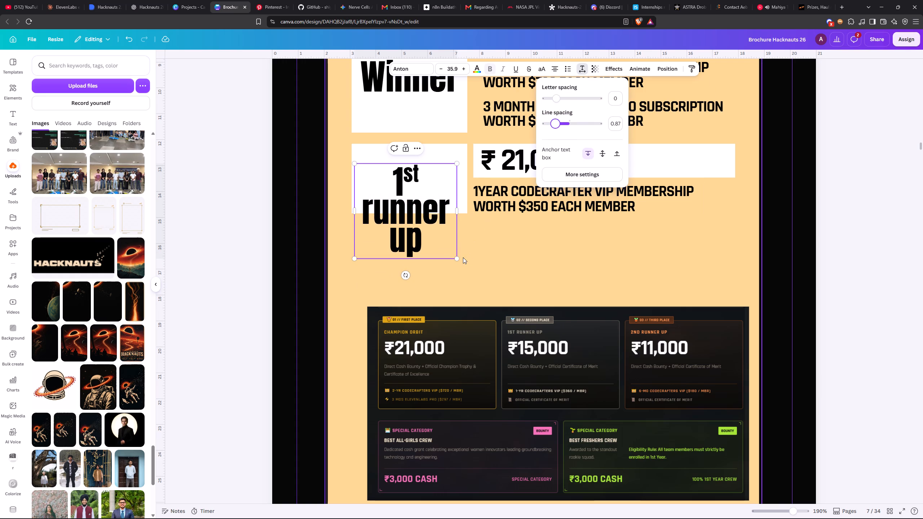
# Shrink the "1st runner up" label to size 19.2 and break it into two lines after "1st".
pyautogui.moveTo(460, 258); pyautogui.dragTo(425, 200)
pyautogui.moveTo(412, 188); pyautogui.dragTo(457, 186)
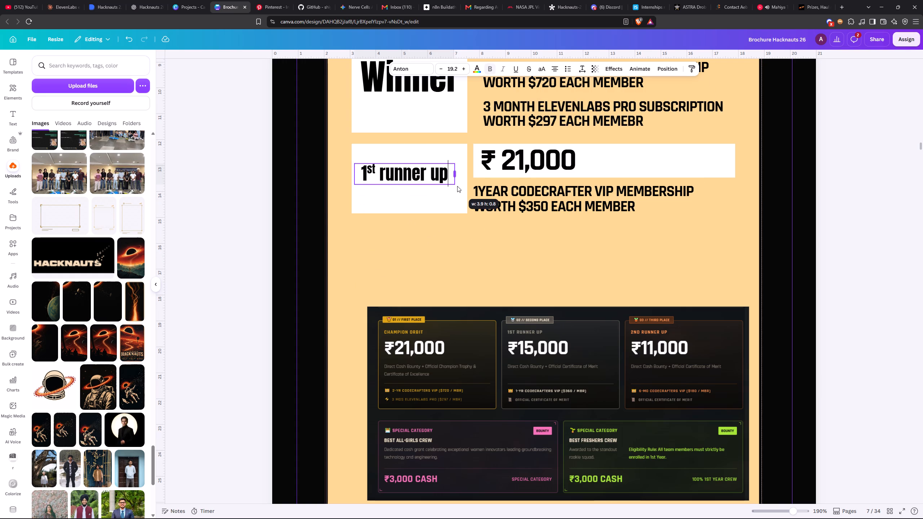
pyautogui.moveTo(457, 186); pyautogui.dragTo(451, 186)
pyautogui.click(378, 165)
pyautogui.press('Return')
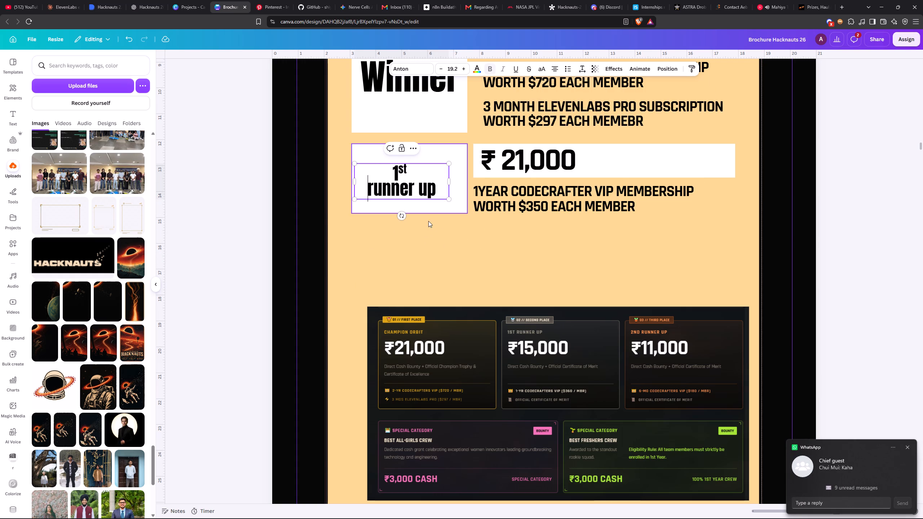
# Reposition the two-line "1st runner up" label inside its white card and enlarge it to about size 29.3.
pyautogui.click(445, 248)
pyautogui.moveTo(407, 187); pyautogui.dragTo(409, 175)
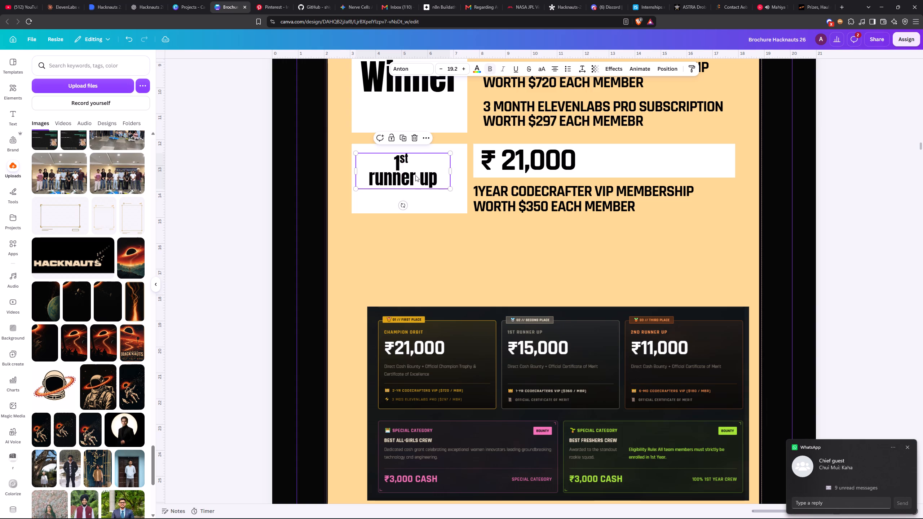
pyautogui.moveTo(452, 190); pyautogui.dragTo(480, 210)
pyautogui.moveTo(438, 185); pyautogui.dragTo(432, 187)
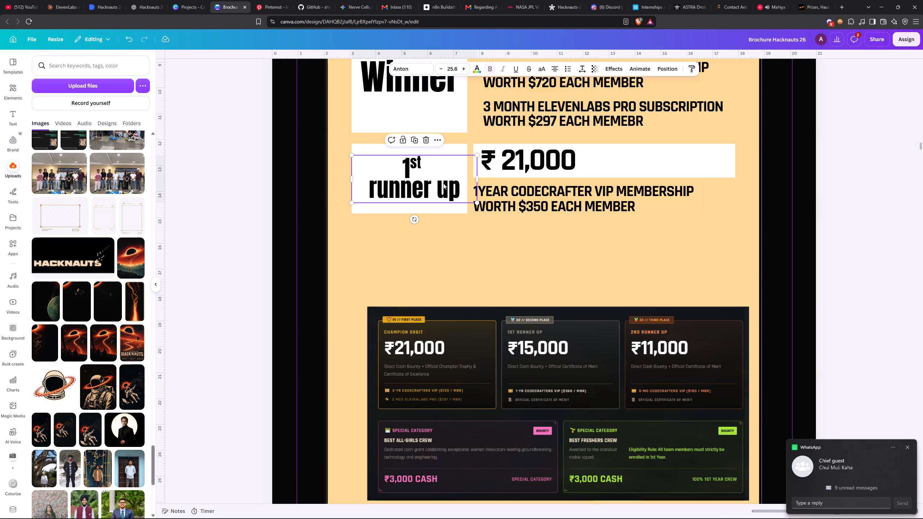
pyautogui.moveTo(480, 177); pyautogui.dragTo(451, 182)
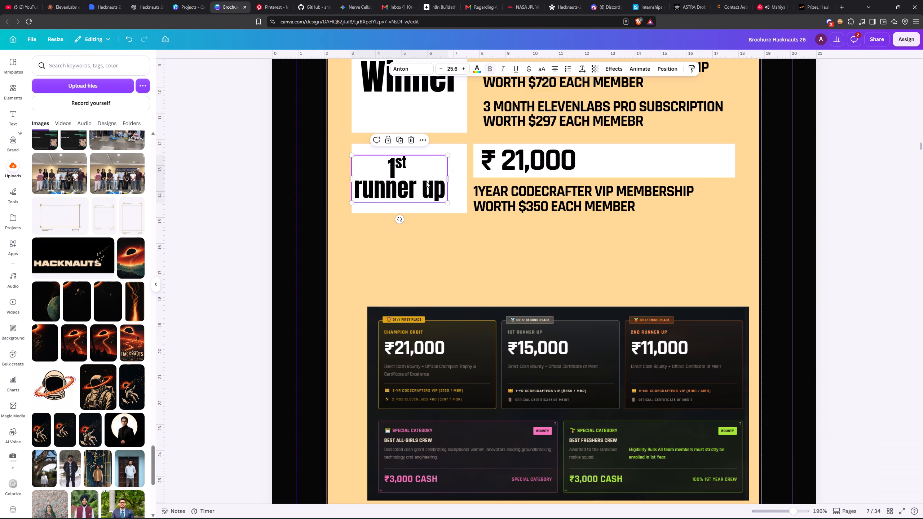
pyautogui.moveTo(426, 181); pyautogui.dragTo(429, 174)
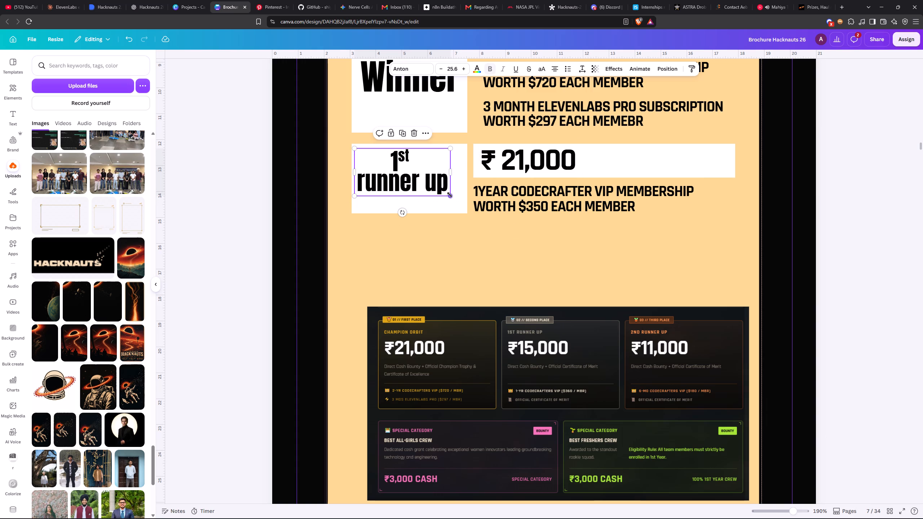
pyautogui.moveTo(450, 195); pyautogui.dragTo(461, 210)
pyautogui.click(431, 180)
pyautogui.click(480, 240)
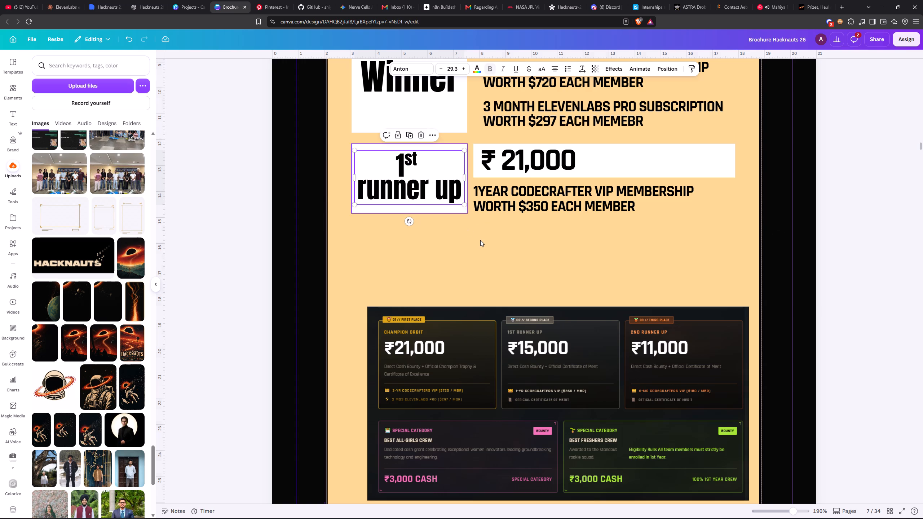
pyautogui.click(455, 200)
# Duplicate the whole 1st runner up section: card, label, prize bar, amount and CodeCrafter membership text.
pyautogui.keyDown('shift'); pyautogui.click(438, 213); pyautogui.keyUp('shift')
pyautogui.keyDown('shift'); pyautogui.click(441, 212); pyautogui.keyUp('shift')
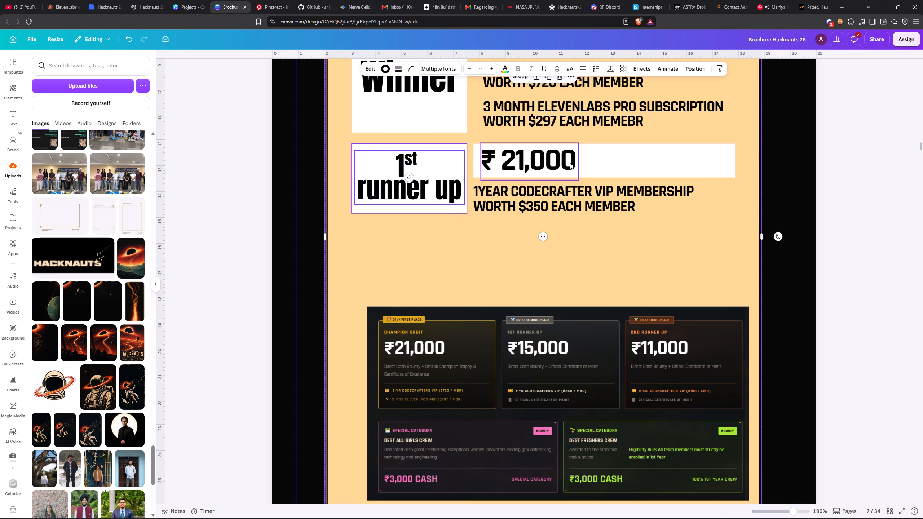
pyautogui.click(382, 201)
pyautogui.click(404, 189)
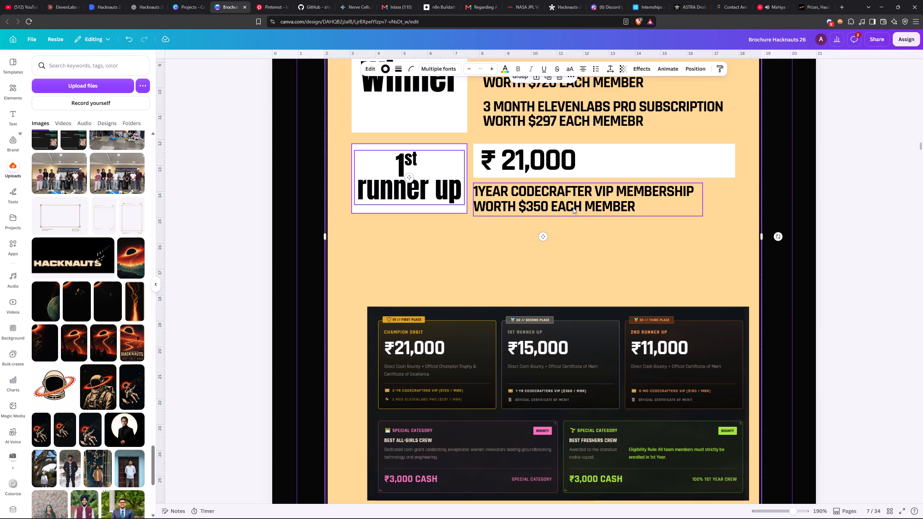
pyautogui.click(573, 208)
pyautogui.keyDown('shift'); pyautogui.click(427, 205); pyautogui.keyUp('shift')
pyautogui.keyDown('shift'); pyautogui.click(420, 209); pyautogui.keyUp('shift')
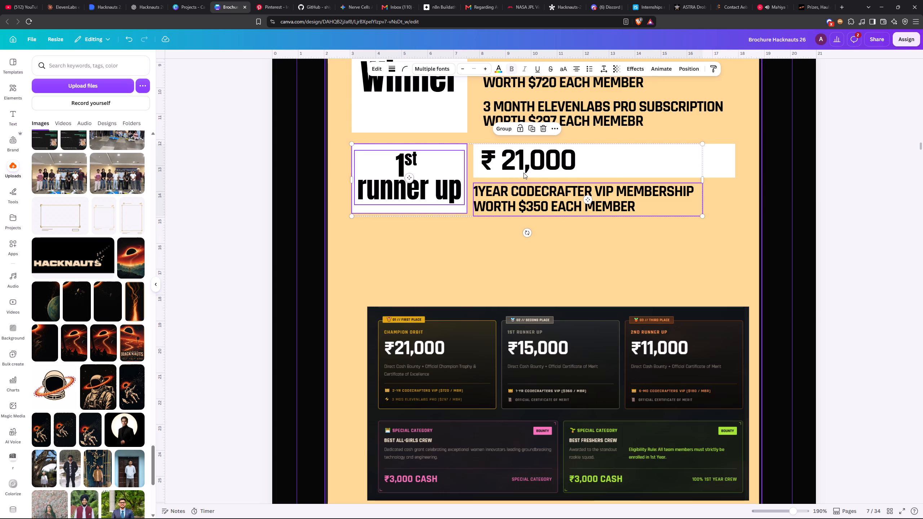
pyautogui.keyDown('shift'); pyautogui.click(524, 173); pyautogui.keyUp('shift')
pyautogui.keyDown('shift'); pyautogui.click(614, 171); pyautogui.keyUp('shift')
pyautogui.click(551, 127)
# Place the duplicated section directly below the 1st runner up section, matching the spacing and nearly aligned with it.
pyautogui.scroll(-2, 560, 169)
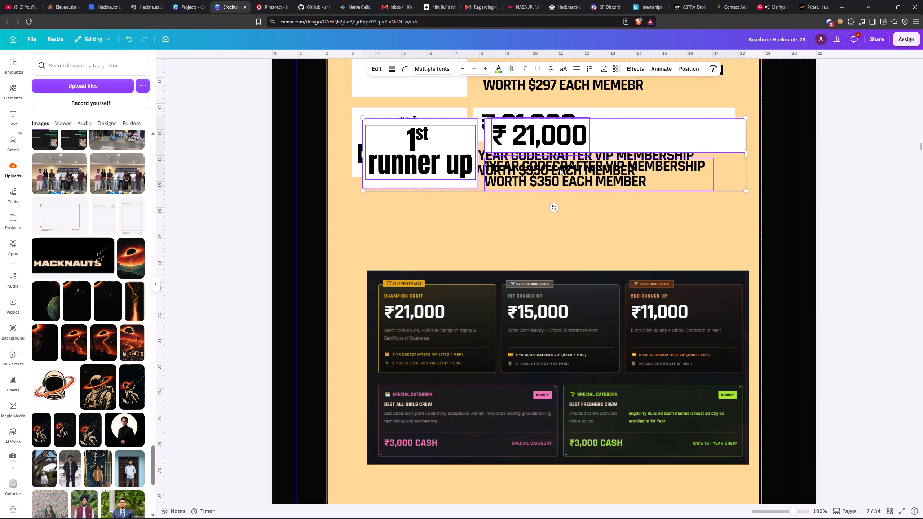
pyautogui.scroll(-1, 560, 169)
pyautogui.scroll(5, 548, 122)
pyautogui.moveTo(625, 139); pyautogui.dragTo(612, 220)
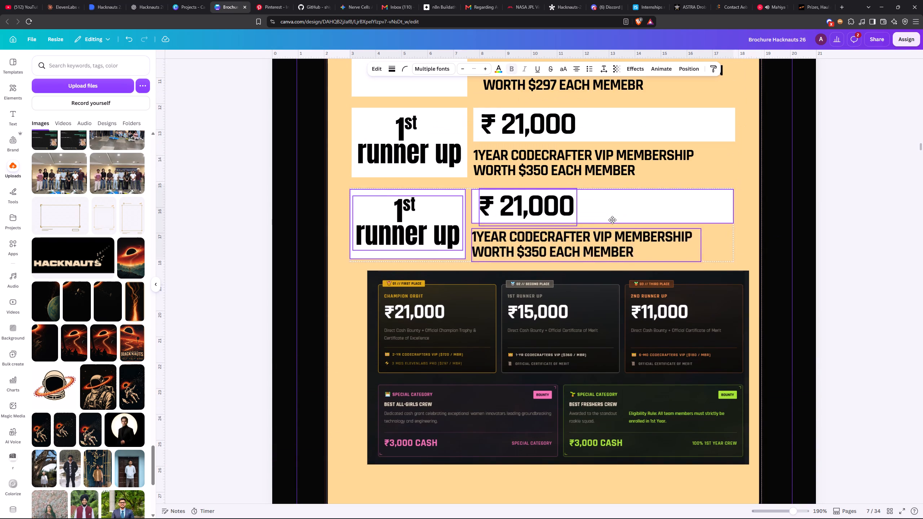
pyautogui.moveTo(612, 220); pyautogui.dragTo(614, 208)
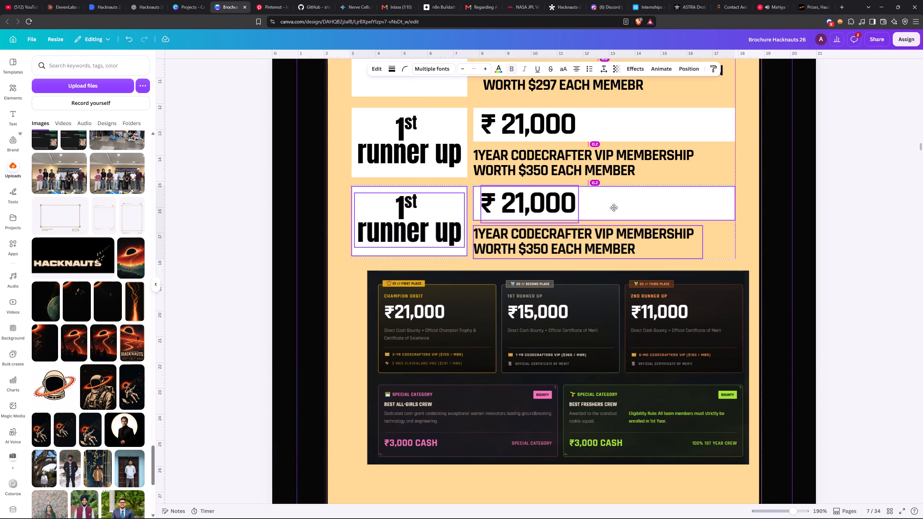
pyautogui.moveTo(614, 208); pyautogui.dragTo(616, 208)
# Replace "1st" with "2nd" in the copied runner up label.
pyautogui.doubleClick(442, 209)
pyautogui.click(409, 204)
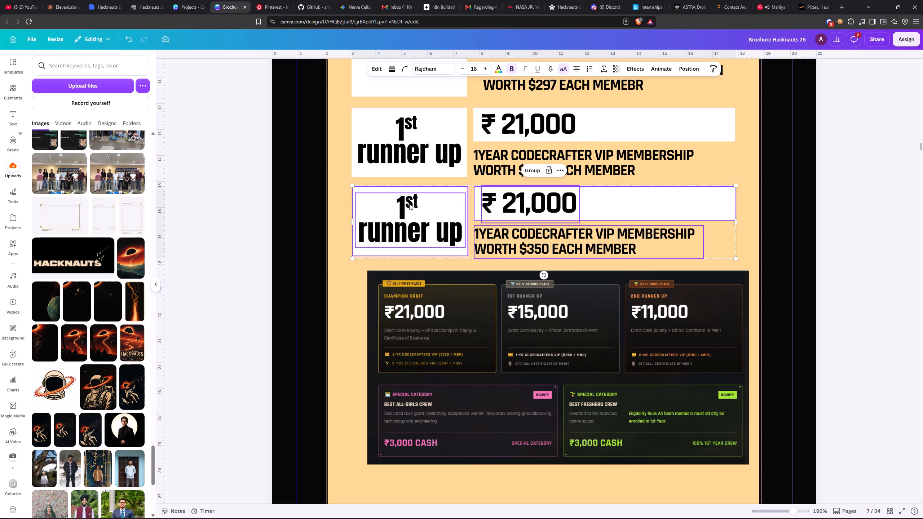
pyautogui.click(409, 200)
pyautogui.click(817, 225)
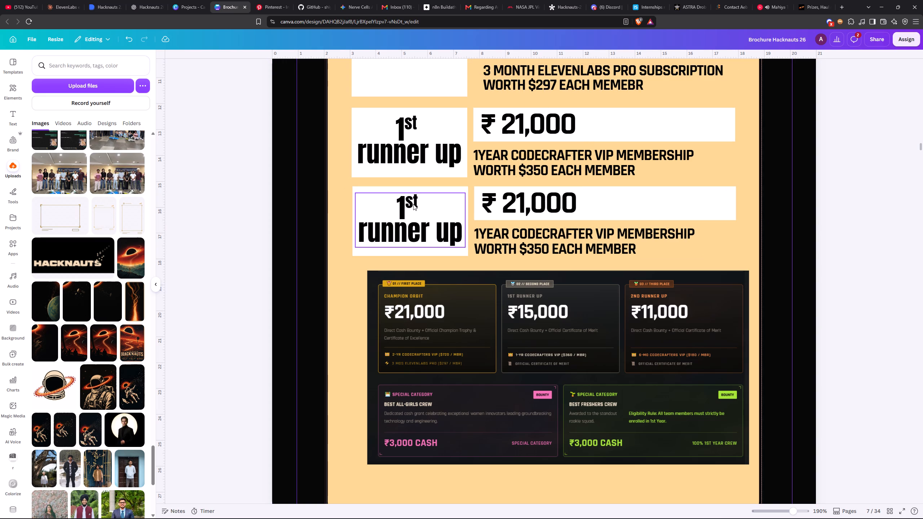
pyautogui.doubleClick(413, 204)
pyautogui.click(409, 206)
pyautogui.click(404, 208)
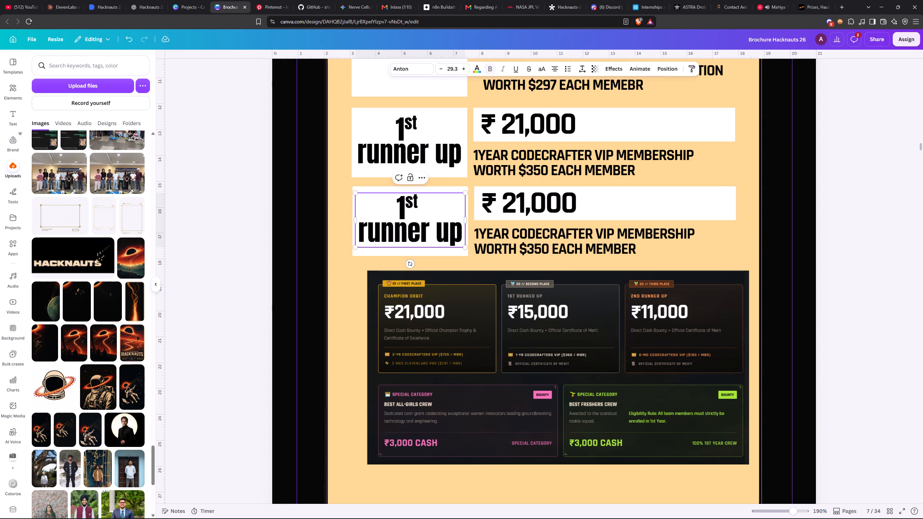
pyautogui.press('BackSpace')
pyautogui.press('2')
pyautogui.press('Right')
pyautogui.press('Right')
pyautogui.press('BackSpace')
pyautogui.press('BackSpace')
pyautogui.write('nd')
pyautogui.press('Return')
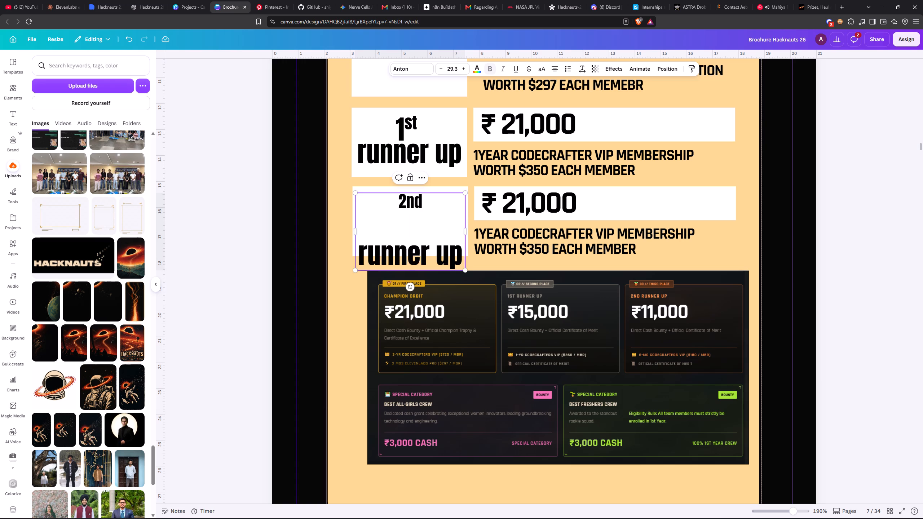
# Retype the copied label's ordinal as full-size "2nd" on the line above "runner up".
pyautogui.press('BackSpace')
pyautogui.press('BackSpace')
pyautogui.press('BackSpace')
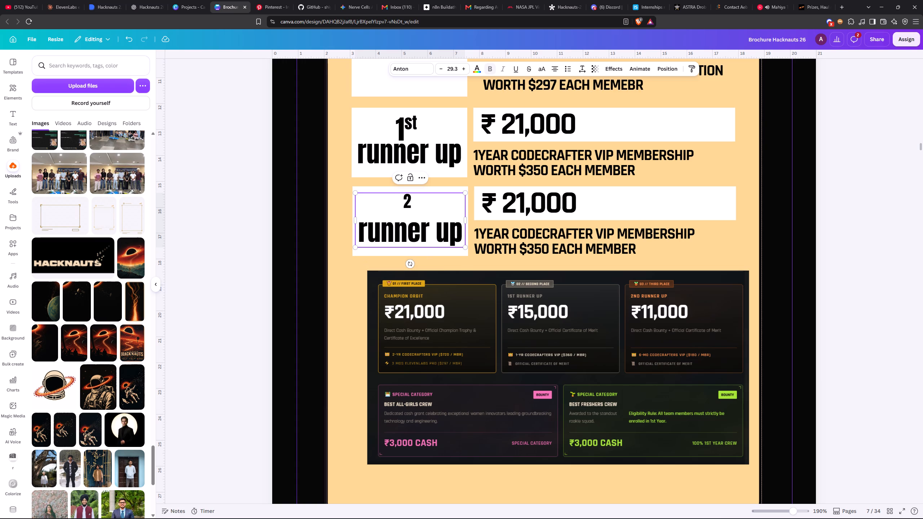
pyautogui.press('BackSpace')
pyautogui.press('2')
pyautogui.write('nd')
pyautogui.press('space')
pyautogui.press('BackSpace')
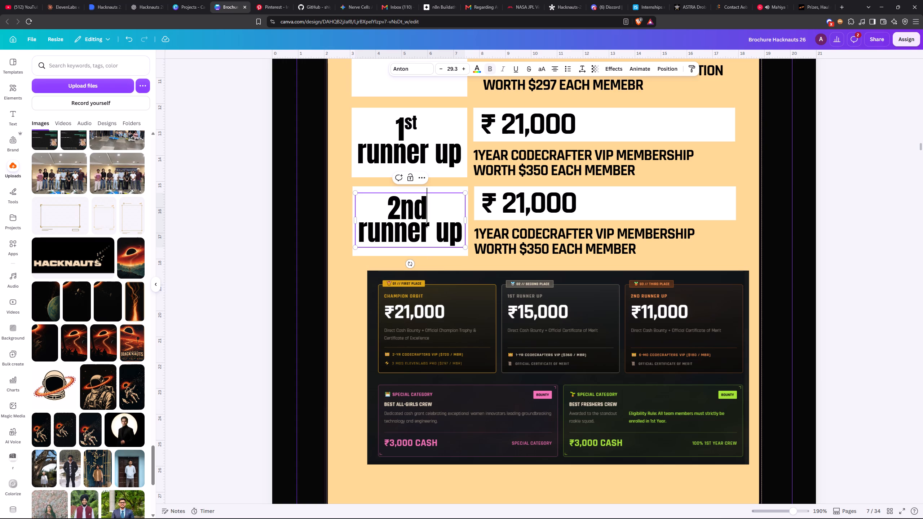
# Anchor the "2nd runner up" text box to the bottom.
pyautogui.moveTo(425, 209); pyautogui.dragTo(408, 208)
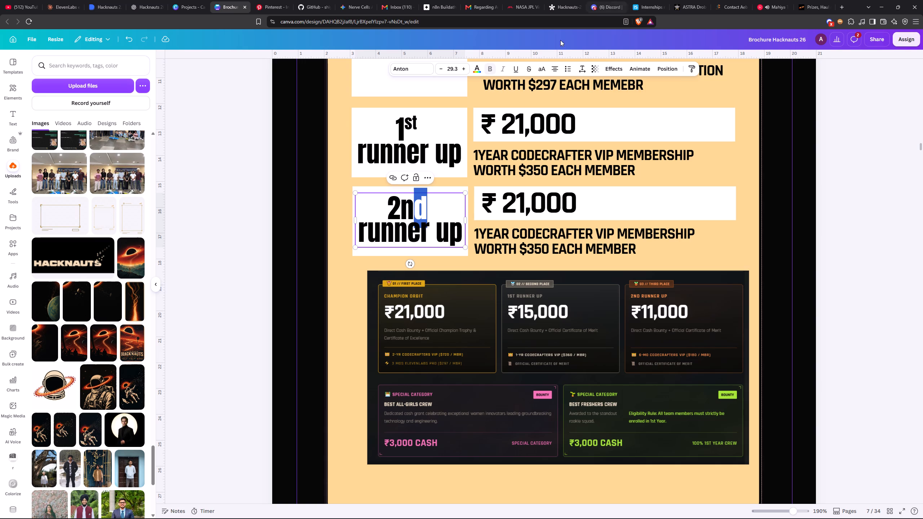
pyautogui.click(610, 70)
pyautogui.click(613, 68)
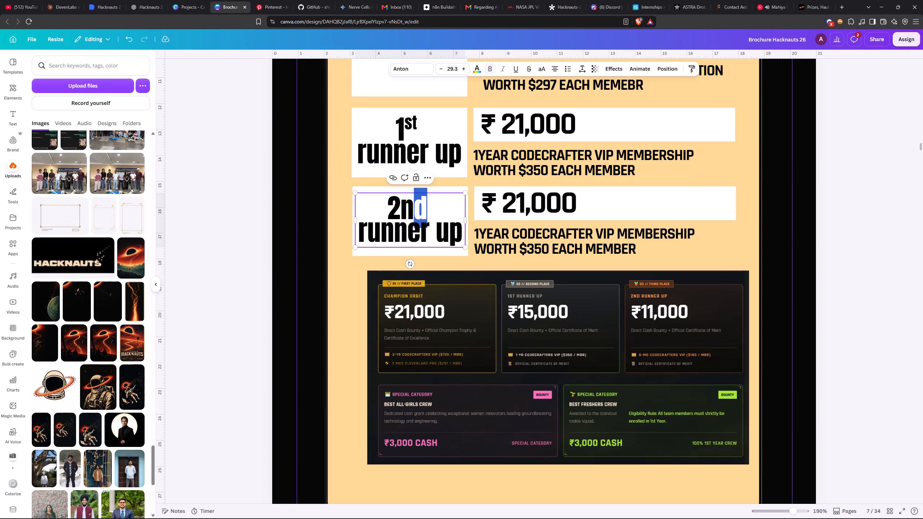
pyautogui.click(410, 207)
pyautogui.moveTo(430, 211); pyautogui.dragTo(404, 209)
pyautogui.click(432, 210)
pyautogui.moveTo(431, 208); pyautogui.dragTo(405, 207)
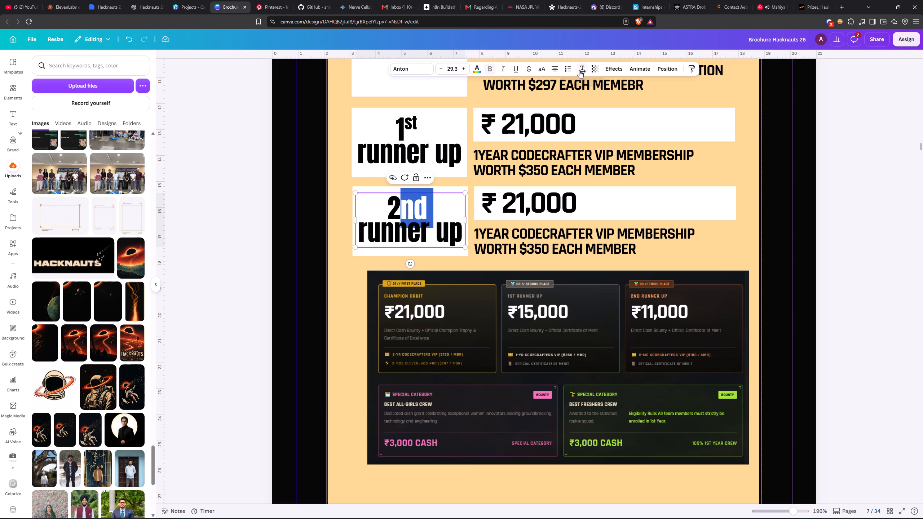
pyautogui.click(579, 70)
pyautogui.click(613, 151)
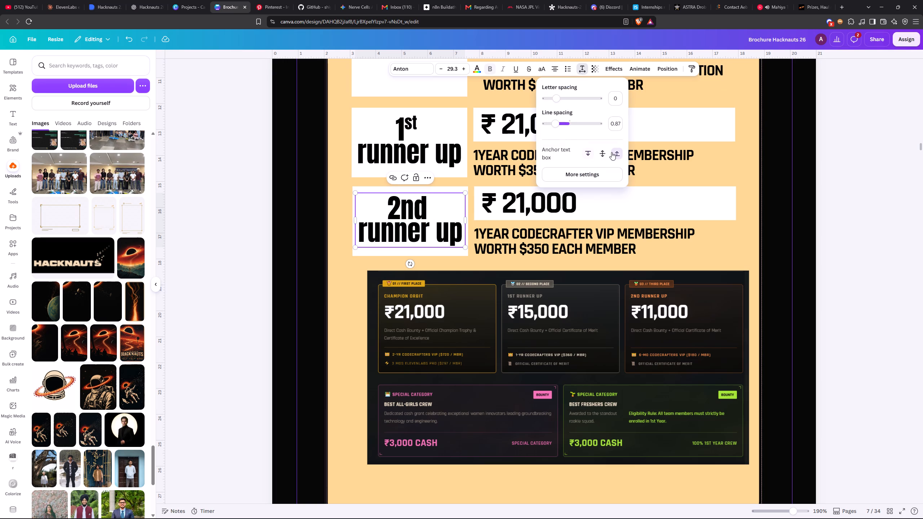
# Format the "nd" of "2nd" as superscript in the copied label.
pyautogui.moveTo(427, 203); pyautogui.dragTo(410, 205)
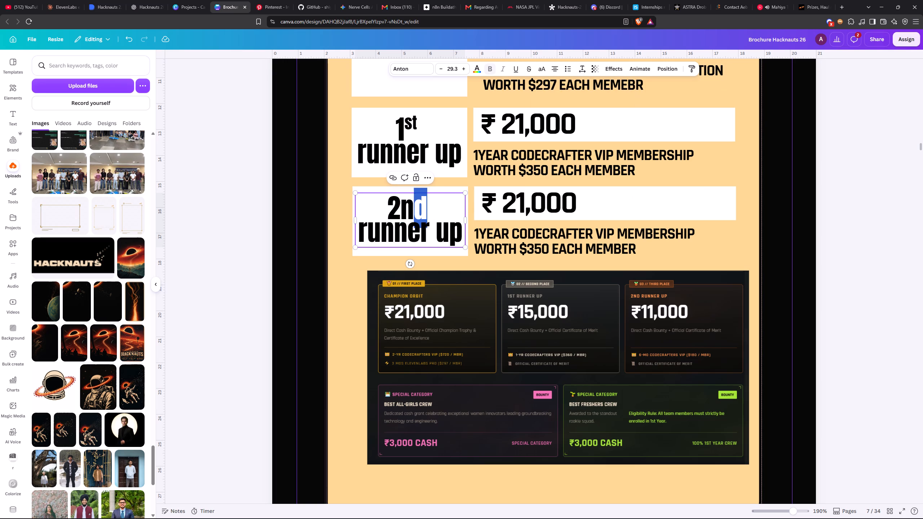
pyautogui.moveTo(410, 205); pyautogui.dragTo(396, 208)
pyautogui.click(577, 67)
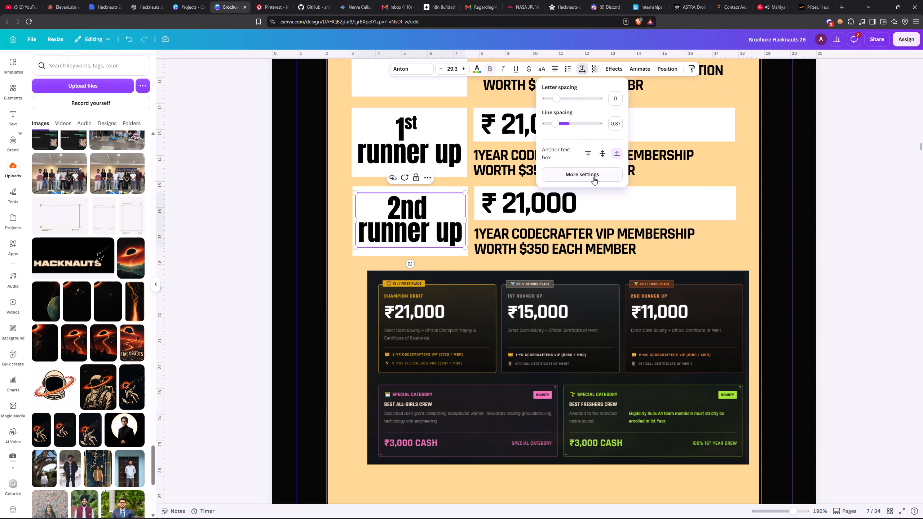
pyautogui.click(593, 177)
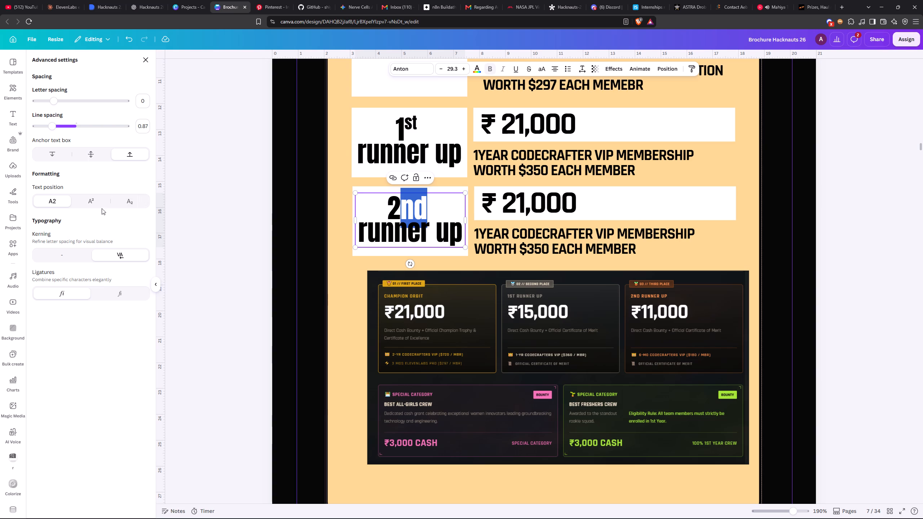
pyautogui.click(90, 198)
# Capitalise "Runner" in both the 2nd and the 1st runner up labels.
pyautogui.click(407, 223)
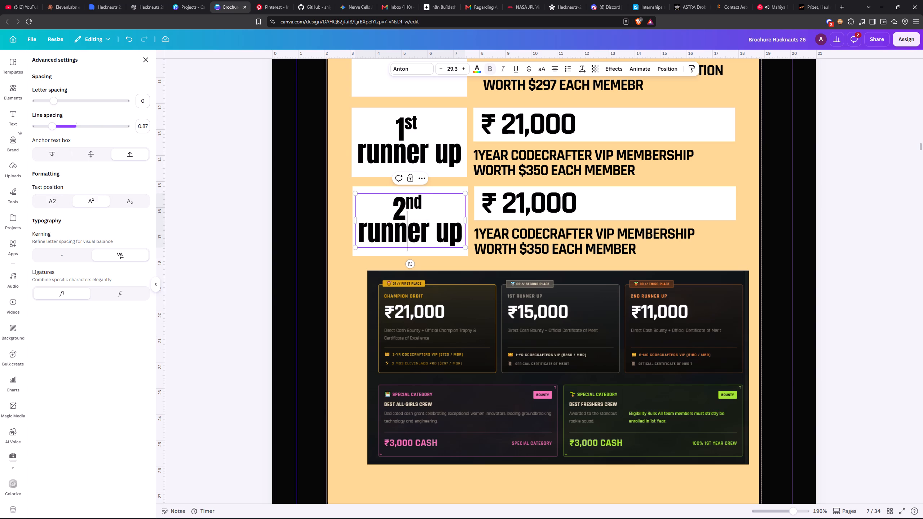
pyautogui.click(362, 223)
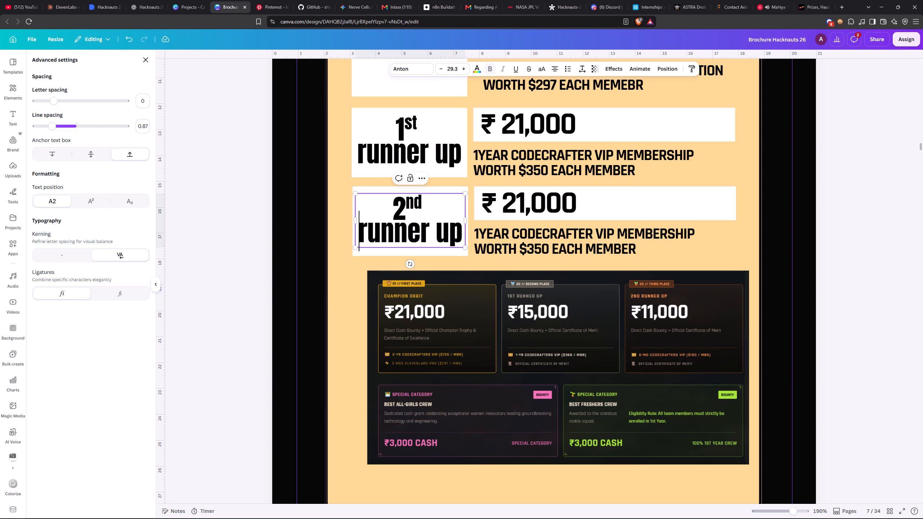
pyautogui.click(368, 229)
pyautogui.press('BackSpace')
pyautogui.hotkey('shift', 'r')
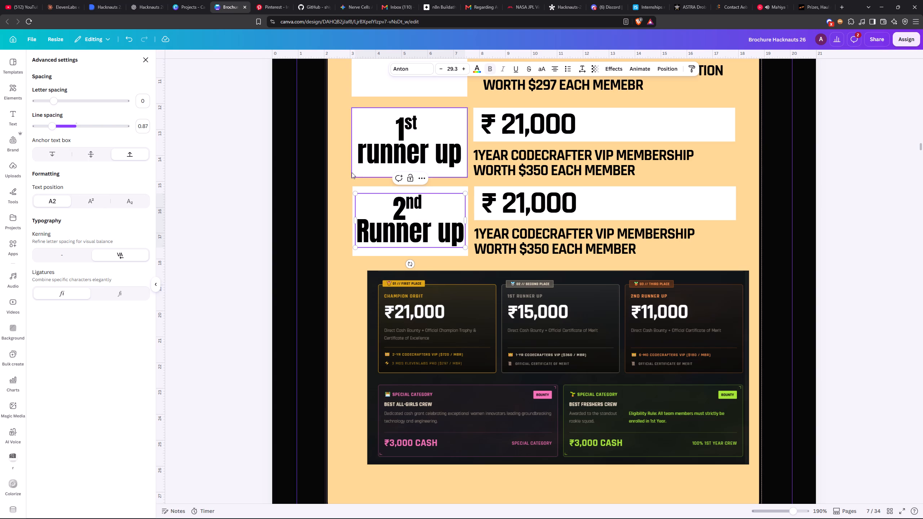
pyautogui.doubleClick(372, 159)
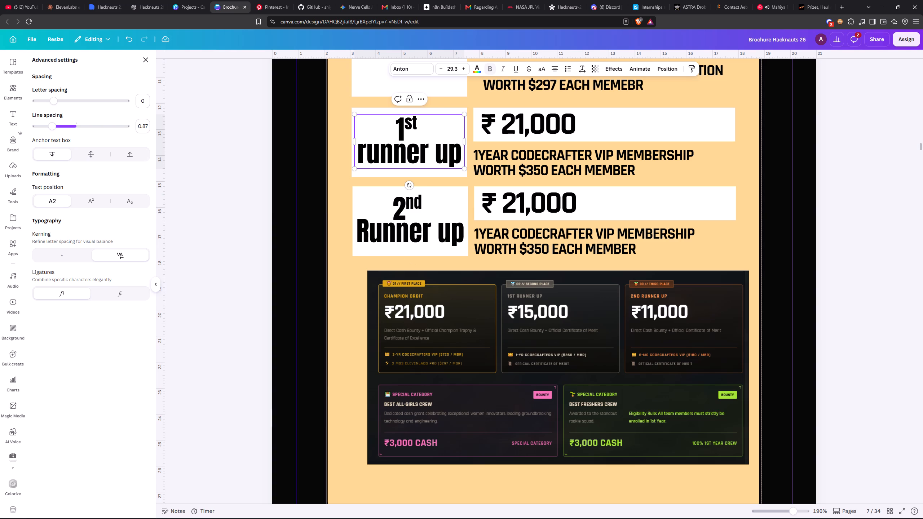
pyautogui.press('BackSpace')
pyautogui.hotkey('shift', 'r')
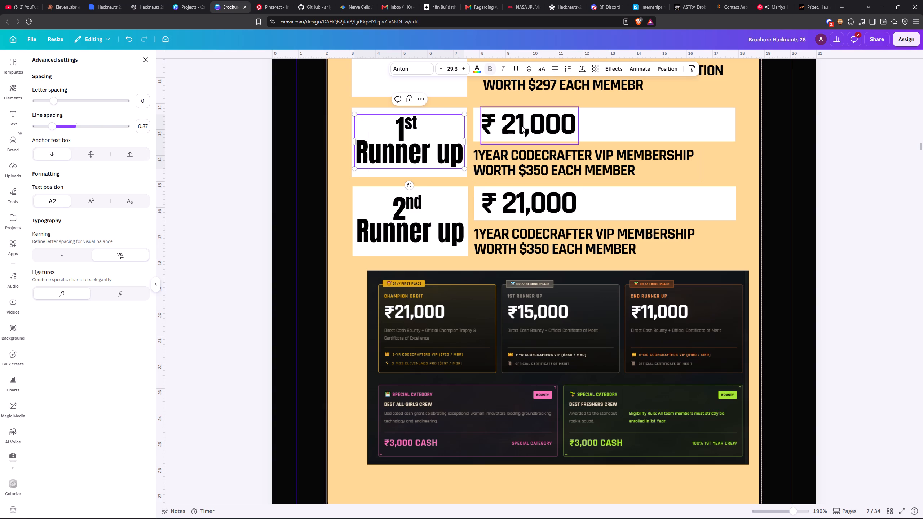
# Change the 1st Runner up prize amount to ₹ 15,000.
pyautogui.doubleClick(522, 124)
pyautogui.click(522, 124)
pyautogui.moveTo(524, 123); pyautogui.dragTo(508, 126)
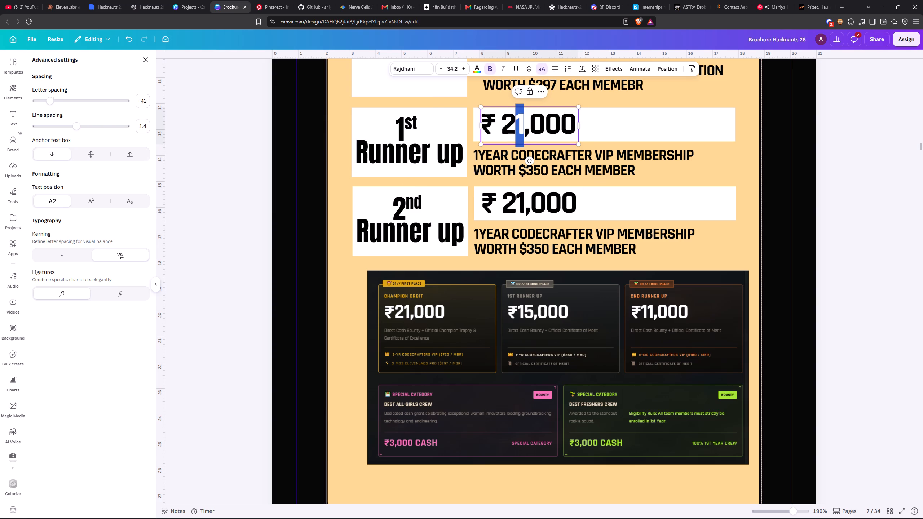
pyautogui.moveTo(508, 126); pyautogui.dragTo(502, 129)
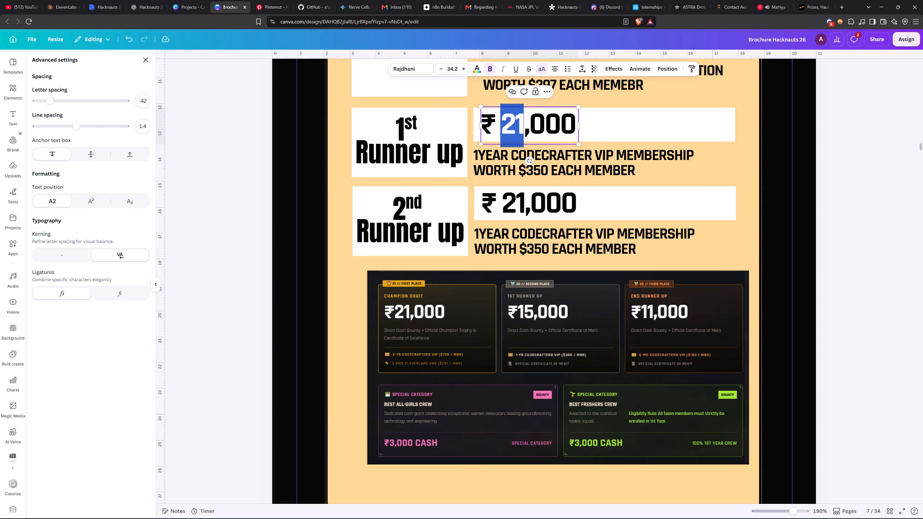
pyautogui.write('15')
# Change the 2nd Runner up prize amount to ₹ 11,000 and deselect the text.
pyautogui.doubleClick(520, 202)
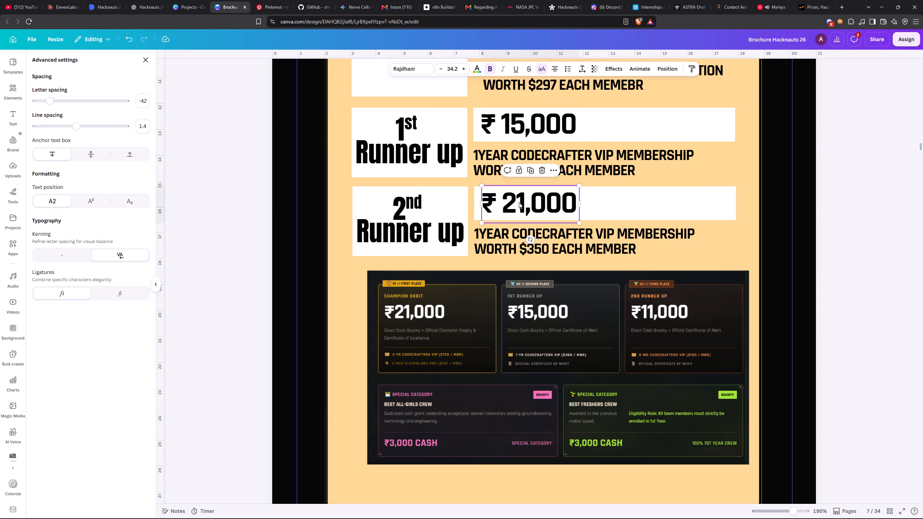
pyautogui.click(519, 202)
pyautogui.click(519, 204)
pyautogui.press('BackSpace')
pyautogui.press('1')
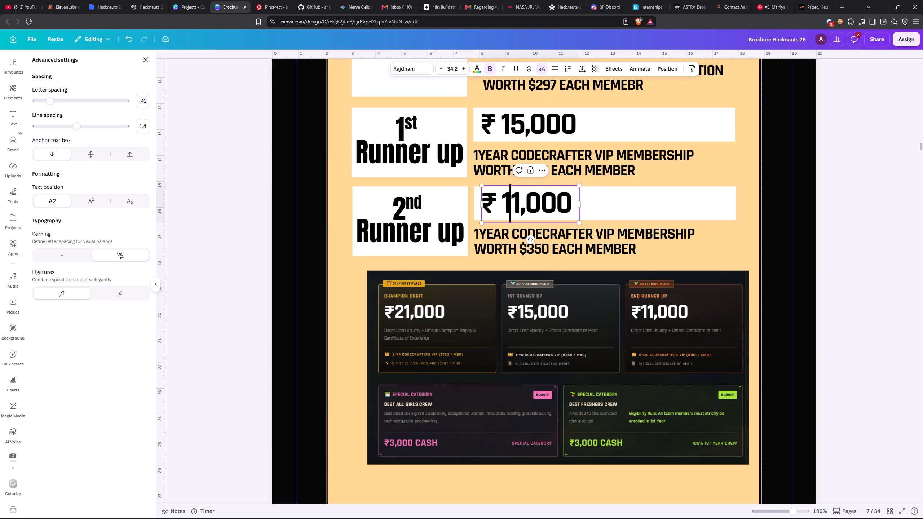
pyautogui.moveTo(859, 176); pyautogui.dragTo(860, 172)
pyautogui.click(860, 172)
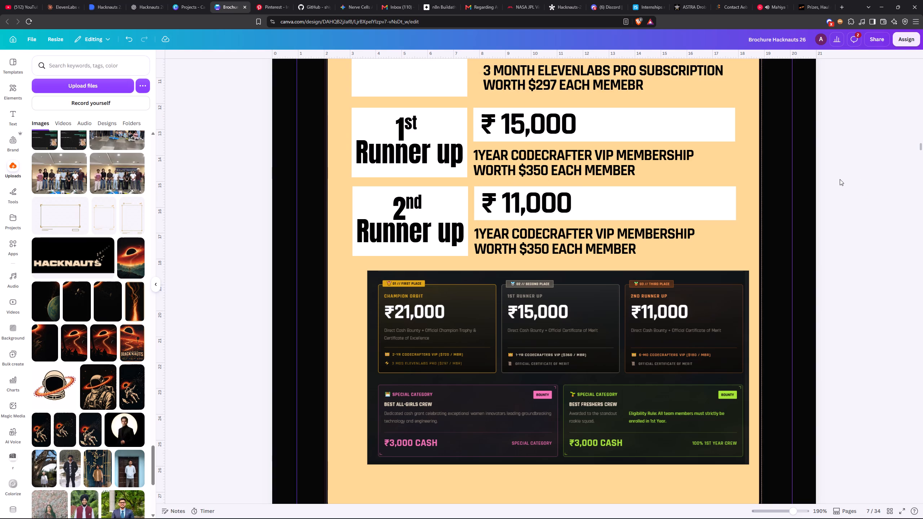
# Move the dark prize reference image down to the bottom edge of page 7, clearing space below the 2nd Runner up section.
pyautogui.scroll(-2, 838, 177)
pyautogui.scroll(5, 837, 174)
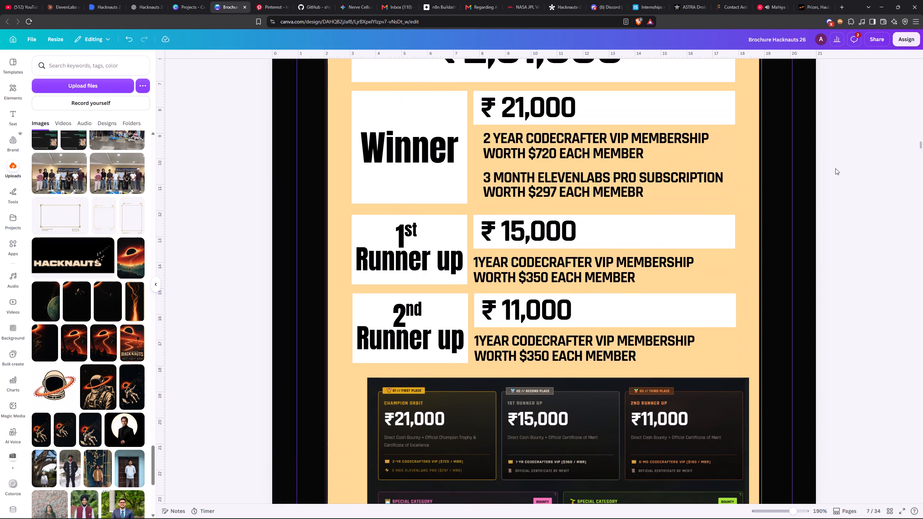
pyautogui.scroll(-6, 835, 168)
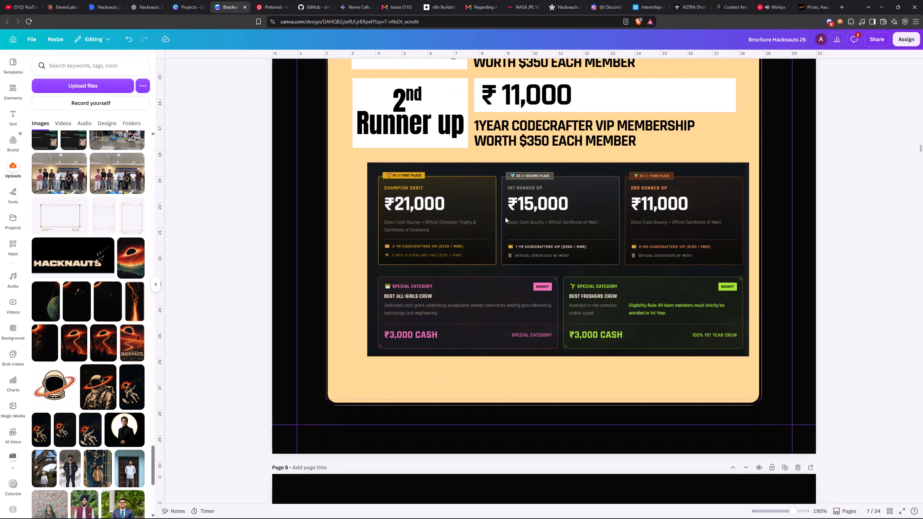
pyautogui.moveTo(504, 217); pyautogui.dragTo(471, 244)
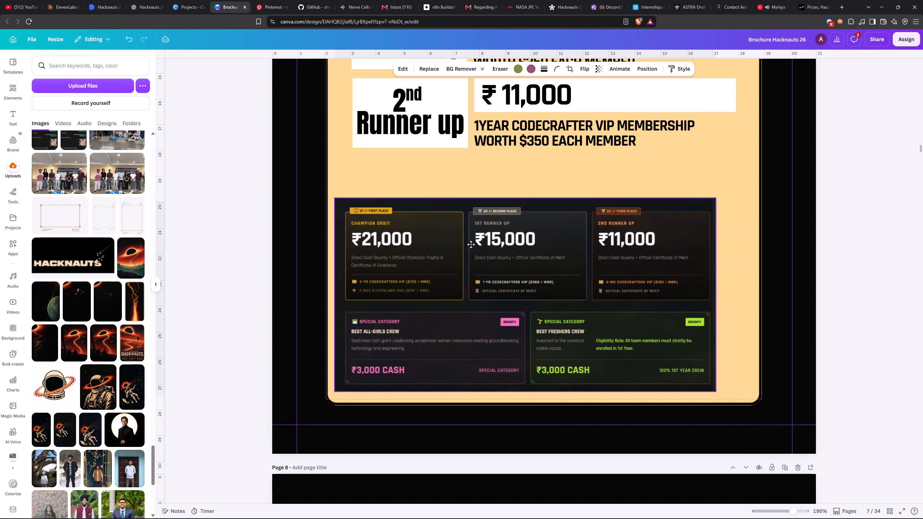
pyautogui.moveTo(471, 244); pyautogui.dragTo(474, 264)
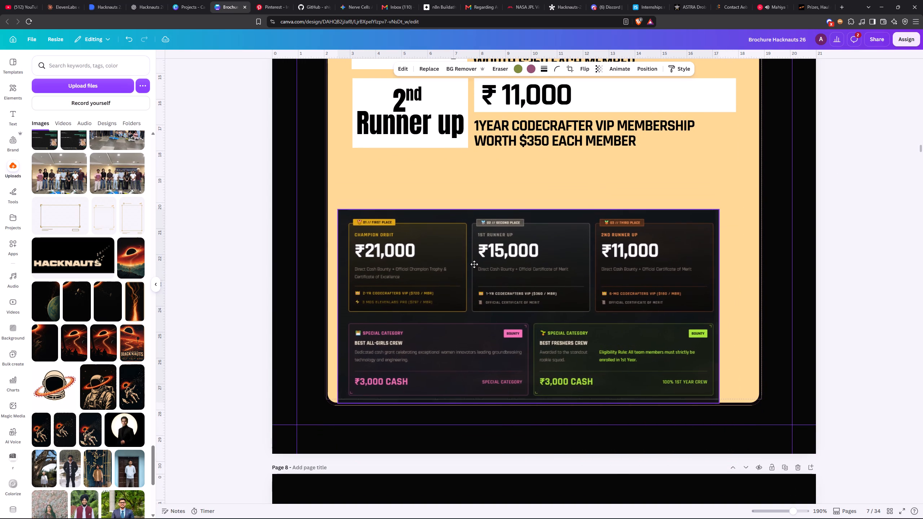
pyautogui.moveTo(474, 264); pyautogui.dragTo(478, 316)
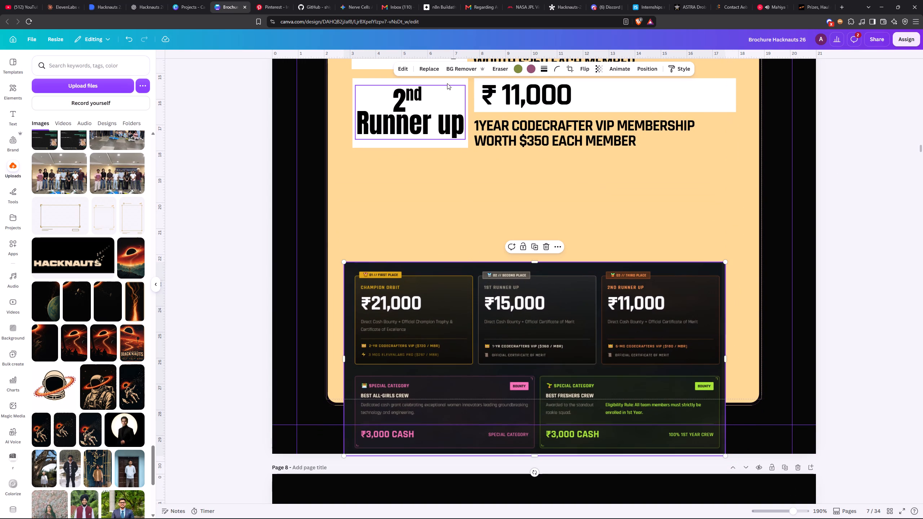
# Duplicate the white box behind the 2nd Runner up label and place the copy directly below it, aligned with the original.
pyautogui.click(449, 82)
pyautogui.click(410, 165)
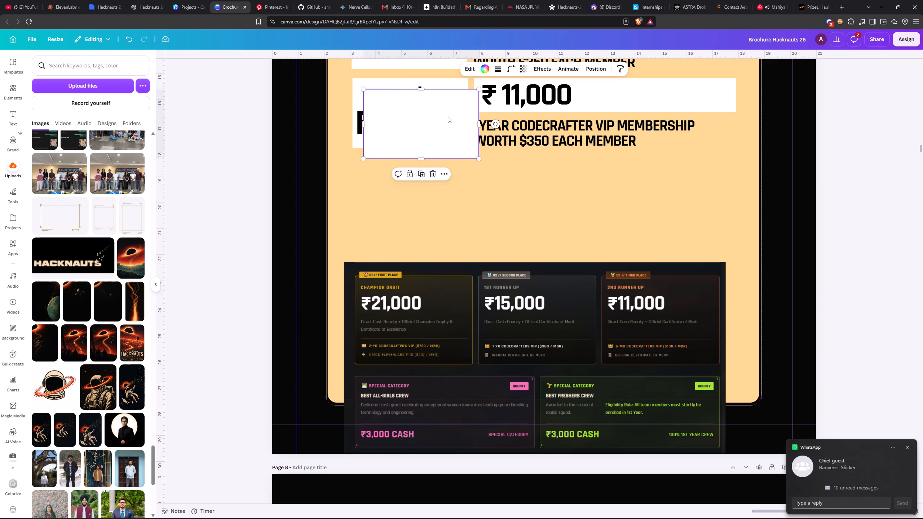
pyautogui.moveTo(447, 117); pyautogui.dragTo(436, 190)
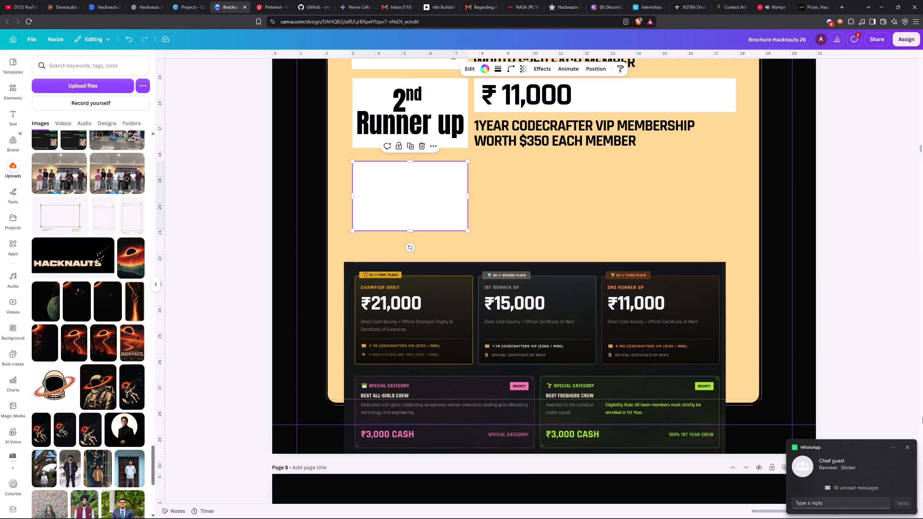
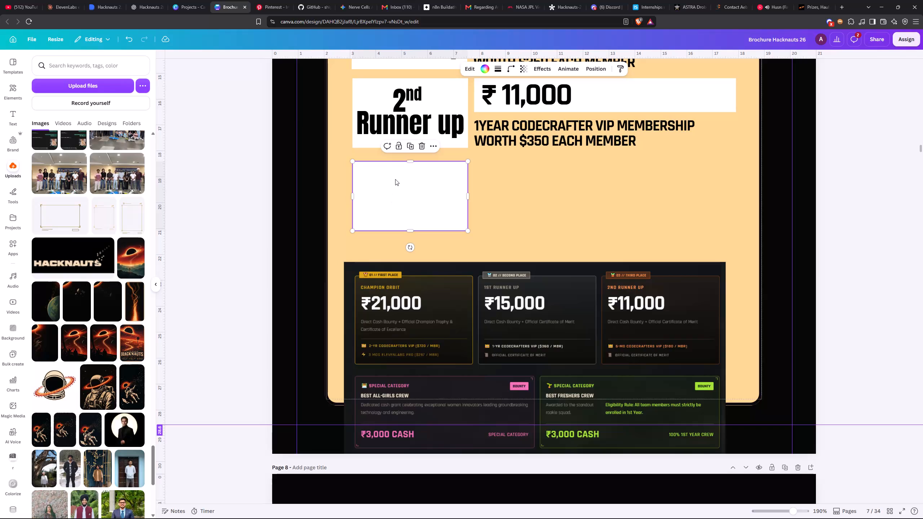
# Duplicate the 2nd Runner up label text and place the copy centred over the new white box below it.
pyautogui.click(411, 124)
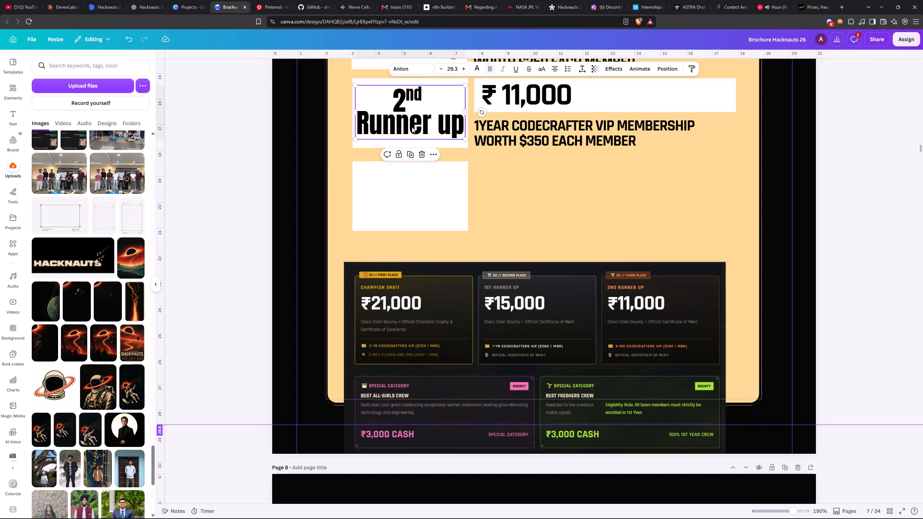
pyautogui.click(410, 152)
pyautogui.moveTo(405, 132); pyautogui.dragTo(406, 143)
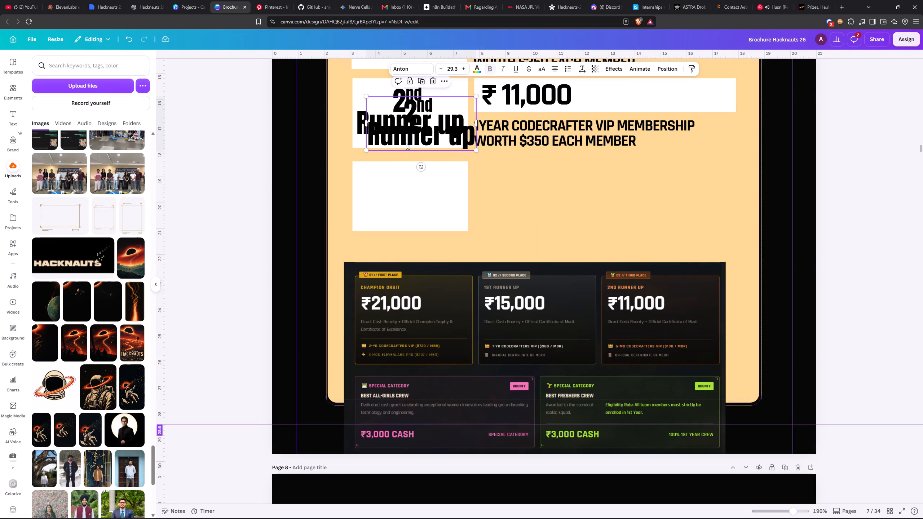
pyautogui.moveTo(406, 143); pyautogui.dragTo(389, 206)
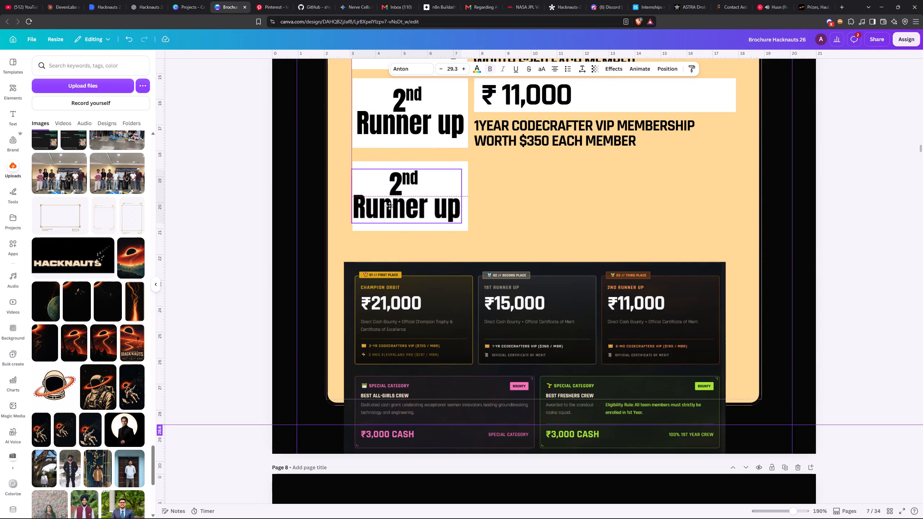
pyautogui.moveTo(389, 206); pyautogui.dragTo(393, 204)
# Replace the copied label's text with "BEST ALL GIRLS TEAM" in the Rajdhani font.
pyautogui.click(393, 204)
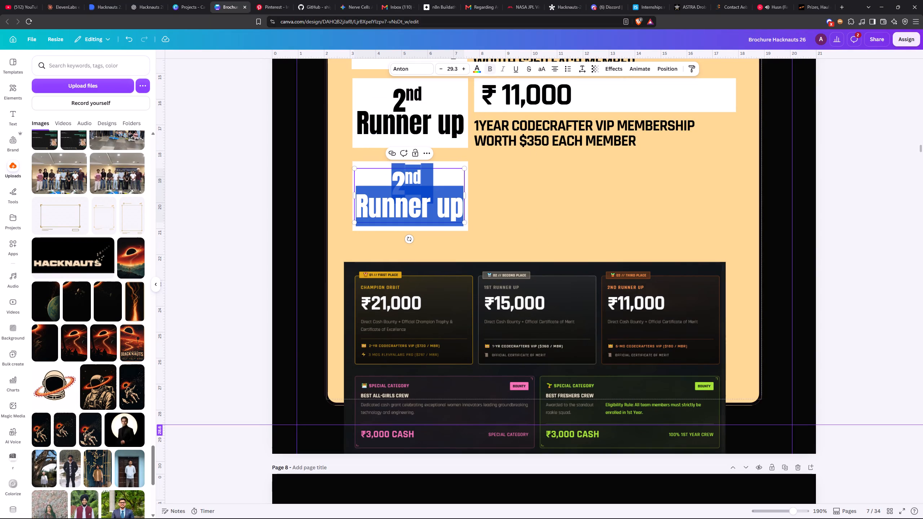
pyautogui.press('BackSpace')
pyautogui.press('BackSpace')
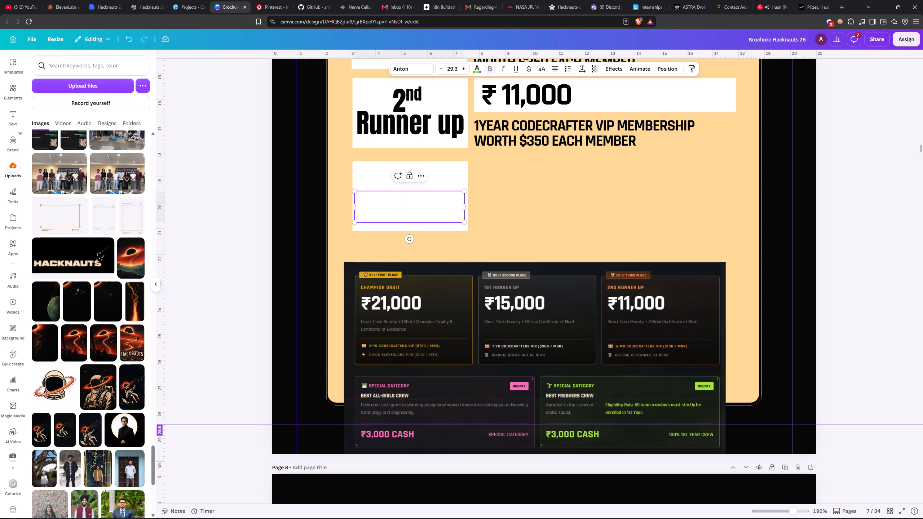
pyautogui.write('best')
pyautogui.press('space')
pyautogui.press('BackSpace')
pyautogui.press('BackSpace')
pyautogui.press('BackSpace')
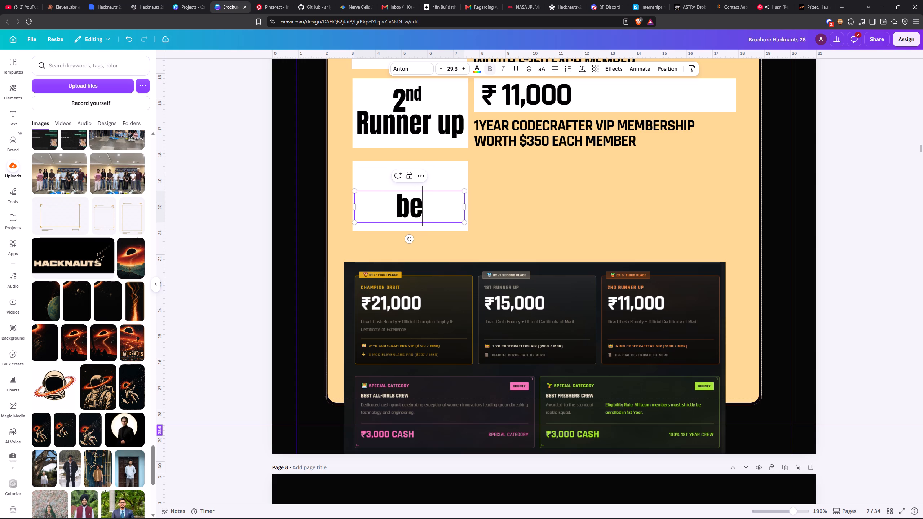
pyautogui.press('BackSpace')
pyautogui.press('BackSpace')
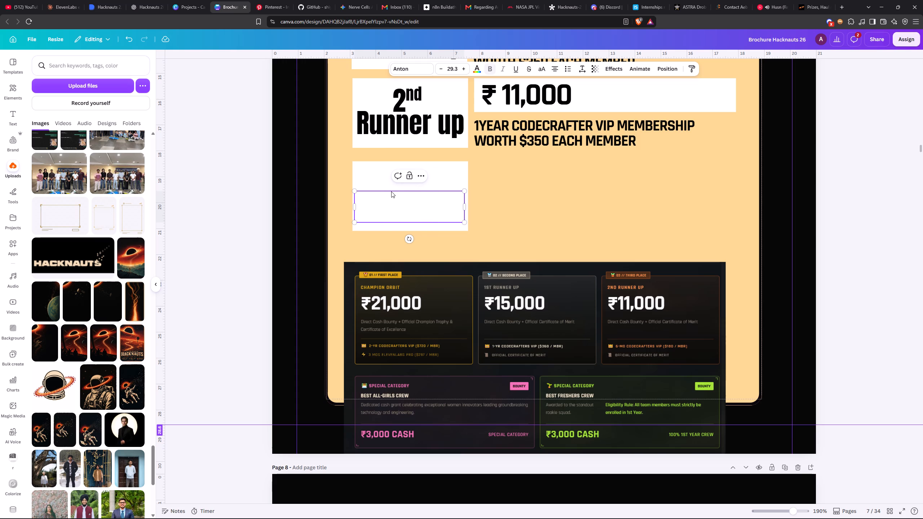
pyautogui.click(412, 65)
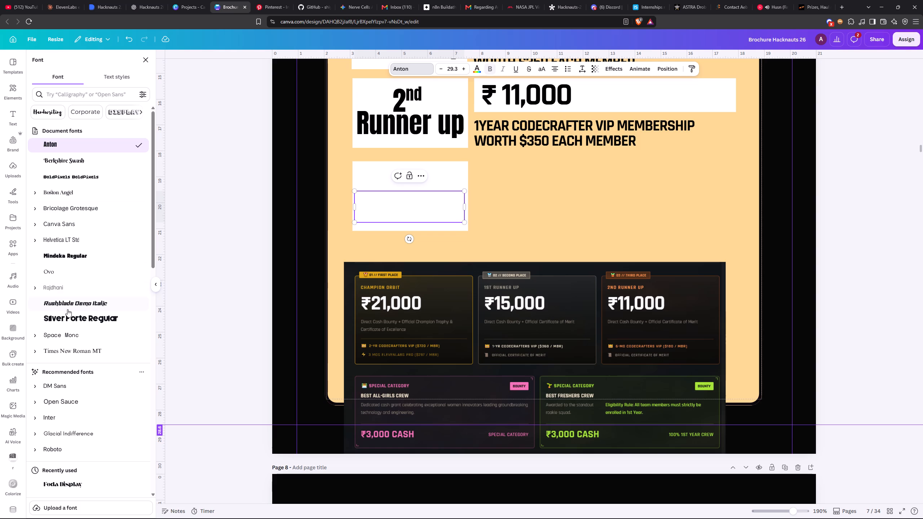
pyautogui.click(62, 285)
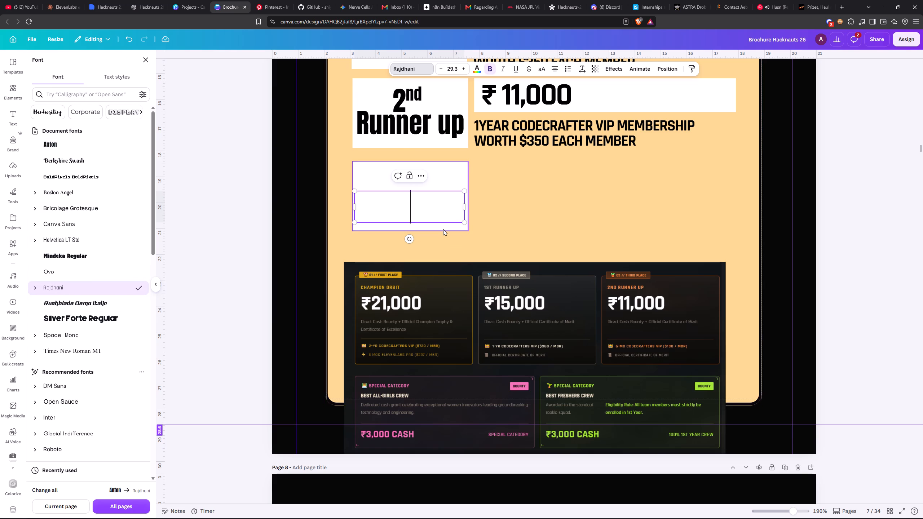
pyautogui.write('BEST')
pyautogui.press('space')
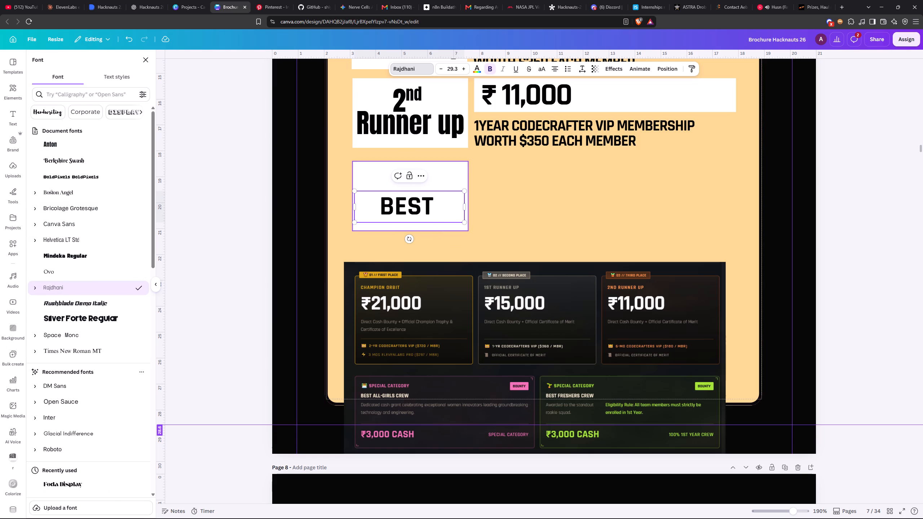
pyautogui.write('ALL GIRLS TEAM')
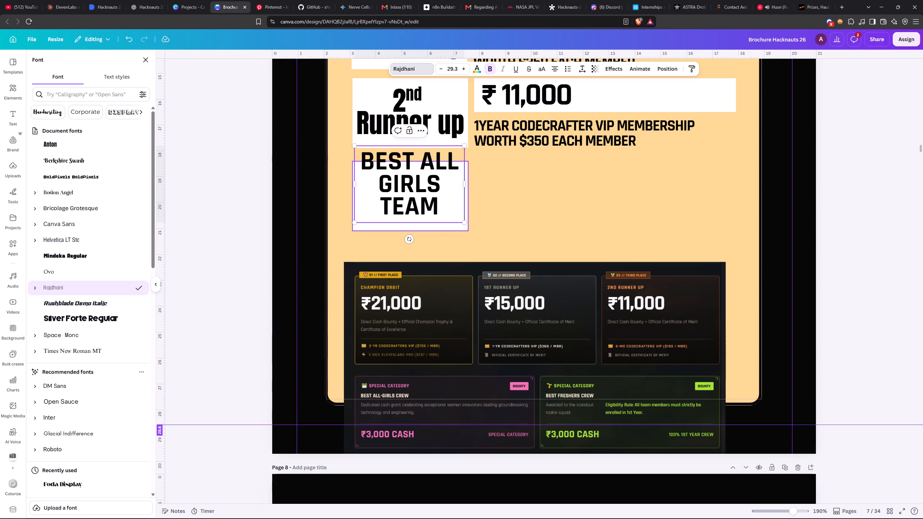
# Scale the BEST ALL GIRLS TEAM label down to size 20.6 on two lines and place it in the upper part of its white box.
pyautogui.moveTo(465, 147); pyautogui.dragTo(443, 165)
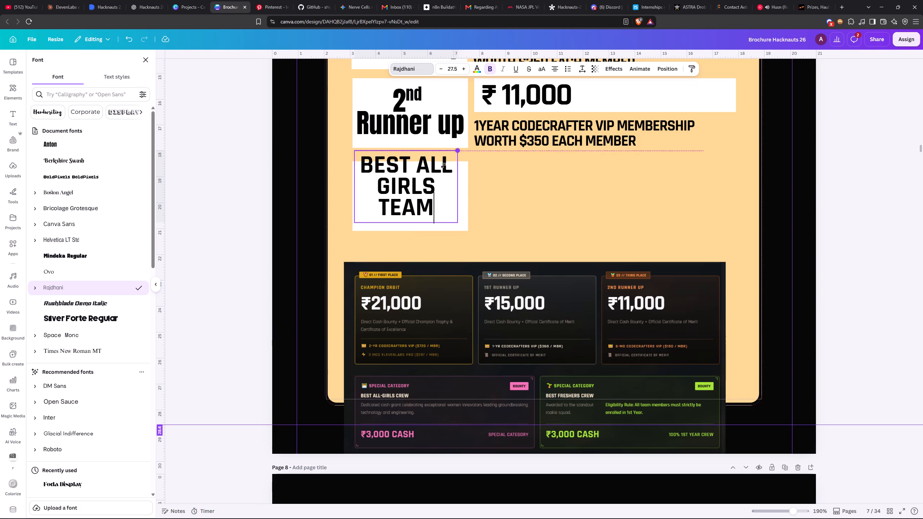
pyautogui.moveTo(443, 165); pyautogui.dragTo(436, 173)
pyautogui.moveTo(436, 192); pyautogui.dragTo(468, 200)
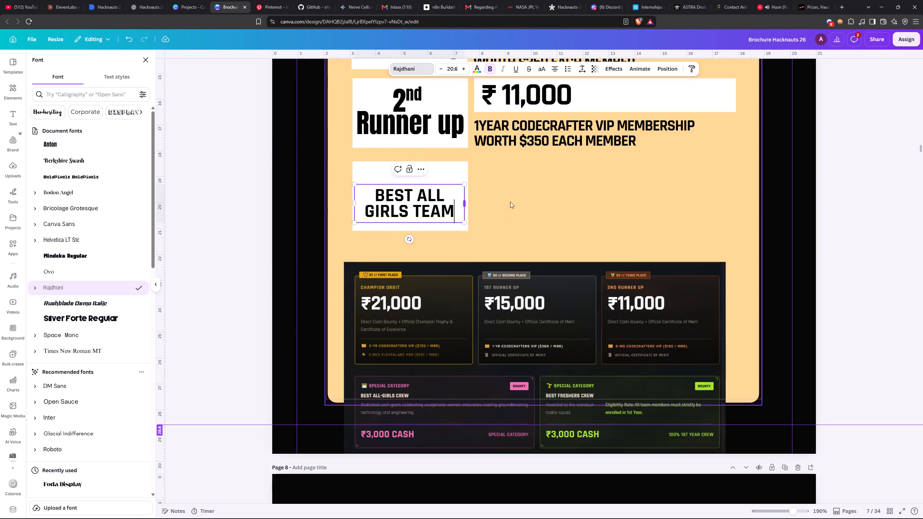
pyautogui.click(535, 202)
pyautogui.click(520, 211)
pyautogui.moveTo(436, 208); pyautogui.dragTo(434, 192)
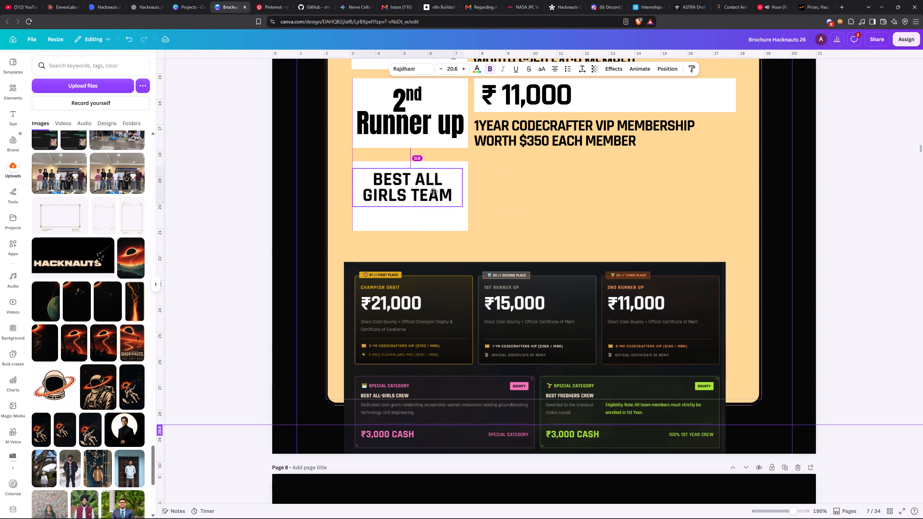
pyautogui.moveTo(434, 192); pyautogui.dragTo(436, 191)
pyautogui.click(435, 191)
pyautogui.click(507, 189)
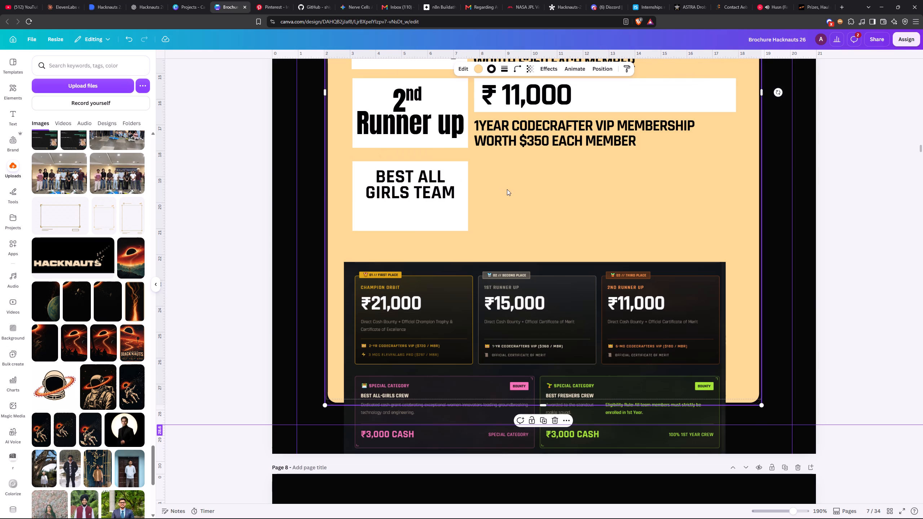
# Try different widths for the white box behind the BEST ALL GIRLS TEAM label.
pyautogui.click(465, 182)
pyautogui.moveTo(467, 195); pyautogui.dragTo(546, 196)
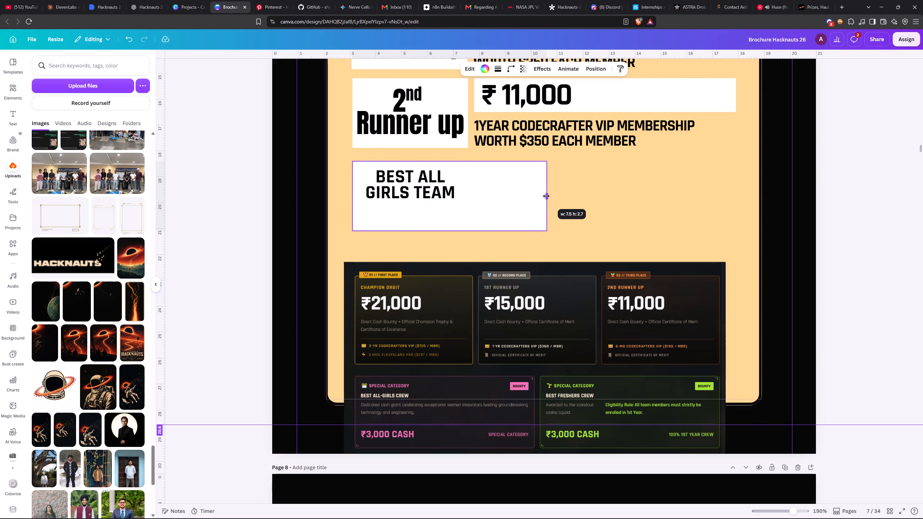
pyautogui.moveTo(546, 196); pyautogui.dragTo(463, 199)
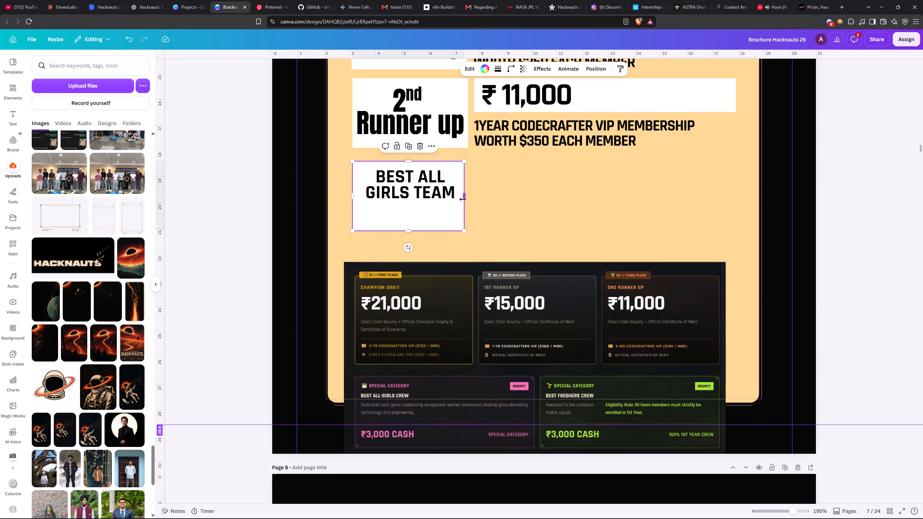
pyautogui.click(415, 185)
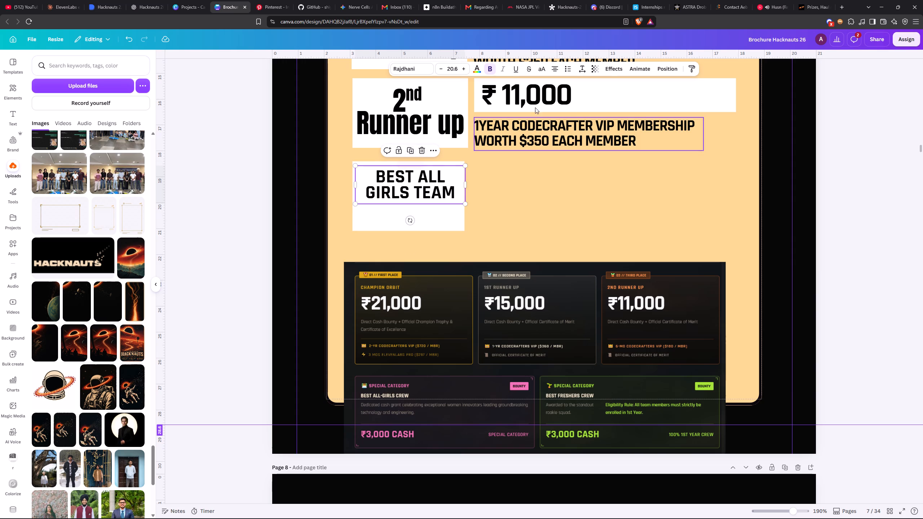
# Duplicate the 2nd Runner up prize amount, place the copy below the BEST ALL GIRLS TEAM label, and change it to ₹3,000.
pyautogui.click(535, 97)
pyautogui.click(529, 128)
pyautogui.moveTo(533, 103); pyautogui.dragTo(399, 216)
pyautogui.click(400, 215)
pyautogui.click(398, 216)
pyautogui.moveTo(398, 216); pyautogui.dragTo(370, 222)
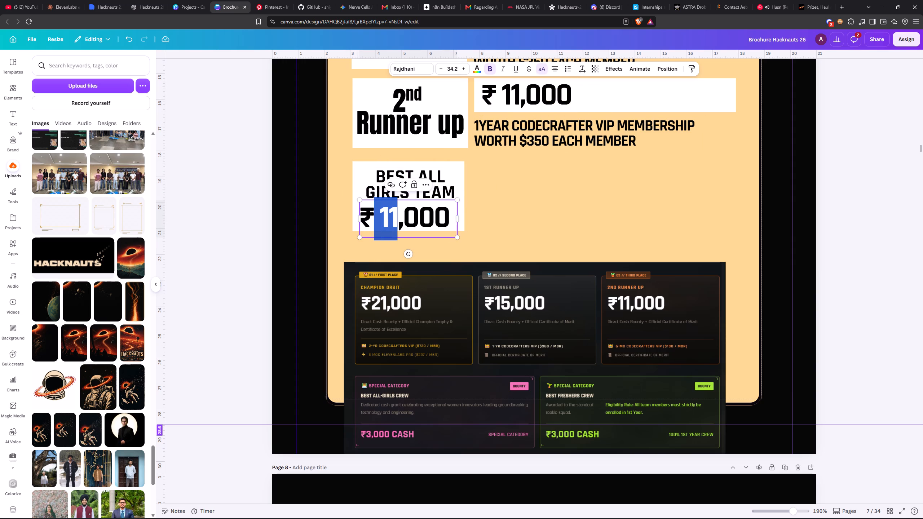
pyautogui.press('3')
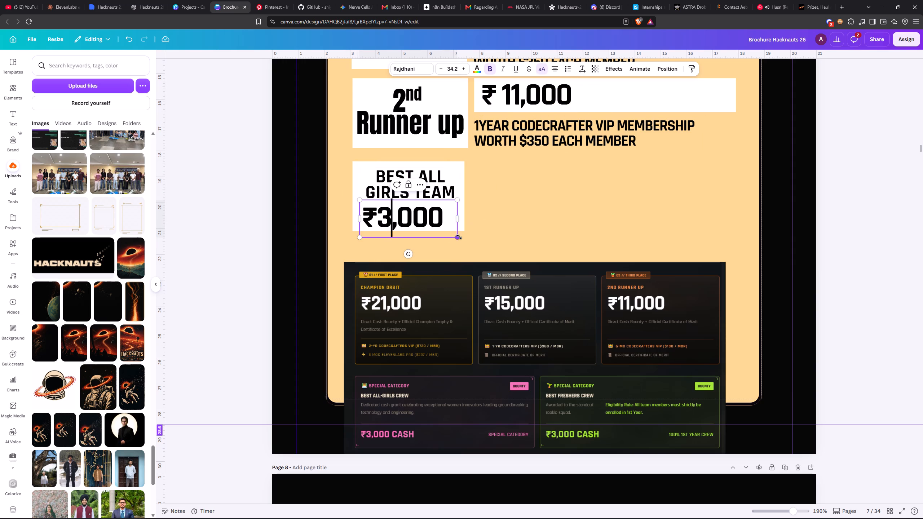
# Scale the ₹3,000 amount down to size 21.9 and position it below the label inside the white box.
pyautogui.moveTo(459, 237); pyautogui.dragTo(423, 226)
pyautogui.click(504, 231)
pyautogui.moveTo(372, 212); pyautogui.dragTo(392, 214)
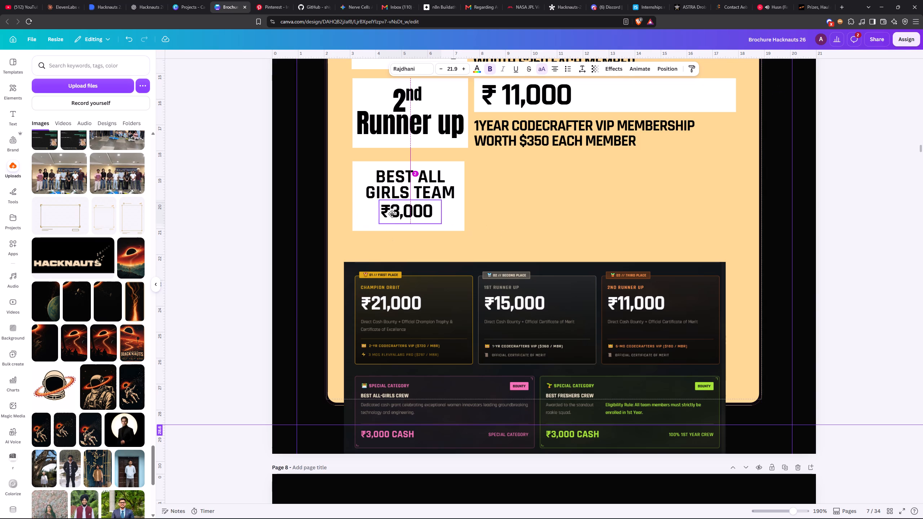
pyautogui.moveTo(392, 214); pyautogui.dragTo(390, 217)
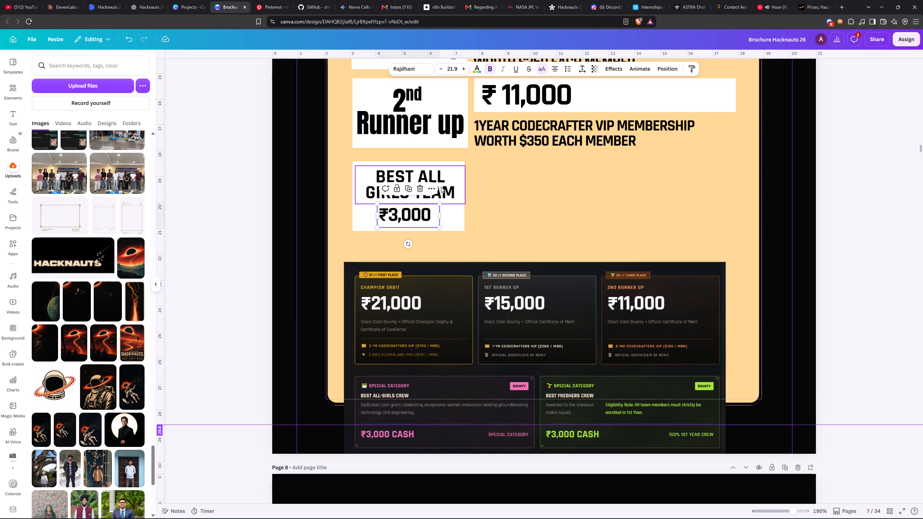
# Reduce the BEST ALL GIRLS TEAM label to size 18.2 and widen its text box so it fits on one line.
pyautogui.click(441, 187)
pyautogui.moveTo(464, 203); pyautogui.dragTo(451, 199)
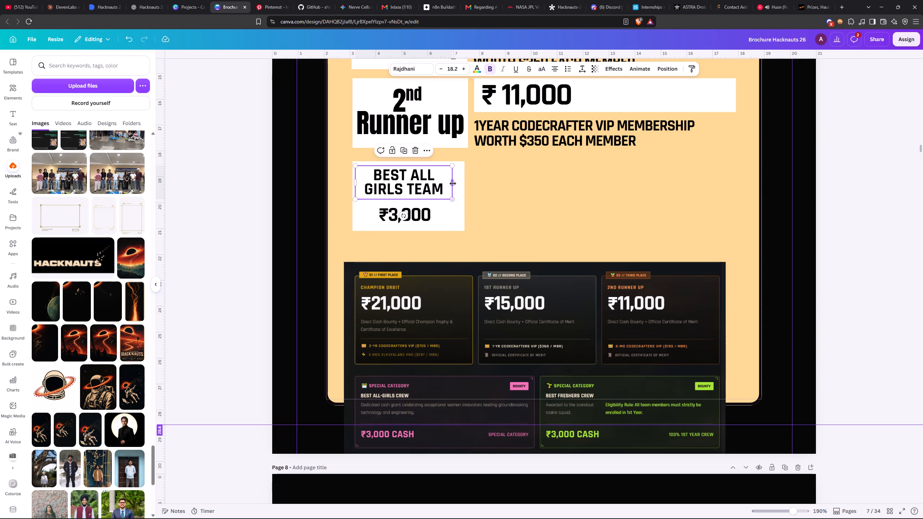
pyautogui.moveTo(453, 183); pyautogui.dragTo(464, 182)
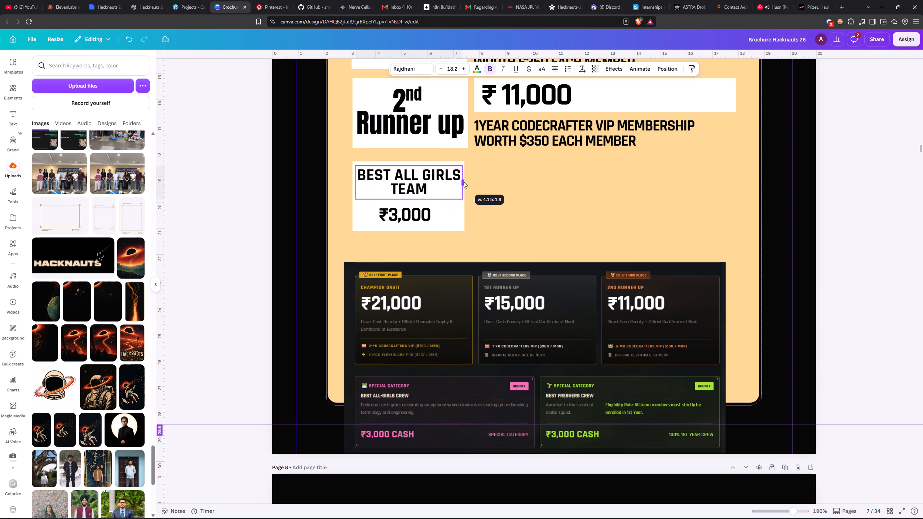
pyautogui.moveTo(464, 182); pyautogui.dragTo(461, 182)
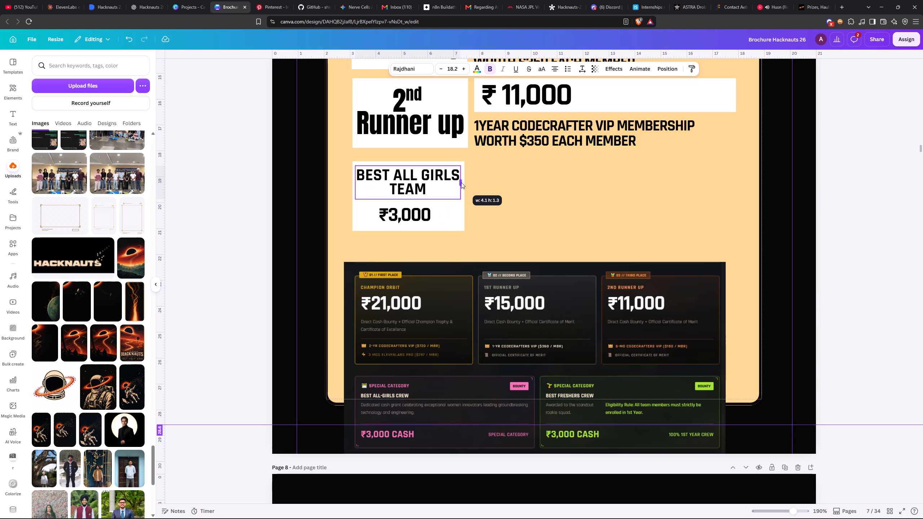
pyautogui.moveTo(461, 182); pyautogui.dragTo(512, 180)
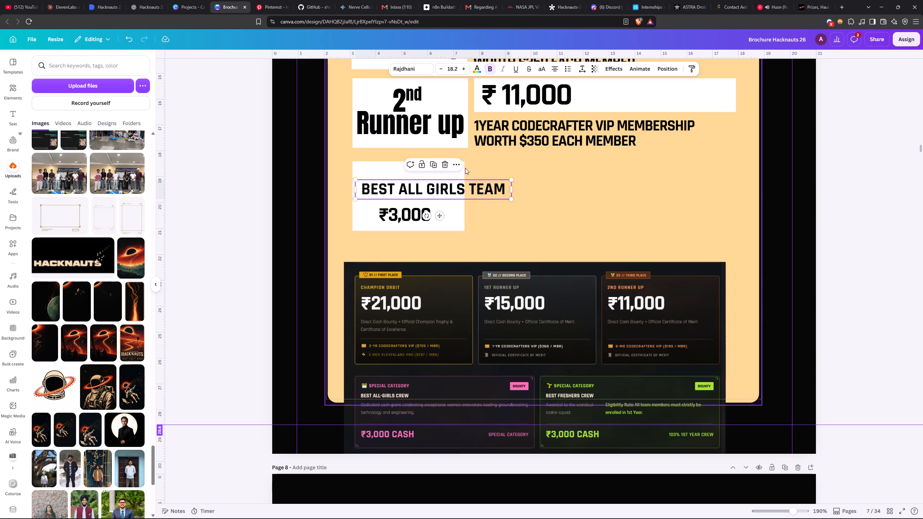
# Widen the white box to about 6 so it extends behind the one-line BEST ALL GIRLS TEAM label.
pyautogui.click(465, 168)
pyautogui.click(464, 169)
pyautogui.moveTo(465, 198); pyautogui.dragTo(514, 203)
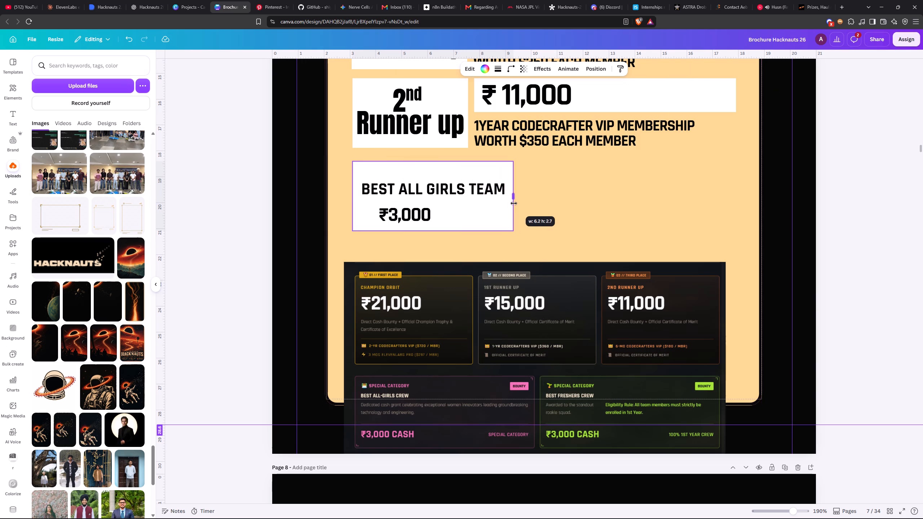
pyautogui.moveTo(514, 203); pyautogui.dragTo(509, 203)
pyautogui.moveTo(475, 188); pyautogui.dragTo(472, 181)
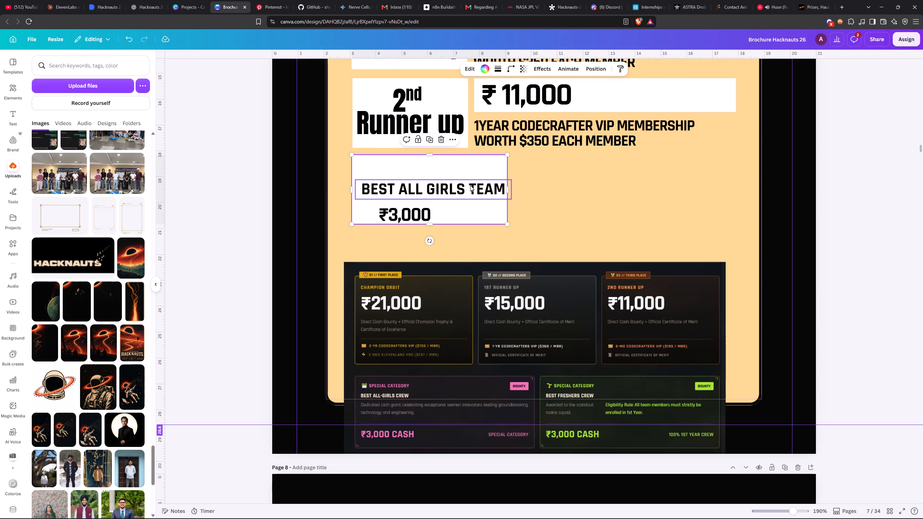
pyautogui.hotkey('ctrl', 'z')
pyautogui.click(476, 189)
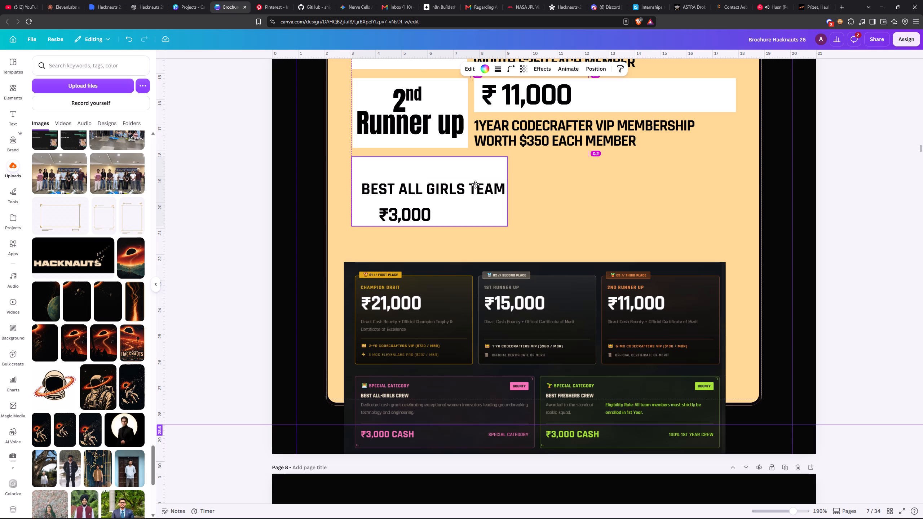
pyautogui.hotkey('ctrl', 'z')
# Move the BEST ALL GIRLS TEAM label up to the top edge of its white box.
pyautogui.click(467, 195)
pyautogui.moveTo(465, 194); pyautogui.dragTo(460, 182)
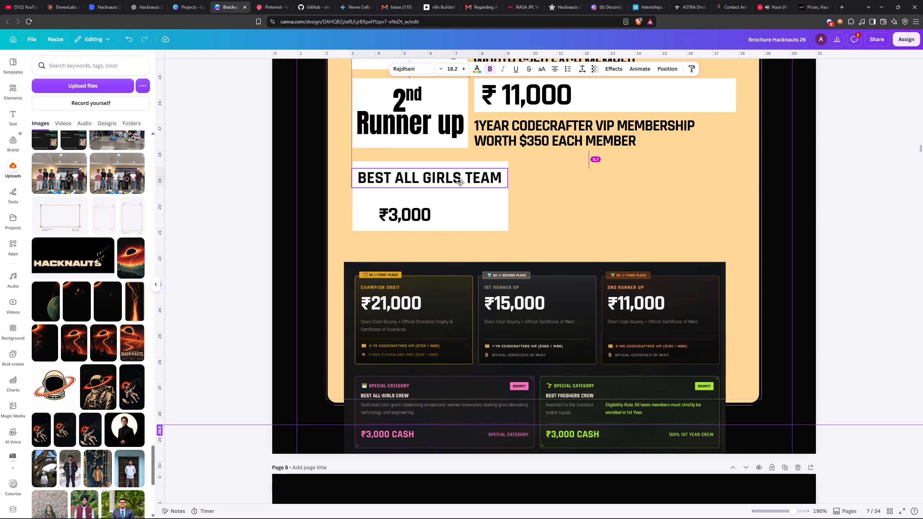
pyautogui.moveTo(460, 182); pyautogui.dragTo(460, 177)
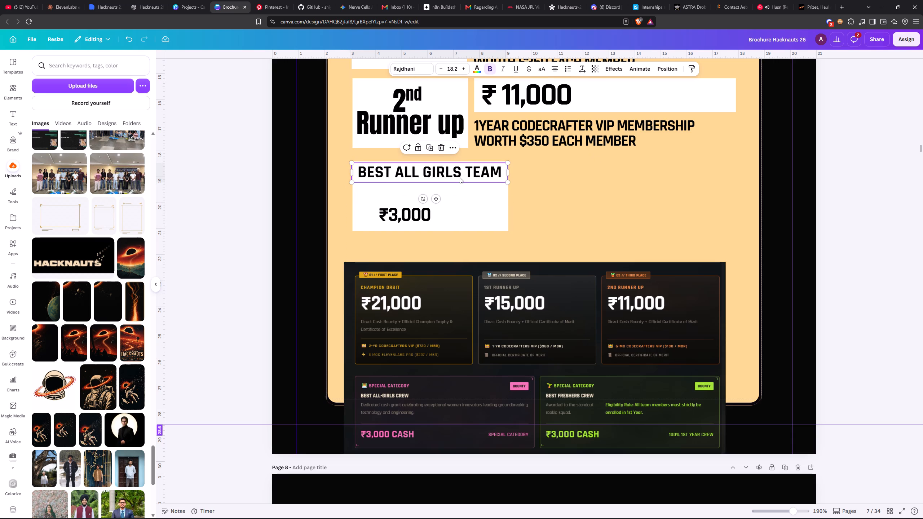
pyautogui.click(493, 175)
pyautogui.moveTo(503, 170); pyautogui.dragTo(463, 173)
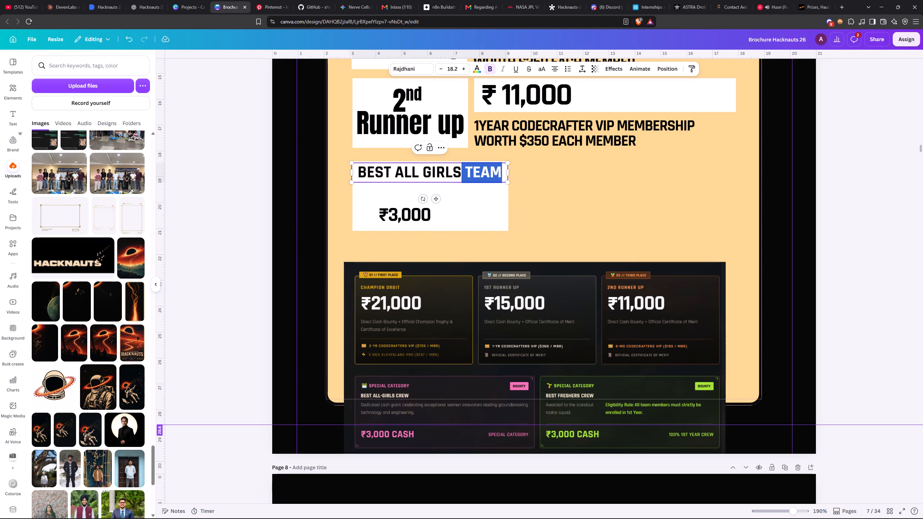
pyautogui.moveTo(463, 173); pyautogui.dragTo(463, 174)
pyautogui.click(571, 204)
# Enlarge the ₹3,000 amount to size 30.6 and move it up beneath the BEST ALL GIRLS TEAM label.
pyautogui.click(394, 216)
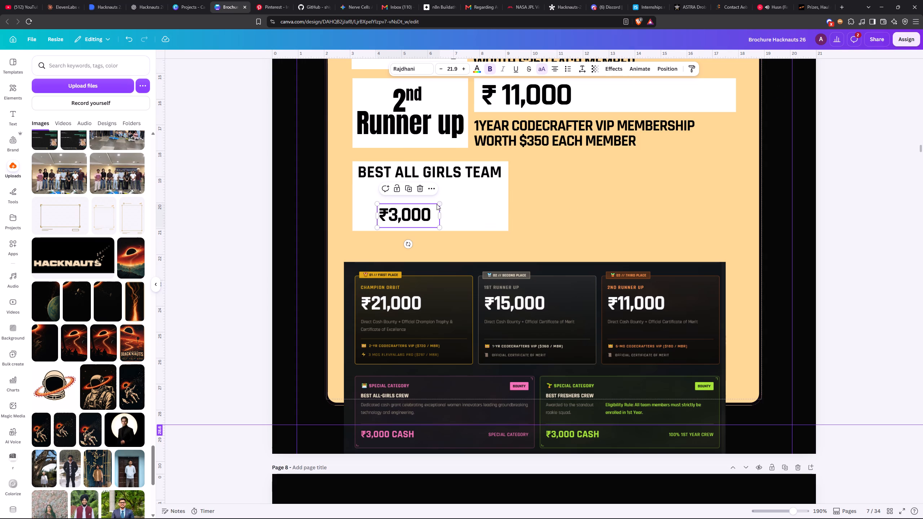
pyautogui.click(525, 99)
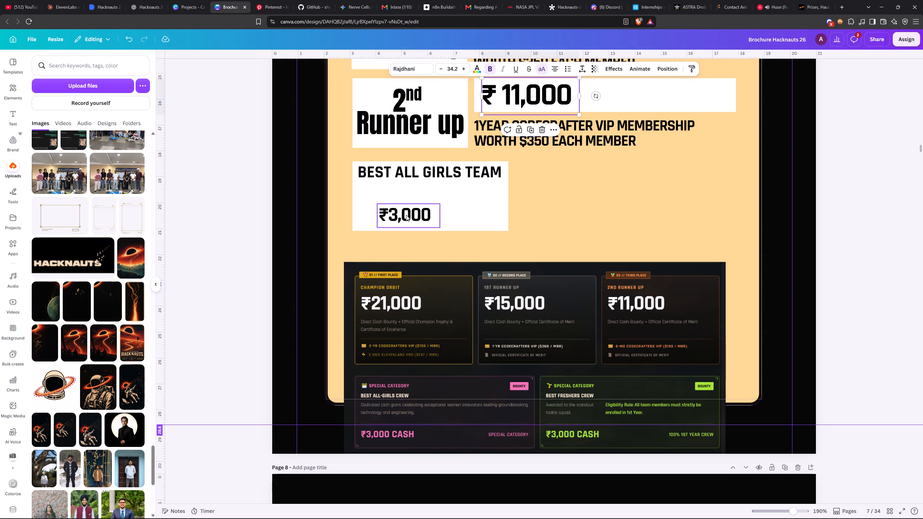
pyautogui.click(406, 215)
pyautogui.moveTo(438, 203); pyautogui.dragTo(461, 190)
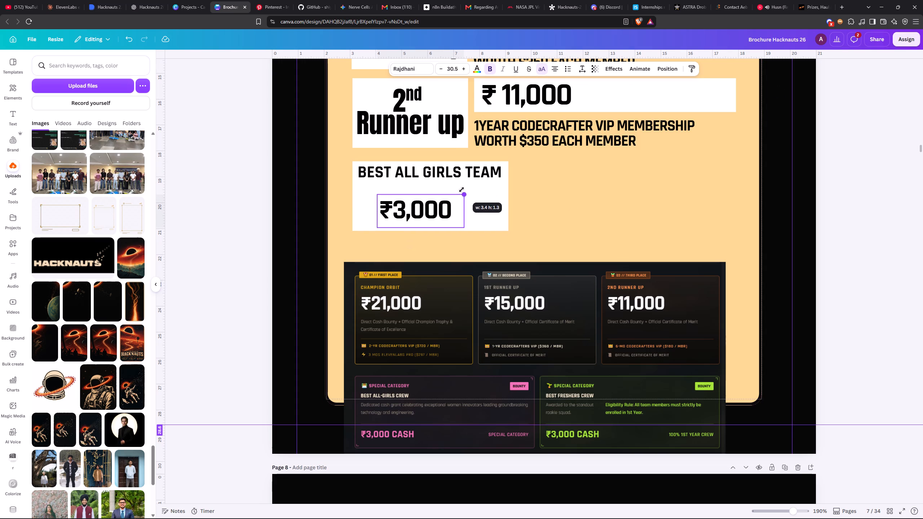
pyautogui.moveTo(461, 190); pyautogui.dragTo(461, 190)
pyautogui.moveTo(421, 210); pyautogui.dragTo(430, 203)
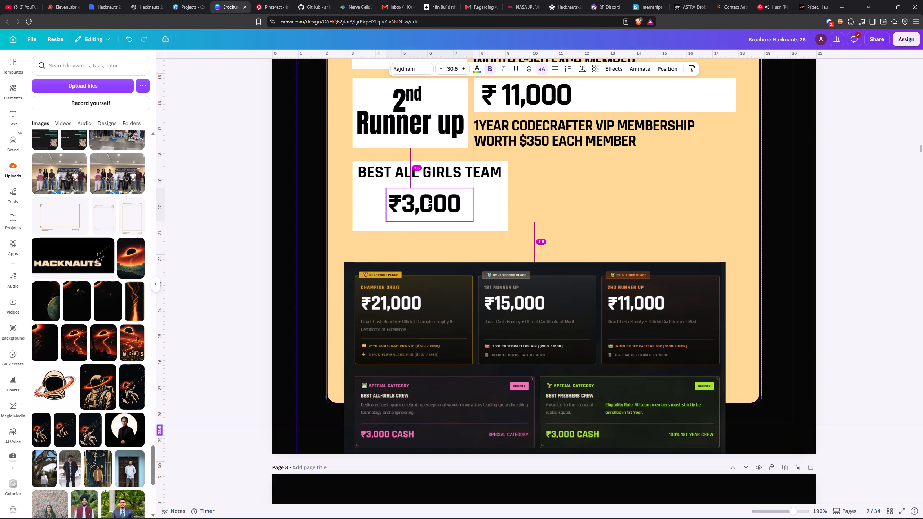
pyautogui.moveTo(430, 203); pyautogui.dragTo(429, 199)
# Shorten the white box behind BEST ALL GIRLS TEAM so its bottom edge sits just below the ₹3,000 amount.
pyautogui.click(425, 220)
pyautogui.moveTo(430, 231); pyautogui.dragTo(433, 215)
pyautogui.click(556, 190)
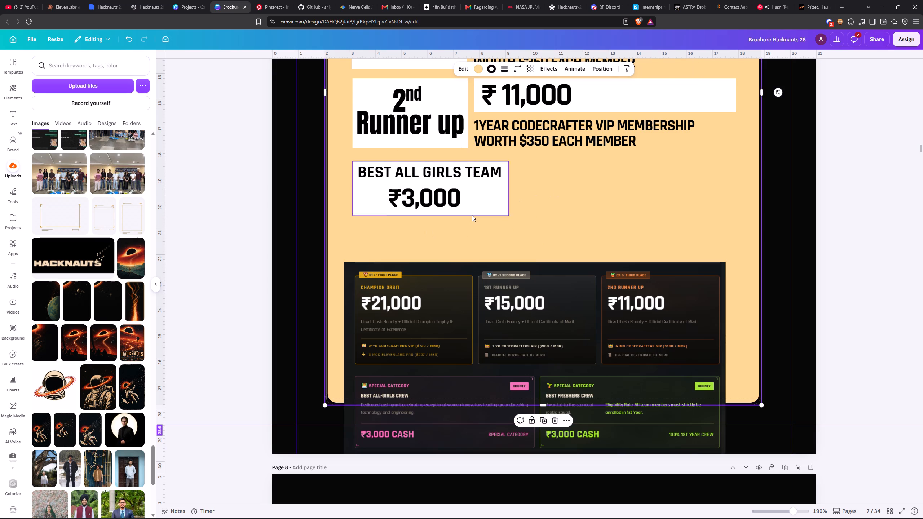
# Group the white box, the BEST ALL GIRLS TEAM label and the ₹3,000 amount together.
pyautogui.click(471, 215)
pyautogui.click(487, 190)
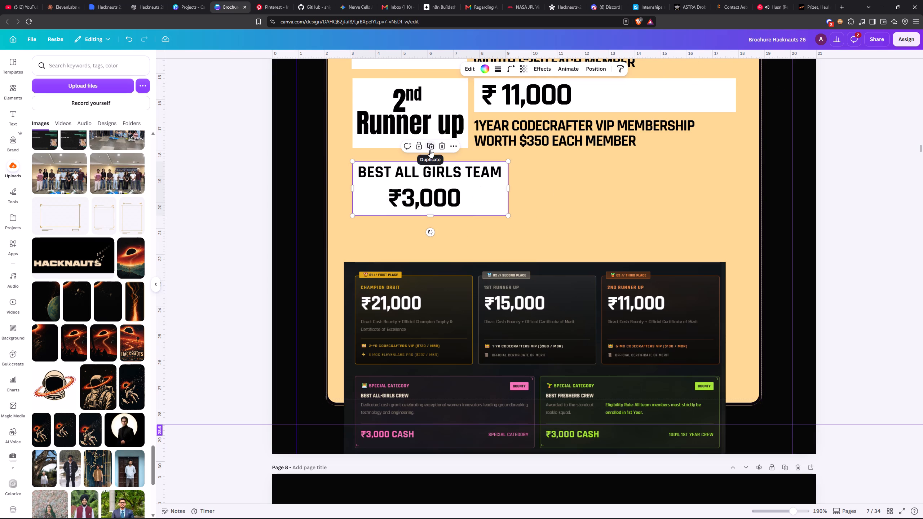
pyautogui.keyDown('shift'); pyautogui.click(422, 170); pyautogui.keyUp('shift')
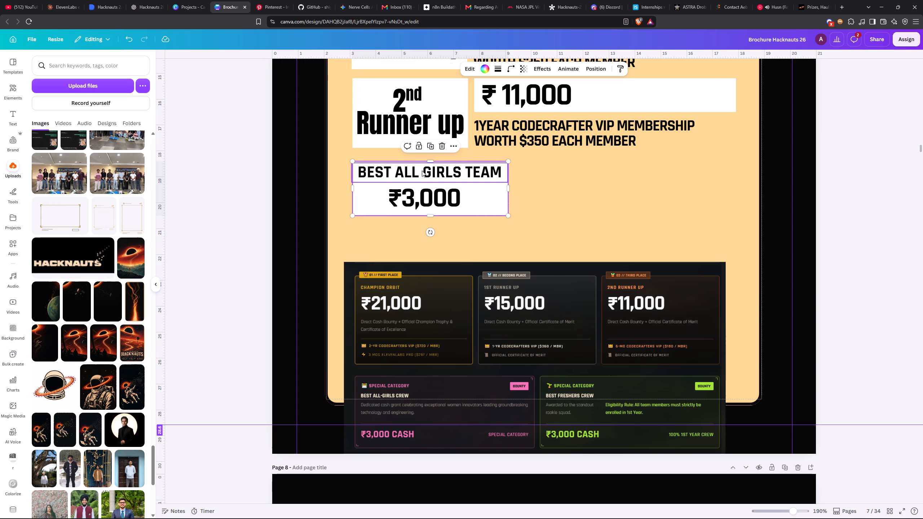
pyautogui.keyDown('shift'); pyautogui.click(371, 201); pyautogui.keyUp('shift')
pyautogui.keyDown('shift'); pyautogui.click(399, 192); pyautogui.keyUp('shift')
pyautogui.keyDown('shift'); pyautogui.click(375, 198); pyautogui.keyUp('shift')
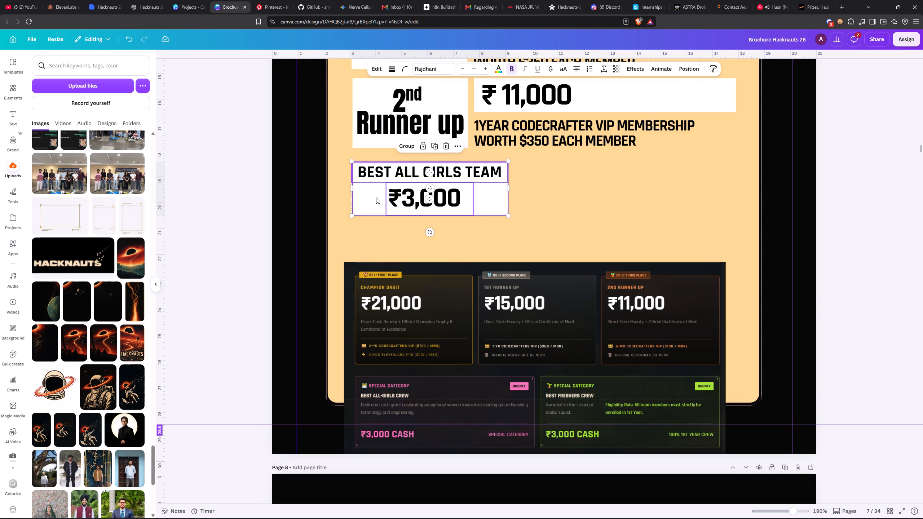
pyautogui.keyDown('shift'); pyautogui.click(405, 143); pyautogui.keyUp('shift')
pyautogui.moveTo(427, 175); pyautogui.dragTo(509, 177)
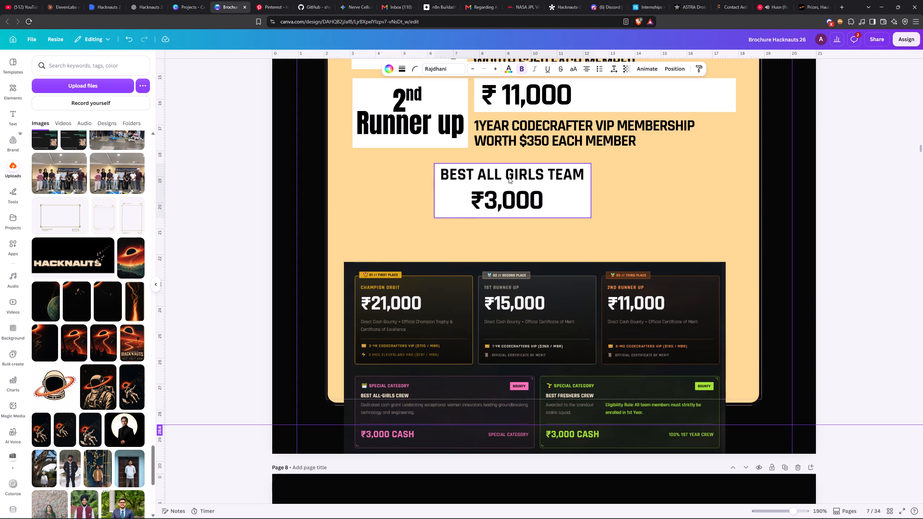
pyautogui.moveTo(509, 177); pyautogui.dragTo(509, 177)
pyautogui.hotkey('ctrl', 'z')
# Duplicate the BEST ALL GIRLS TEAM group and place the copy to the right of the original.
pyautogui.click(446, 146)
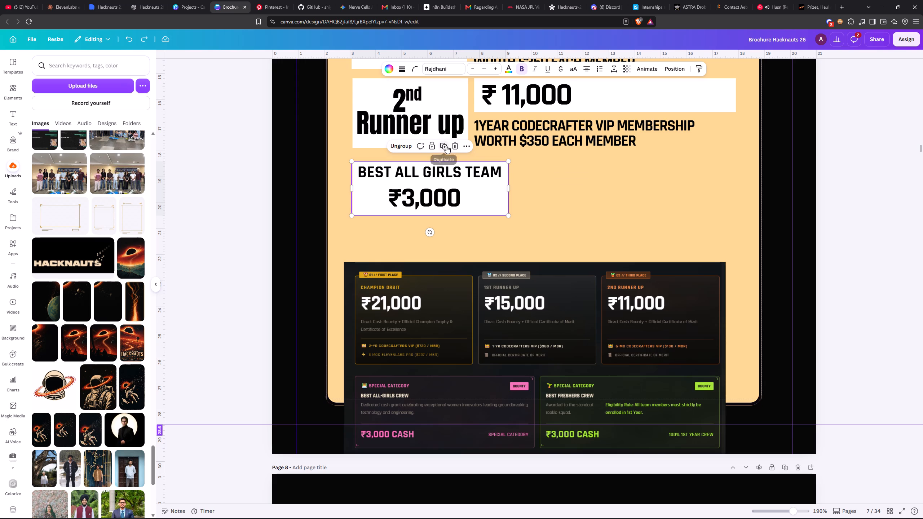
pyautogui.moveTo(445, 191); pyautogui.dragTo(604, 183)
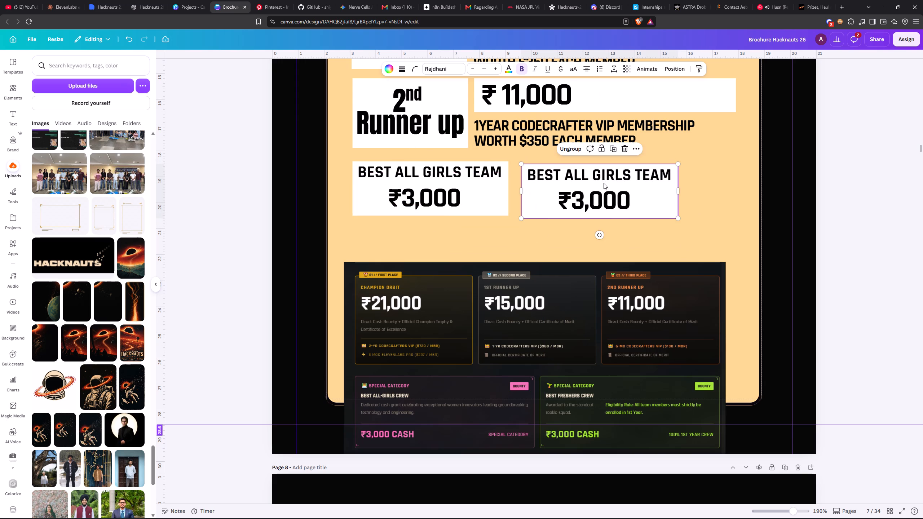
# Change the duplicated group's label to BEST FRESHERS TEAM.
pyautogui.click(604, 183)
pyautogui.doubleClick(605, 178)
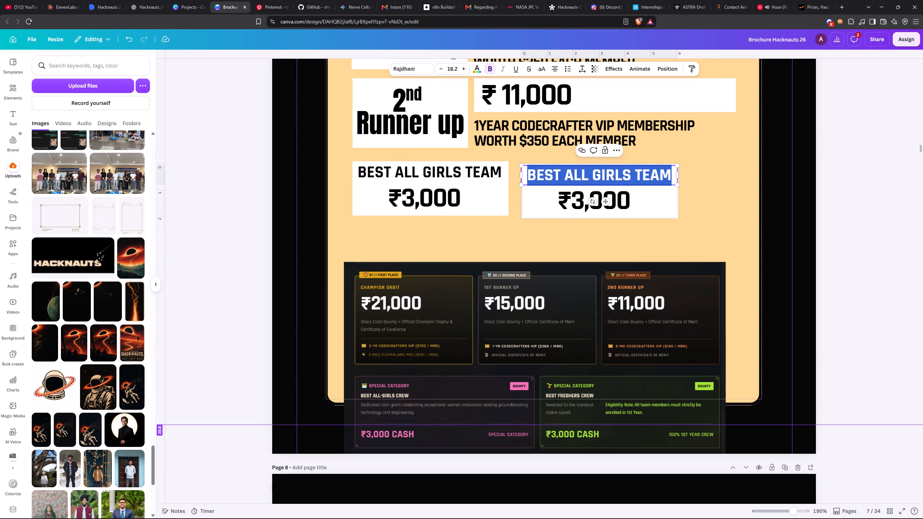
pyautogui.click(562, 175)
pyautogui.moveTo(567, 174); pyautogui.dragTo(675, 177)
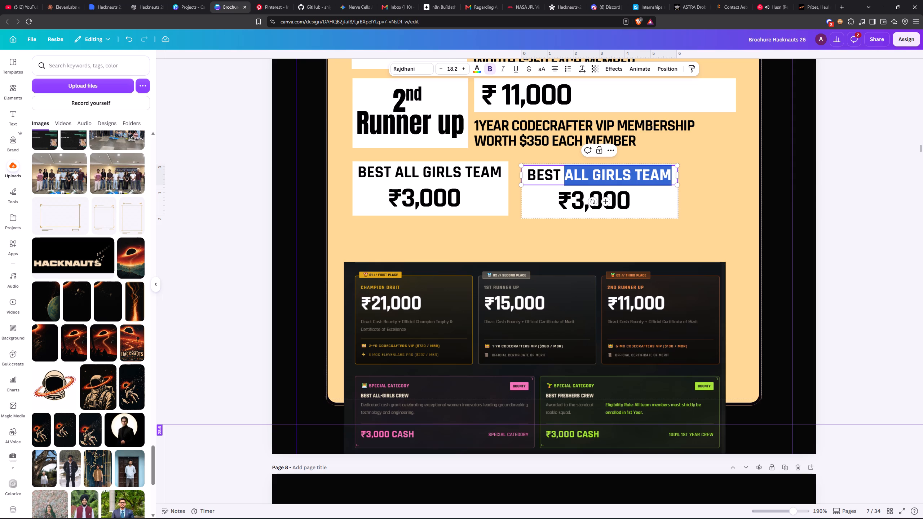
pyautogui.moveTo(675, 177); pyautogui.dragTo(629, 177)
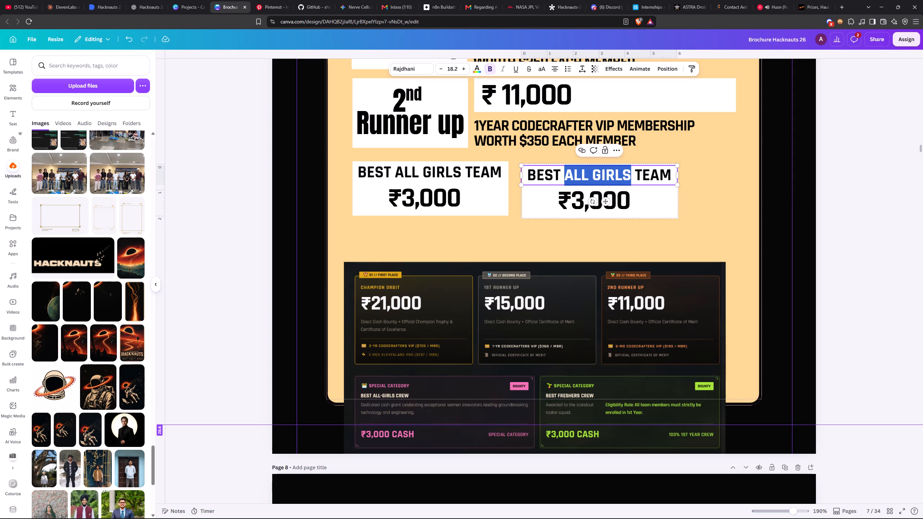
pyautogui.write('ftr')
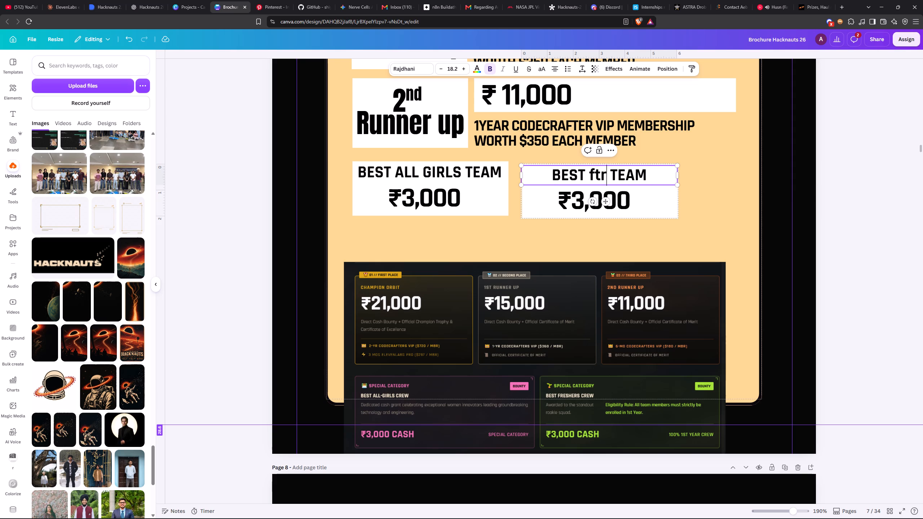
pyautogui.press('BackSpace')
pyautogui.press('BackSpace')
pyautogui.press('BackSpace')
pyautogui.write('FRESHERS')
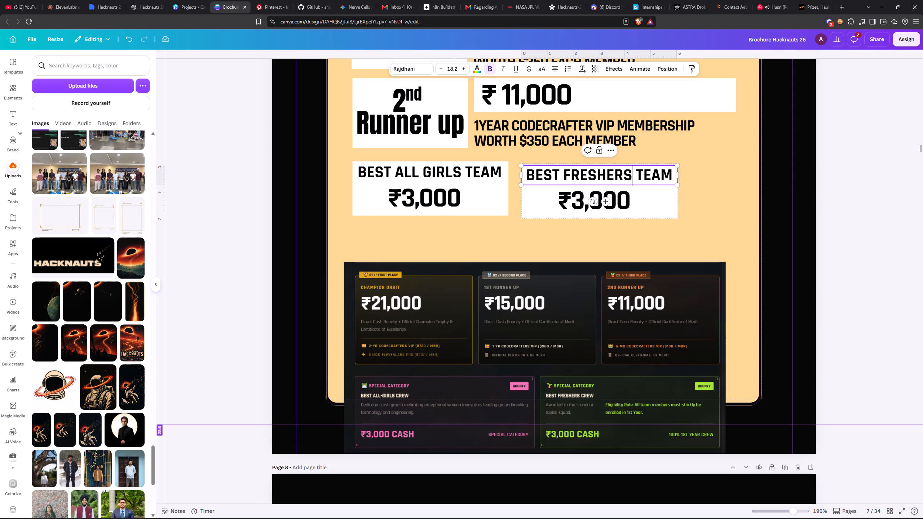
pyautogui.click(532, 226)
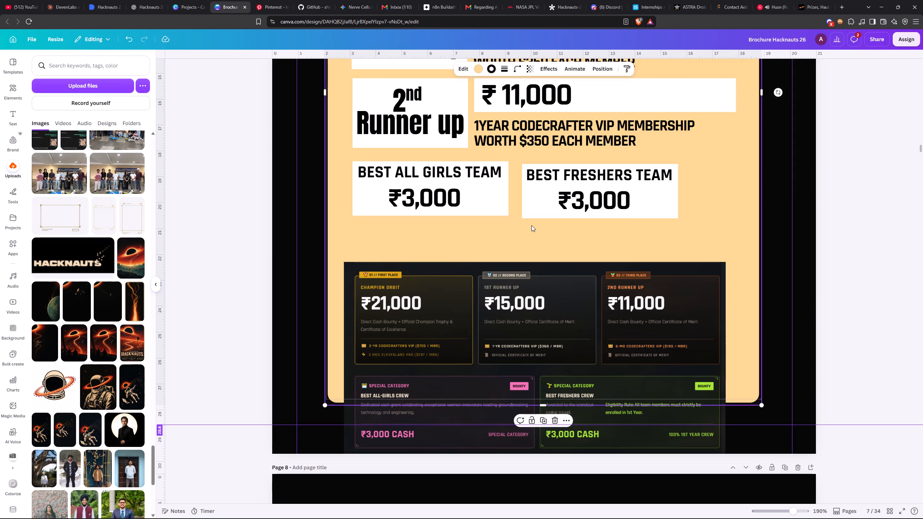
# Move the BEST FRESHERS TEAM group over to line up with the right edge of the ₹ 11,000 box.
pyautogui.click(553, 203)
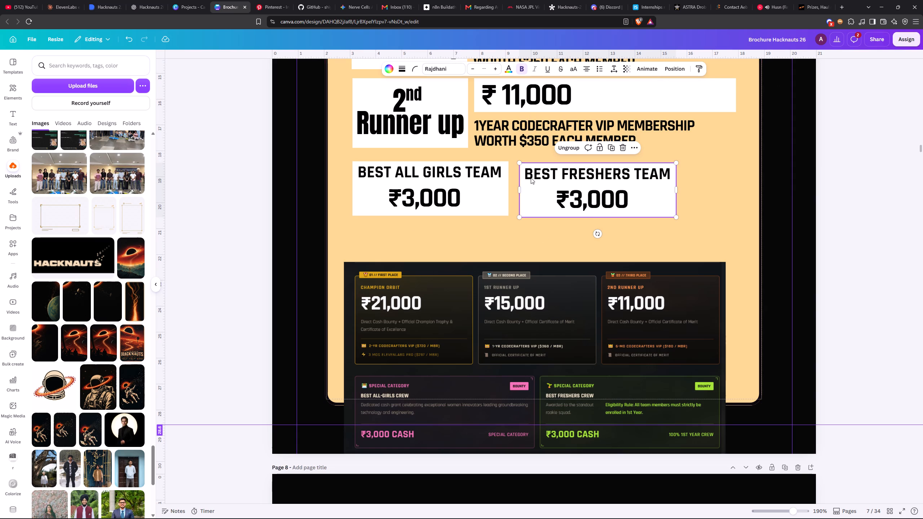
pyautogui.moveTo(573, 175); pyautogui.dragTo(632, 174)
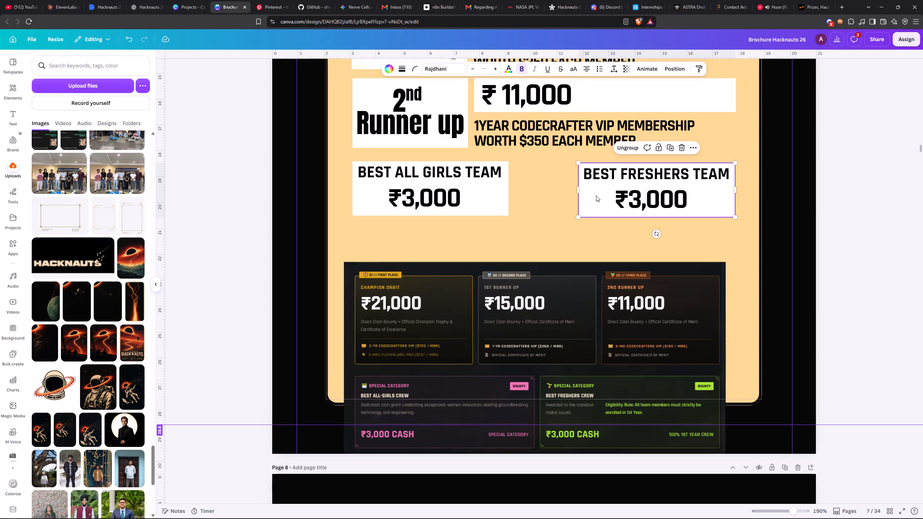
# Enlarge the BEST ALL GIRLS TEAM and BEST FRESHERS TEAM groups toward each other, leaving a narrow gap between them.
pyautogui.moveTo(579, 216); pyautogui.dragTo(562, 223)
pyautogui.click(505, 200)
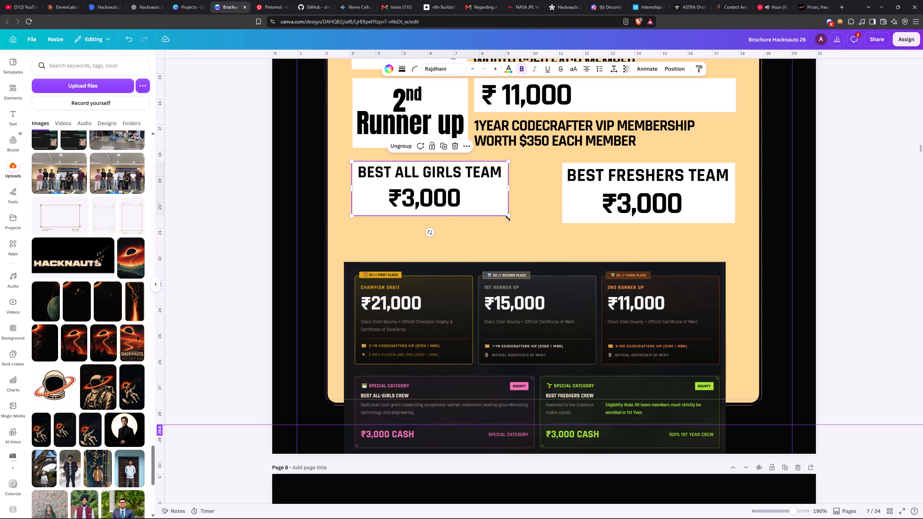
pyautogui.moveTo(507, 218); pyautogui.dragTo(536, 220)
pyautogui.click(584, 195)
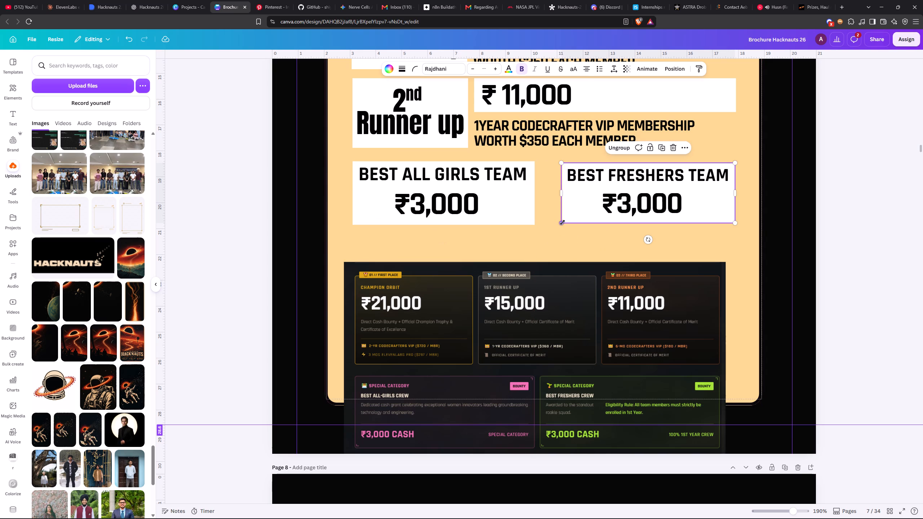
pyautogui.moveTo(562, 222); pyautogui.dragTo(551, 227)
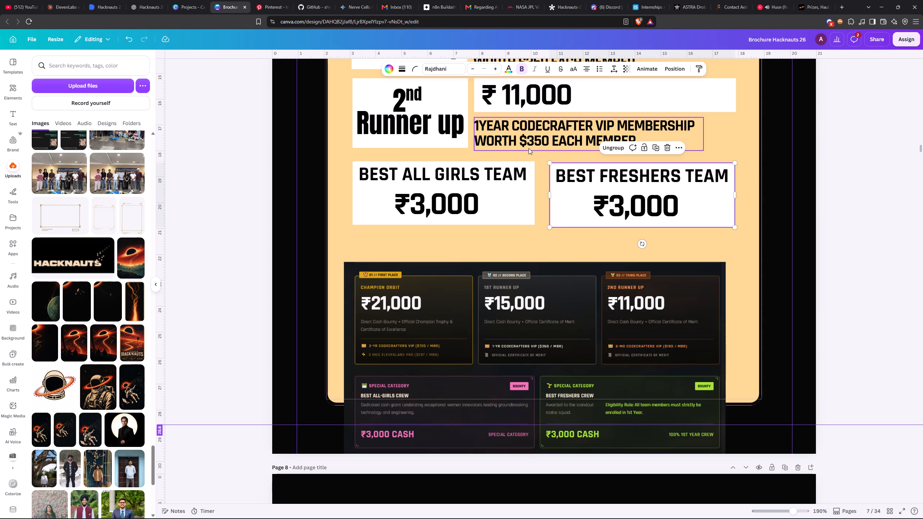
# Review the overall Prize Pool layout on page 7, from the heading down to the special category boxes.
pyautogui.keyDown('ctrl'); pyautogui.scroll(3, 527, 147); pyautogui.keyUp('ctrl')
pyautogui.keyDown('ctrl'); pyautogui.scroll(-6, 529, 147); pyautogui.keyUp('ctrl')
pyautogui.scroll(2, 768, 161)
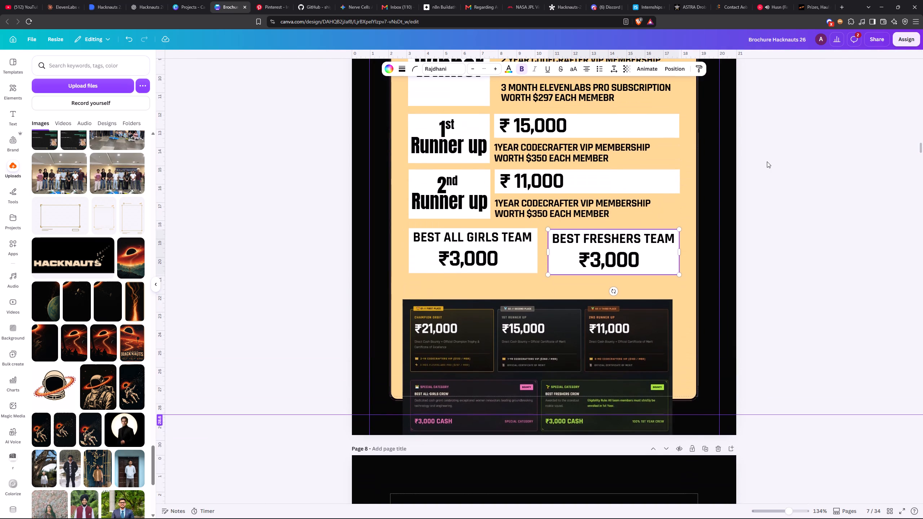
pyautogui.scroll(4, 767, 162)
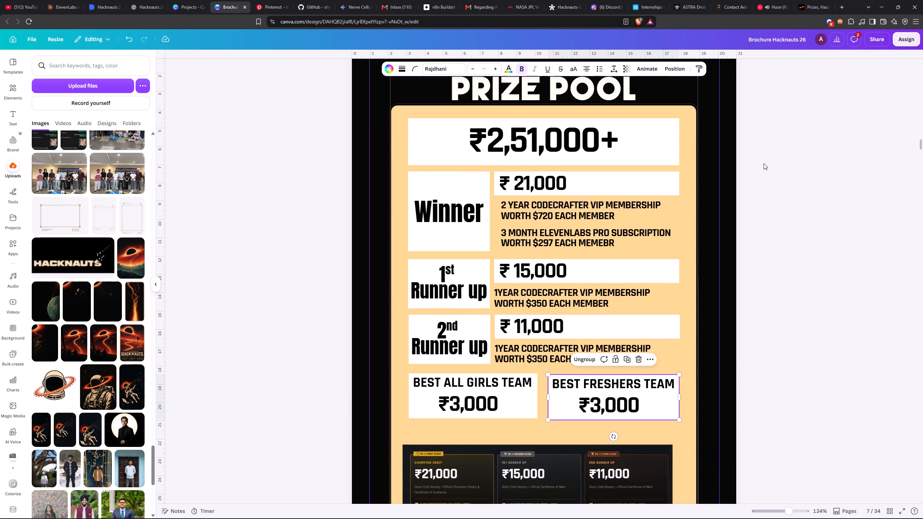
pyautogui.keyDown('ctrl'); pyautogui.scroll(-1, 764, 163); pyautogui.keyUp('ctrl')
pyautogui.keyDown('ctrl'); pyautogui.scroll(1, 764, 163); pyautogui.keyUp('ctrl')
pyautogui.scroll(-2, 764, 163)
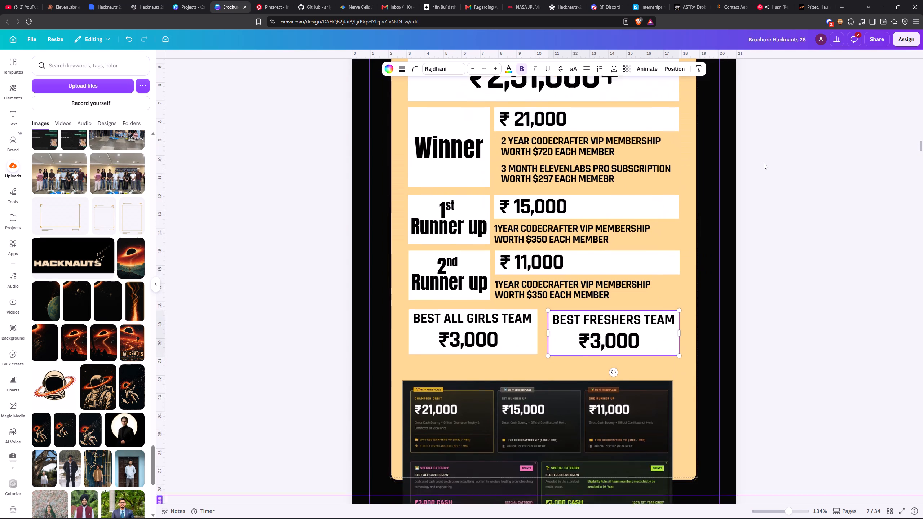
pyautogui.keyDown('ctrl'); pyautogui.scroll(1, 739, 279); pyautogui.keyUp('ctrl')
pyautogui.scroll(-1, 741, 275)
pyautogui.keyDown('ctrl'); pyautogui.scroll(-1, 736, 269); pyautogui.keyUp('ctrl')
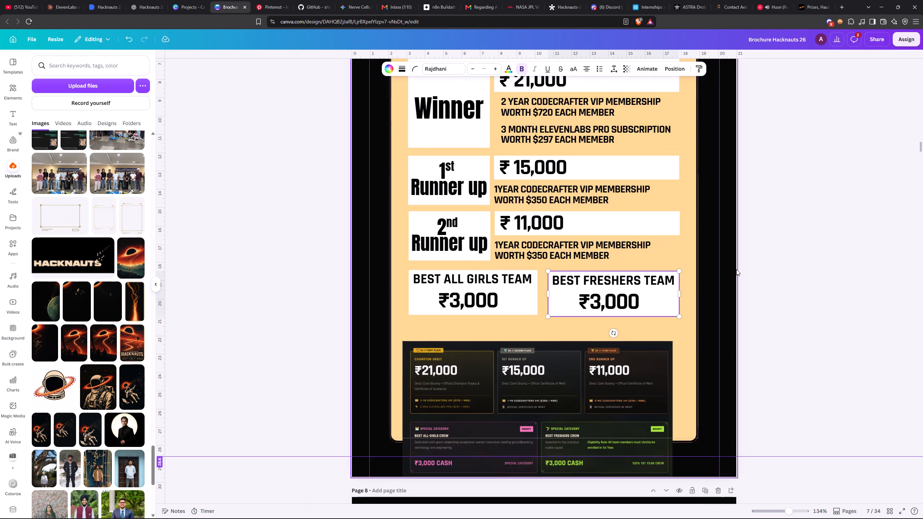
# Align the BEST FRESHERS TEAM group's top with the girls' box and scale it to about 7.1 by 2.5 to match.
pyautogui.keyDown('ctrl'); pyautogui.scroll(1, 736, 269); pyautogui.keyUp('ctrl')
pyautogui.keyDown('ctrl'); pyautogui.scroll(2, 604, 300); pyautogui.keyUp('ctrl')
pyautogui.click(597, 290)
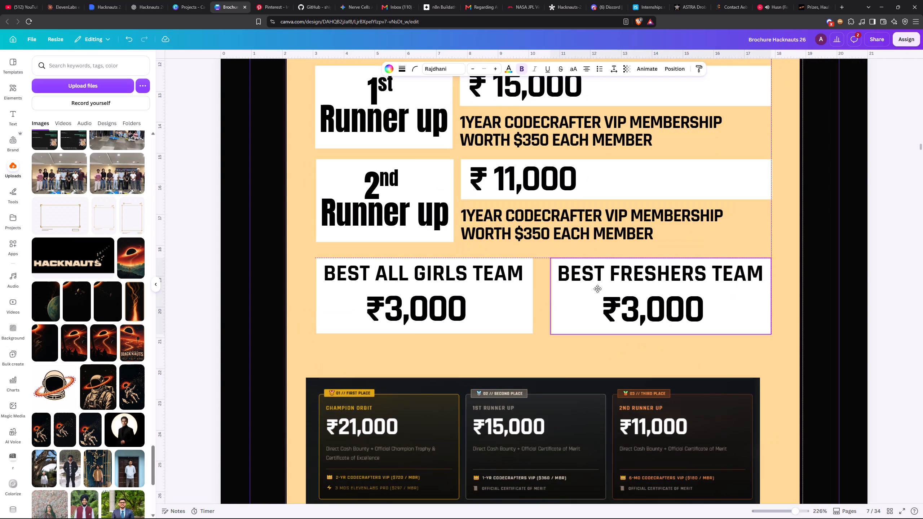
pyautogui.click(551, 334)
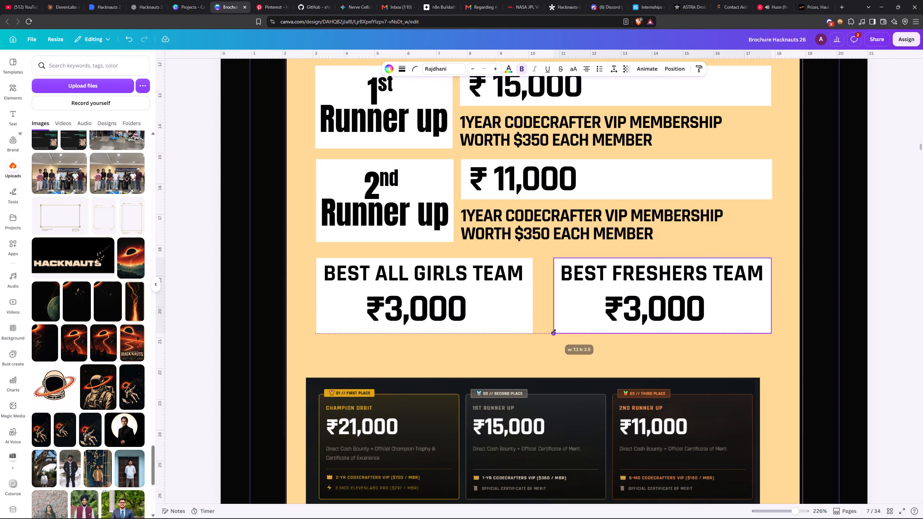
pyautogui.click(782, 240)
pyautogui.click(884, 177)
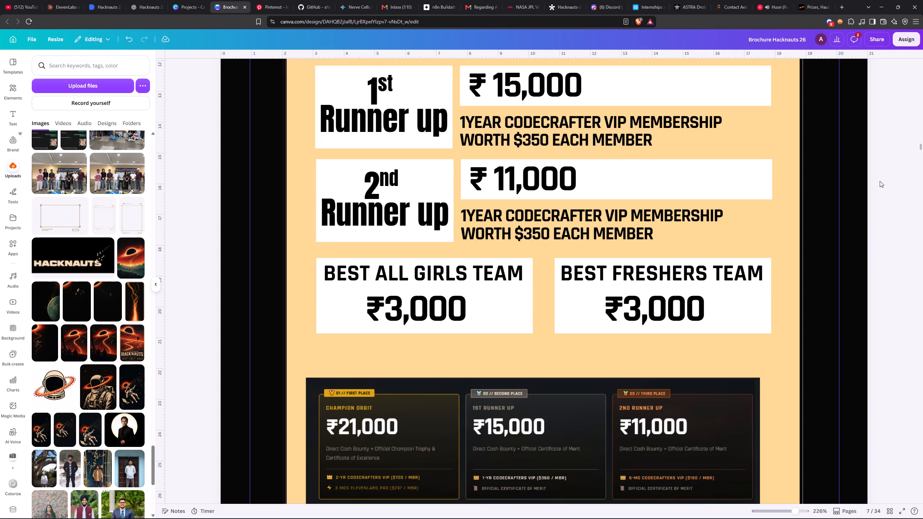
pyautogui.click(790, 187)
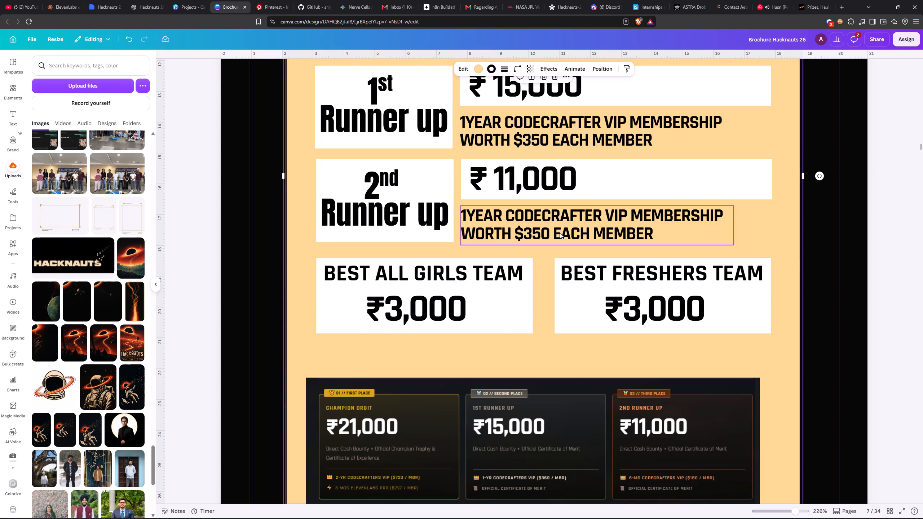
# Recolour the four membership and subscription benefit texts with the tan sampled from the background panel.
pyautogui.scroll(1, 540, 118)
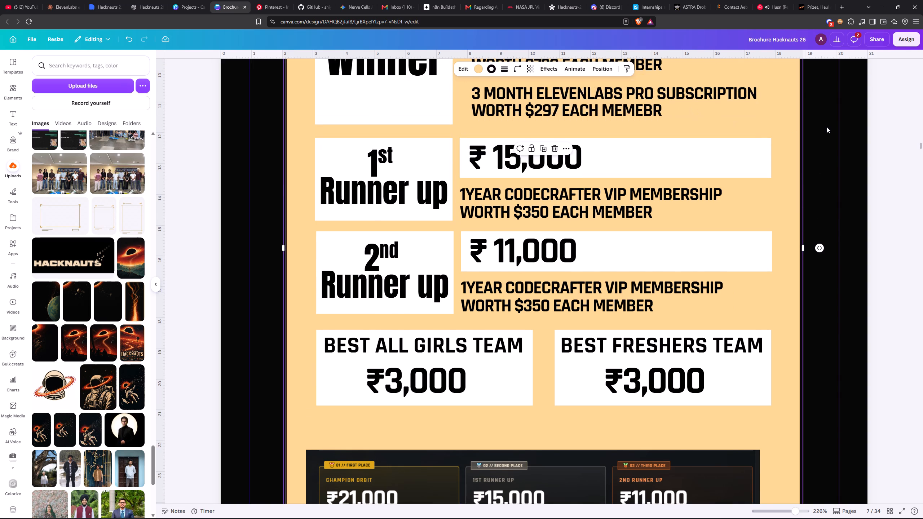
pyautogui.scroll(3, 827, 127)
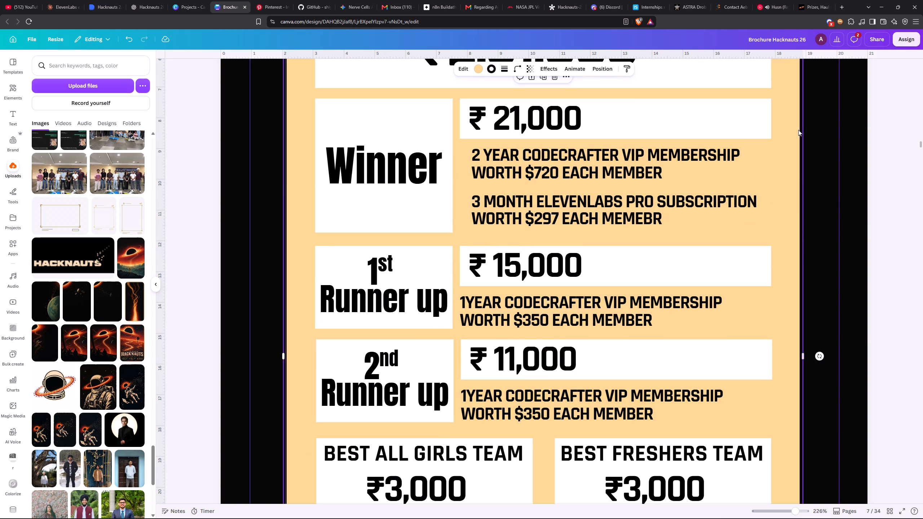
pyautogui.click(516, 321)
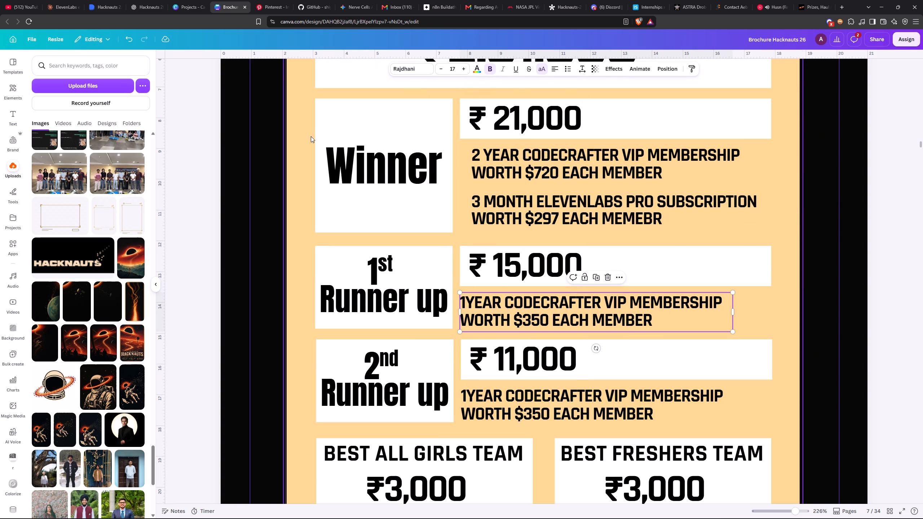
pyautogui.click(573, 157)
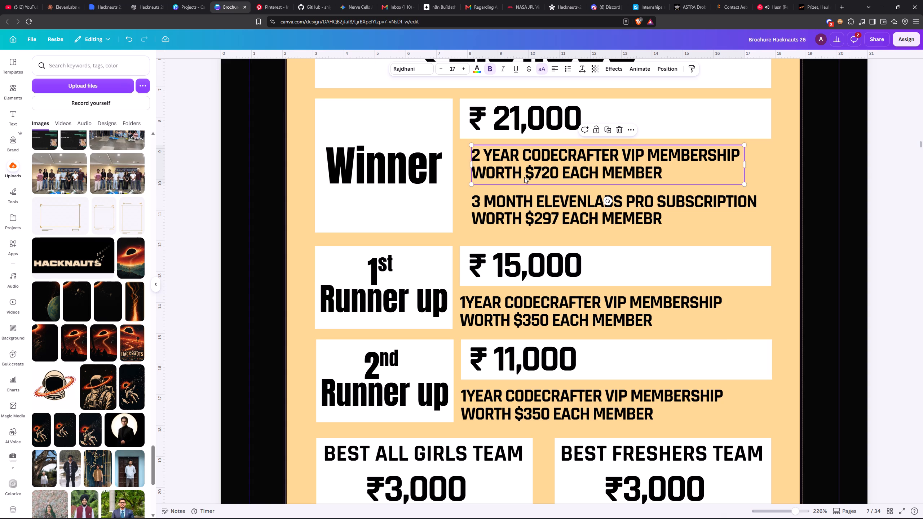
pyautogui.keyDown('shift'); pyautogui.click(498, 203); pyautogui.keyUp('shift')
pyautogui.keyDown('shift'); pyautogui.click(510, 313); pyautogui.keyUp('shift')
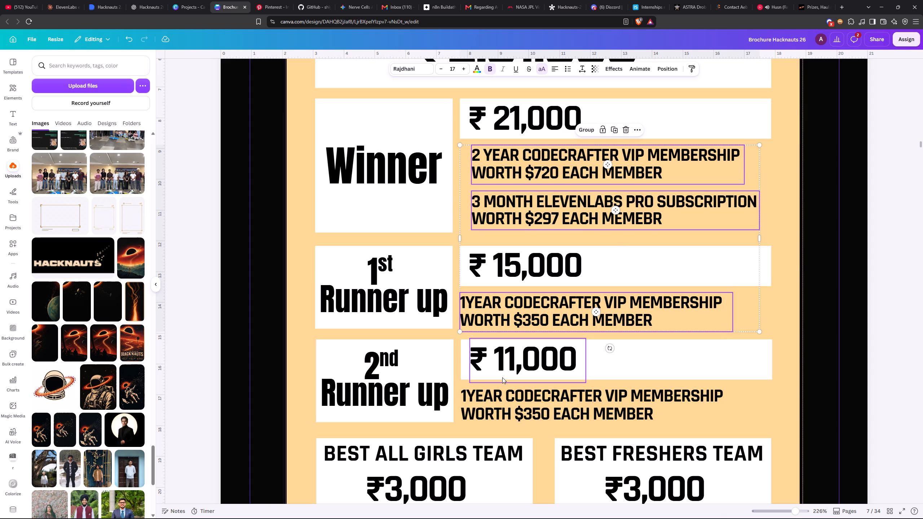
pyautogui.keyDown('shift'); pyautogui.click(494, 388); pyautogui.keyUp('shift')
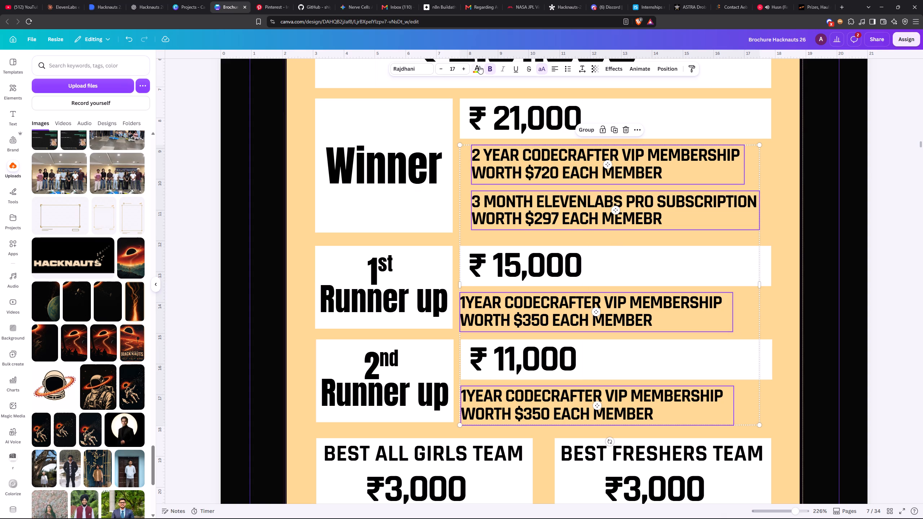
pyautogui.click(479, 66)
pyautogui.click(53, 106)
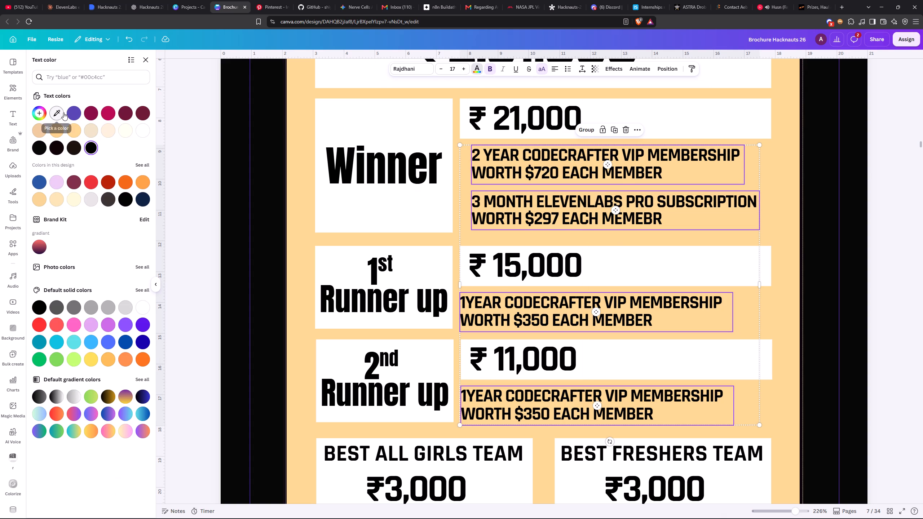
pyautogui.click(63, 112)
pyautogui.click(292, 112)
# Move the large tan panel behind the prize boxes completely off page 7, exposing the black page background.
pyautogui.scroll(-1, 617, 173)
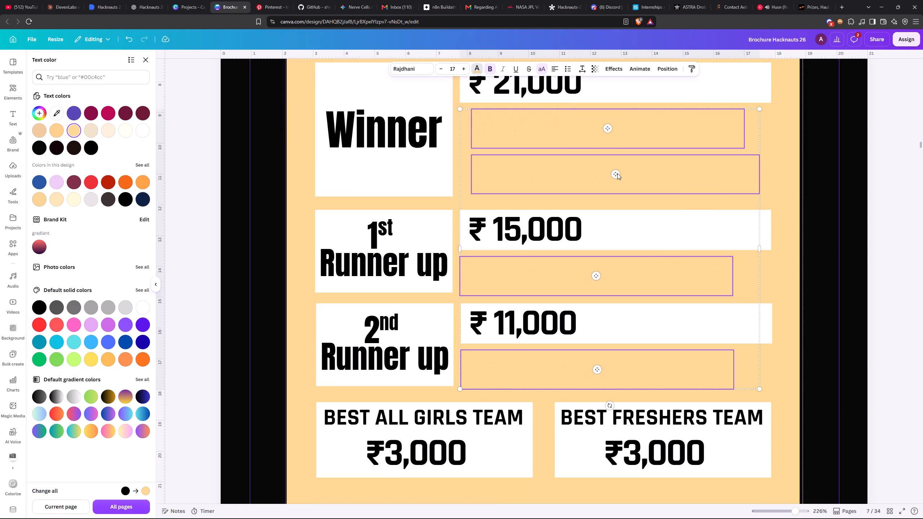
pyautogui.scroll(-1, 617, 173)
pyautogui.rightClick(851, 215)
pyautogui.click(777, 411)
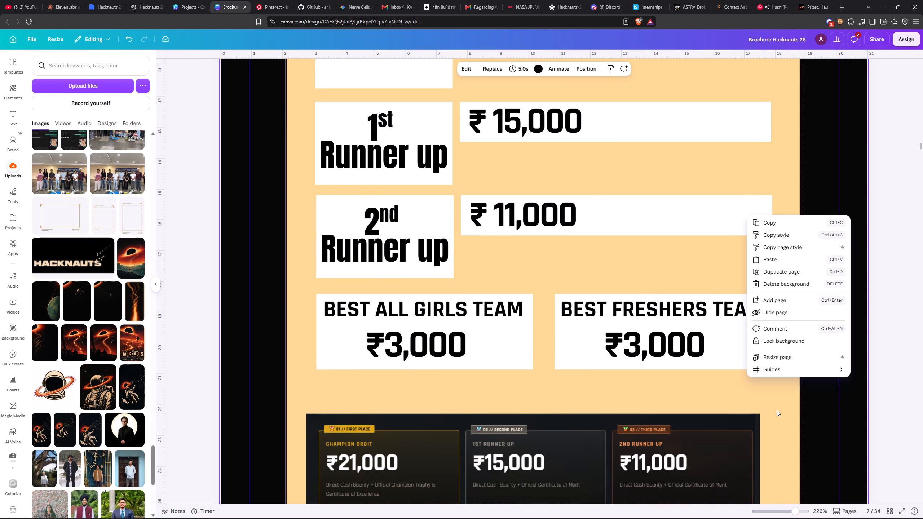
pyautogui.moveTo(778, 409); pyautogui.dragTo(922, 366)
pyautogui.moveTo(853, 361); pyautogui.dragTo(922, 287)
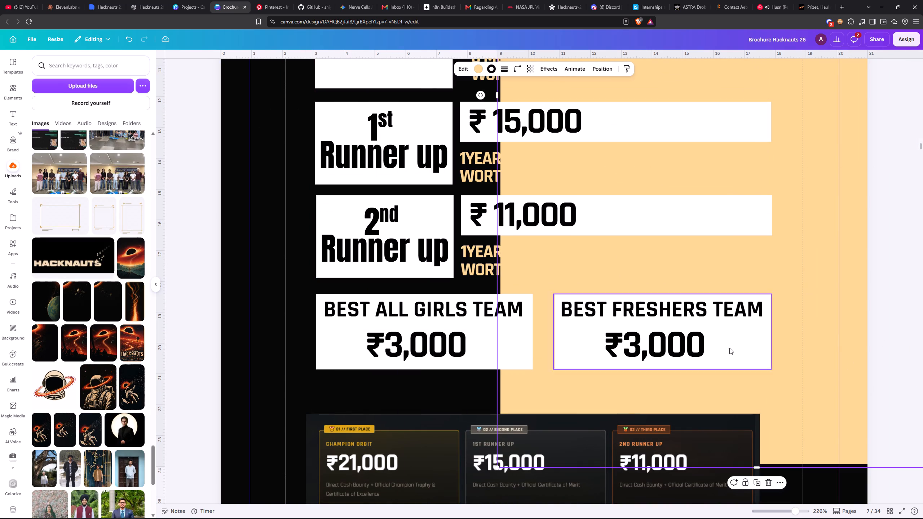
pyautogui.moveTo(805, 407); pyautogui.dragTo(922, 383)
pyautogui.moveTo(800, 410); pyautogui.dragTo(922, 385)
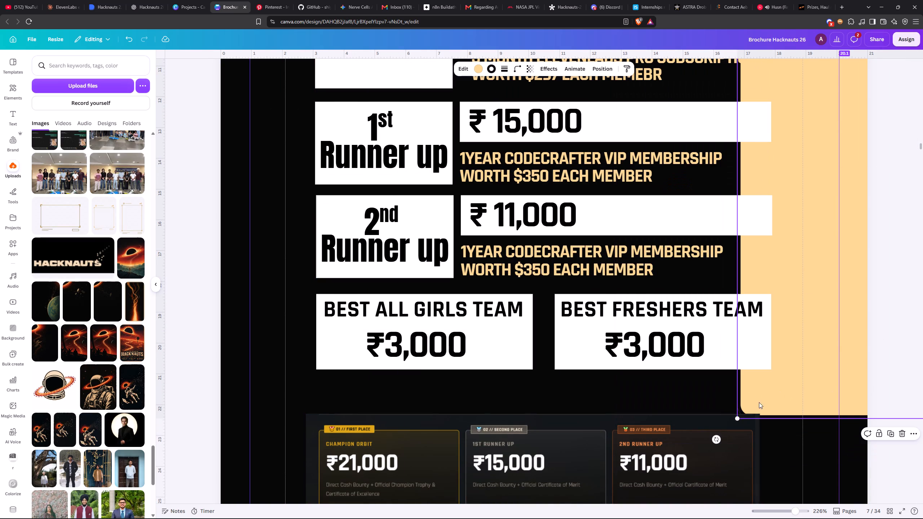
pyautogui.moveTo(761, 402); pyautogui.dragTo(922, 397)
# Review page 7's Prize Pool layout on the black background, from the total amount down to the special category boxes.
pyautogui.keyDown('ctrl'); pyautogui.scroll(1, 428, 206); pyautogui.keyUp('ctrl')
pyautogui.keyDown('ctrl'); pyautogui.scroll(-2, 428, 206); pyautogui.keyUp('ctrl')
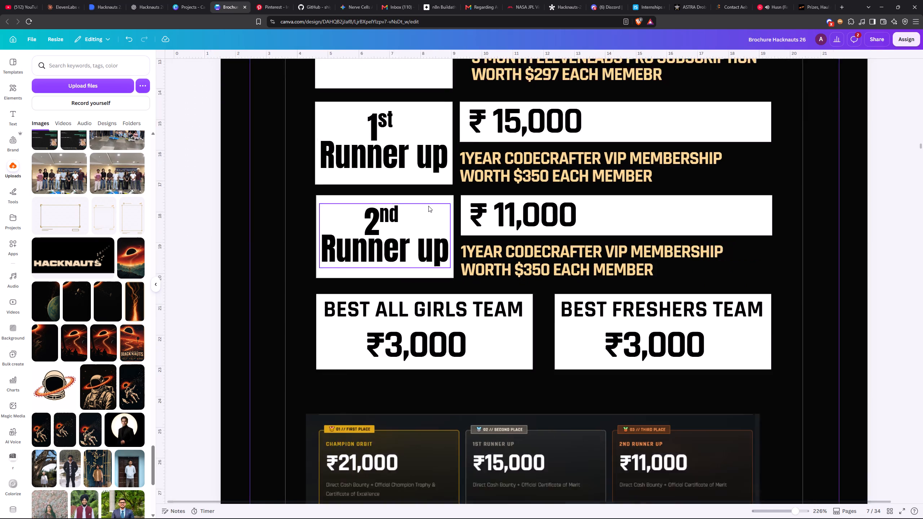
pyautogui.keyDown('ctrl'); pyautogui.scroll(-4, 428, 206); pyautogui.keyUp('ctrl')
pyautogui.keyDown('ctrl'); pyautogui.scroll(2, 617, 185); pyautogui.keyUp('ctrl')
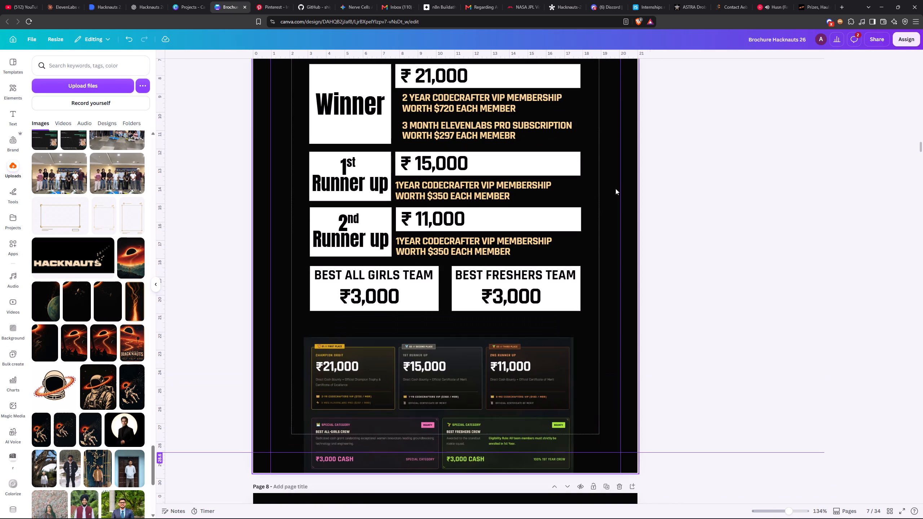
pyautogui.scroll(2, 575, 184)
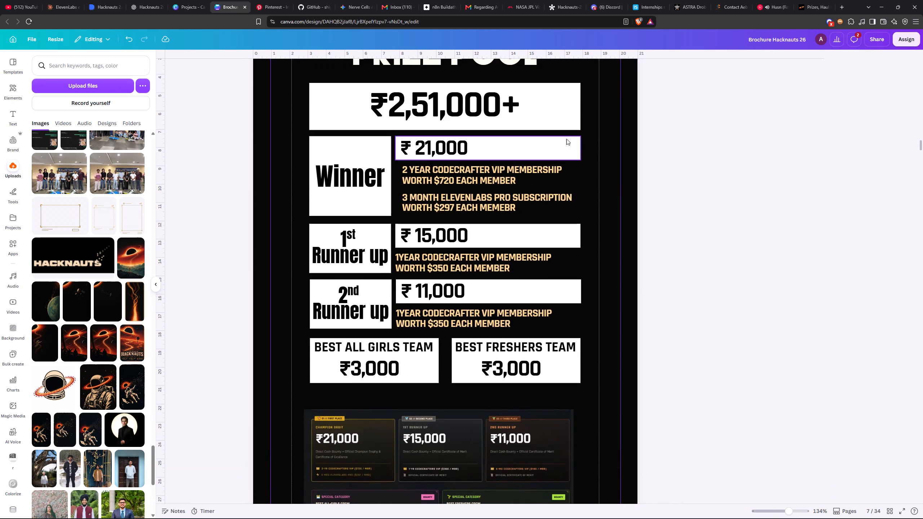
pyautogui.click(380, 145)
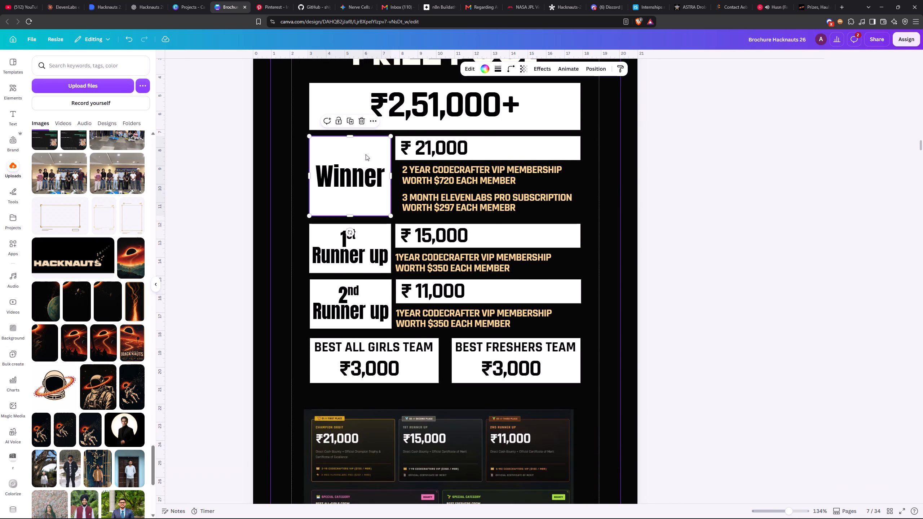
pyautogui.click(458, 173)
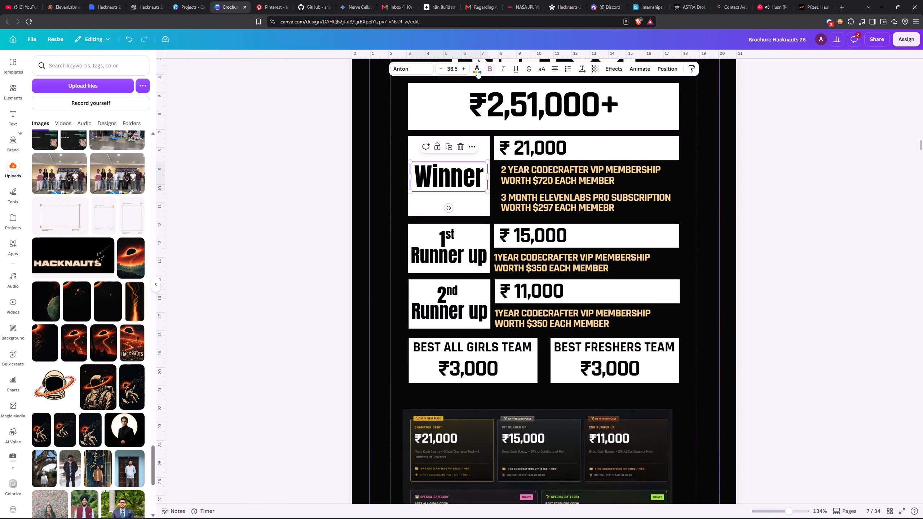
pyautogui.scroll(20, 375, 123)
pyautogui.scroll(10, 375, 123)
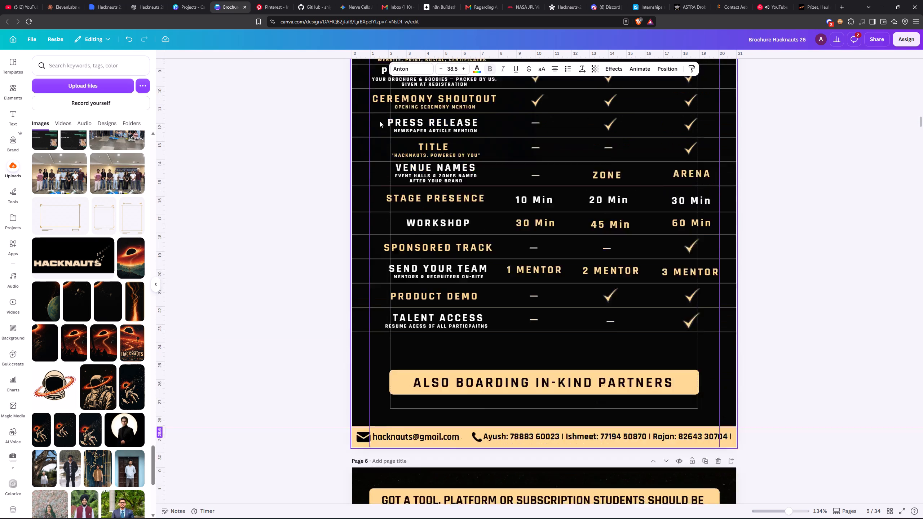
pyautogui.scroll(-20, 381, 124)
pyautogui.scroll(-1, 381, 124)
pyautogui.scroll(5, 382, 124)
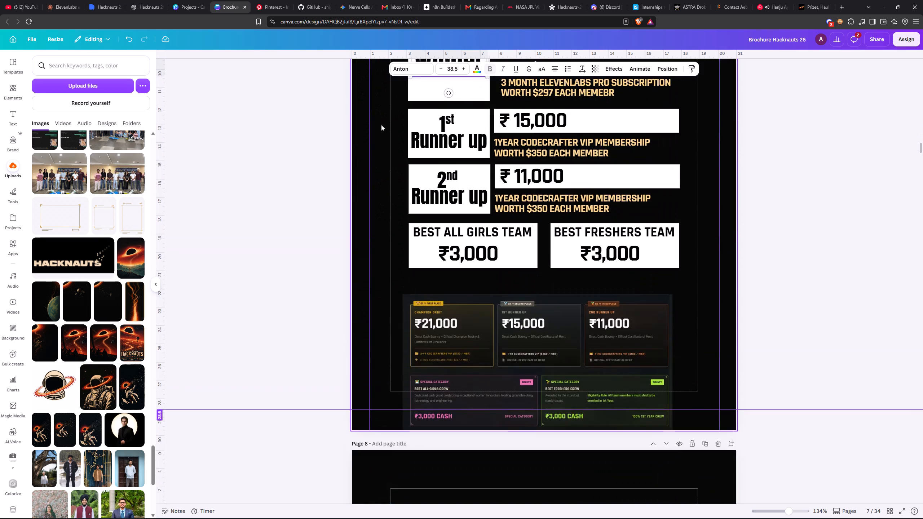
pyautogui.scroll(2, 381, 125)
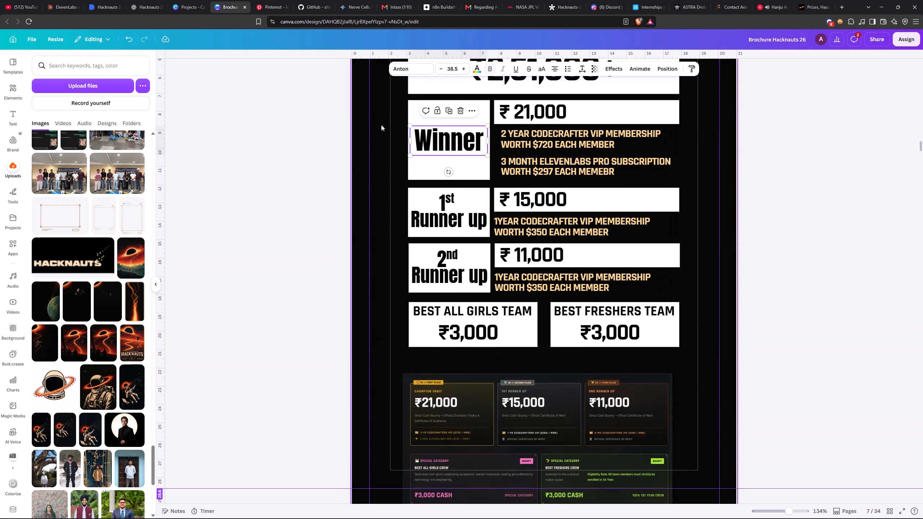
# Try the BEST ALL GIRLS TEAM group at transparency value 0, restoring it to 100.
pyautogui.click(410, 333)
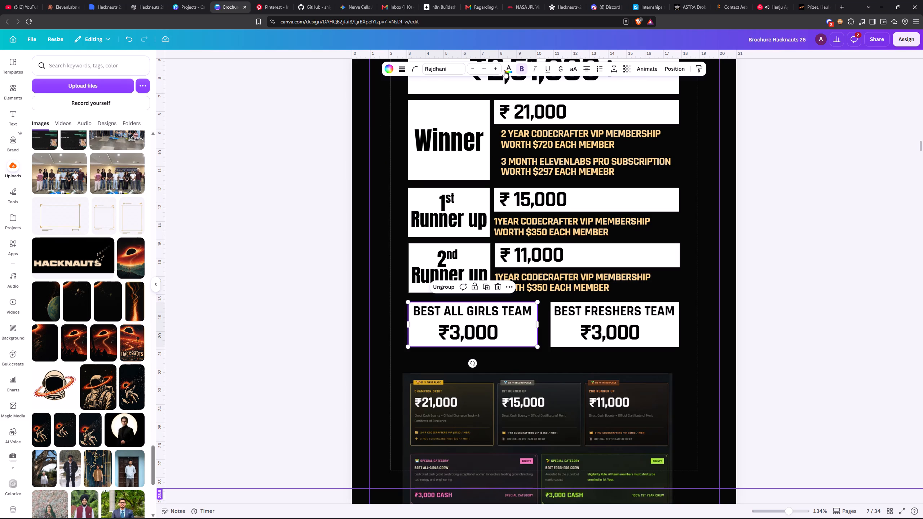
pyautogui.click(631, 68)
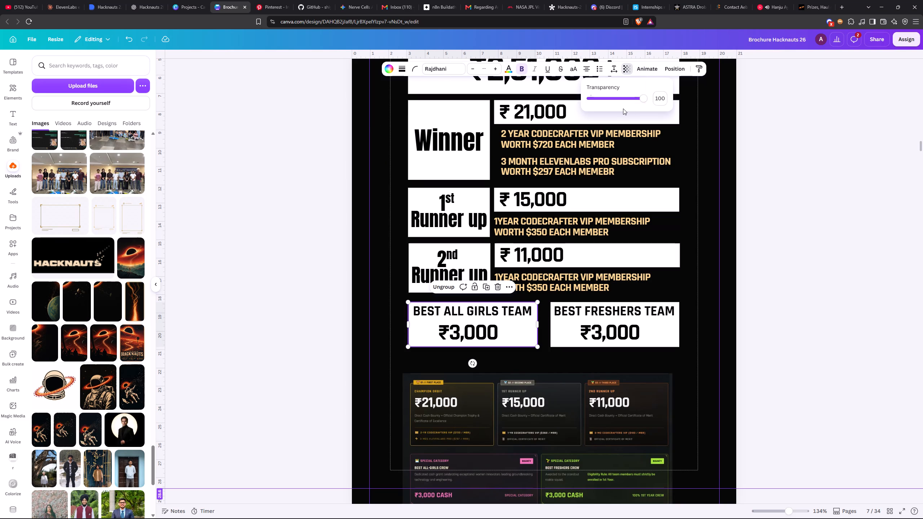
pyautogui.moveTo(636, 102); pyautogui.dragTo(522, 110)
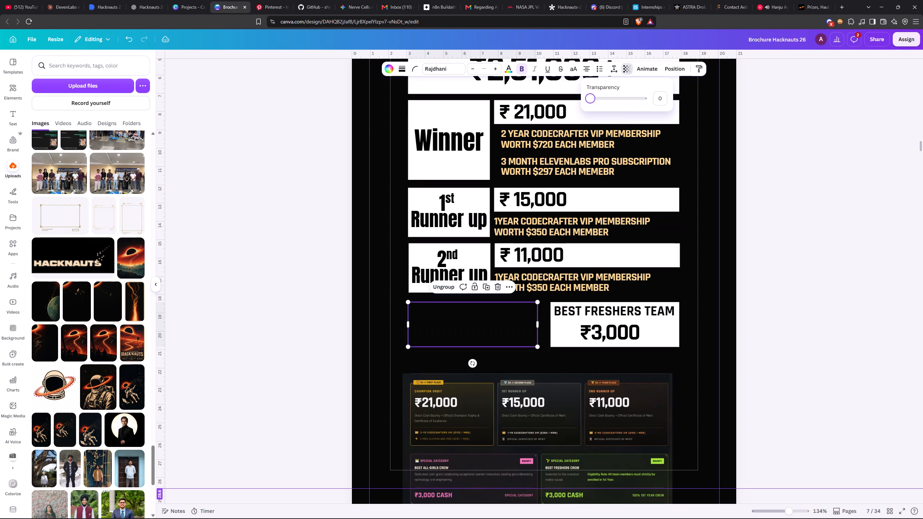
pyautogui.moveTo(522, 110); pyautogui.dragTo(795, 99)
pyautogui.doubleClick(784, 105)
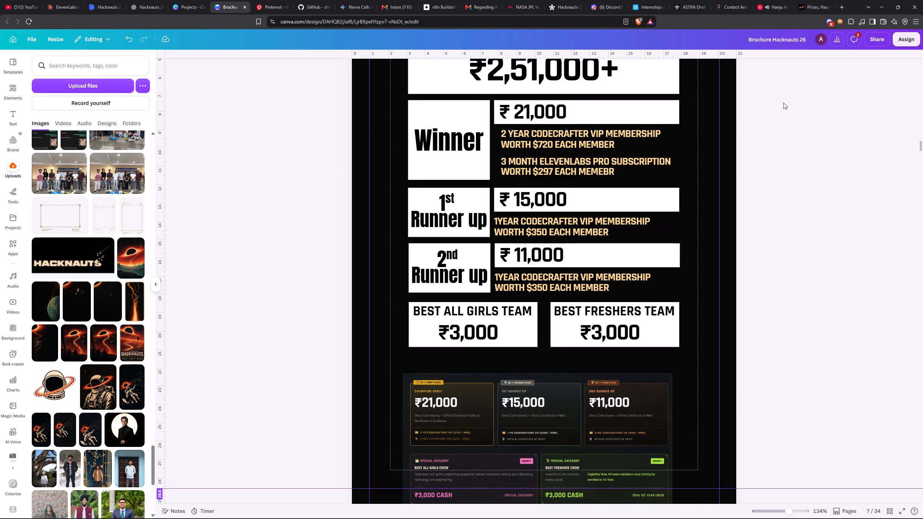
# Delete the white box behind the ₹2,51,000+ total amount.
pyautogui.scroll(2, 783, 103)
pyautogui.click(619, 143)
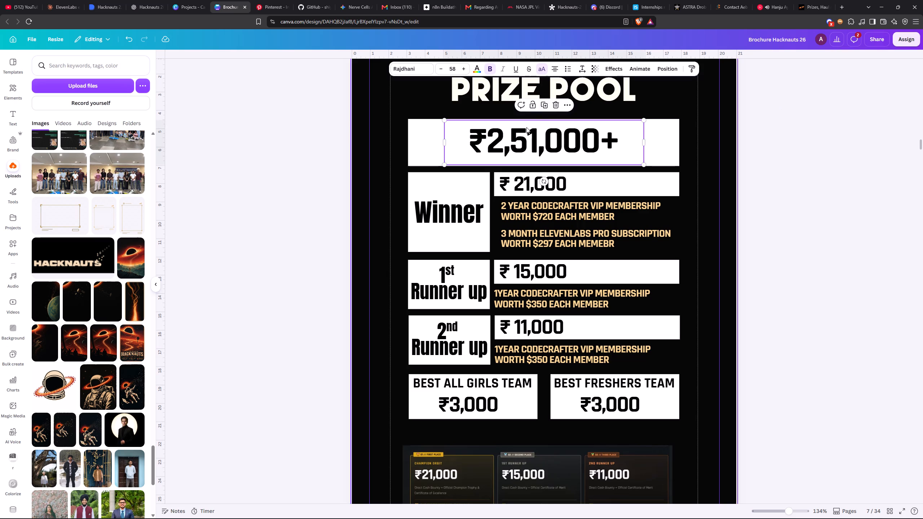
pyautogui.click(526, 127)
pyautogui.click(665, 129)
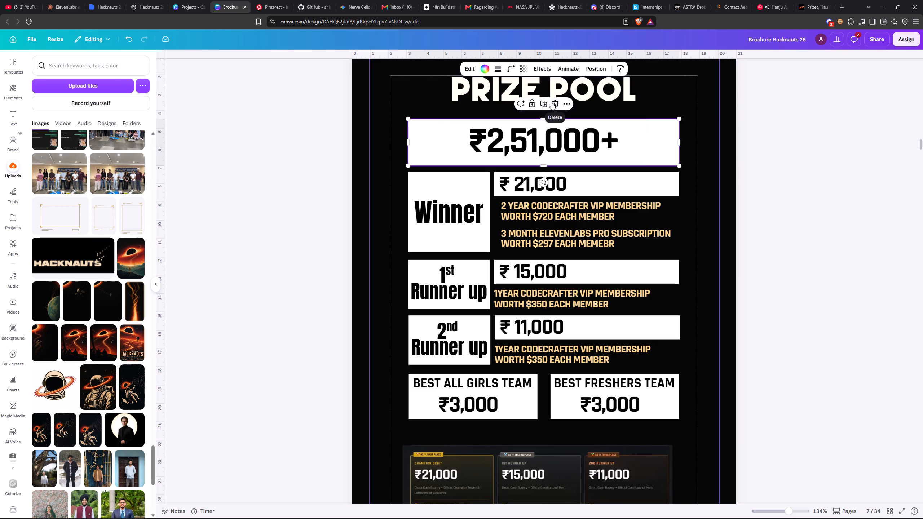
pyautogui.click(554, 100)
# Recolour the ₹2,51,000+ text to the light tan from the document's text colours.
pyautogui.click(539, 145)
pyautogui.click(478, 70)
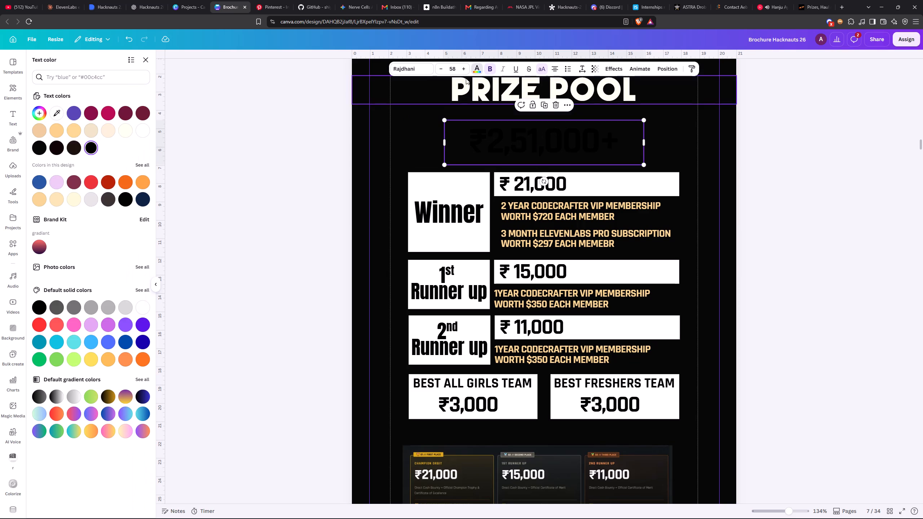
pyautogui.click(51, 130)
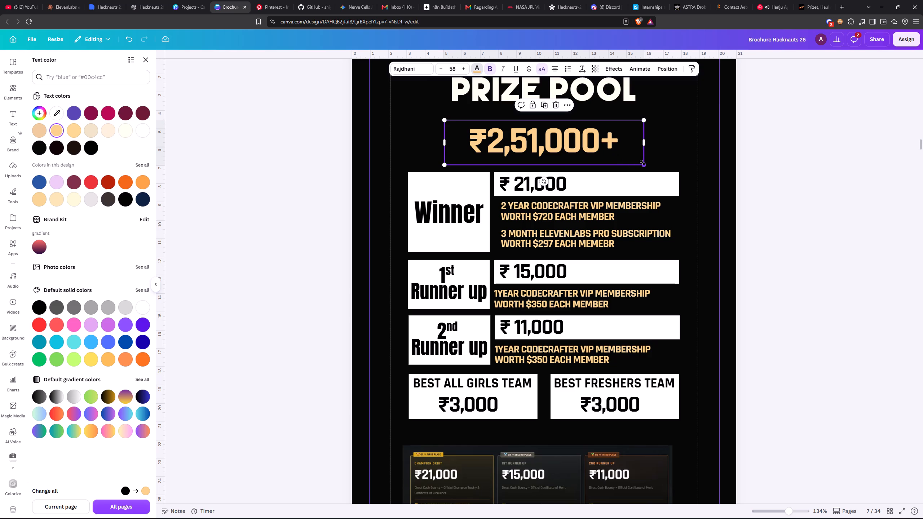
# Enlarge the ₹2,51,000+ text to size 72.9 and centre it close beneath the PRIZE POOL heading.
pyautogui.moveTo(642, 163); pyautogui.dragTo(693, 177)
pyautogui.moveTo(589, 151); pyautogui.dragTo(558, 142)
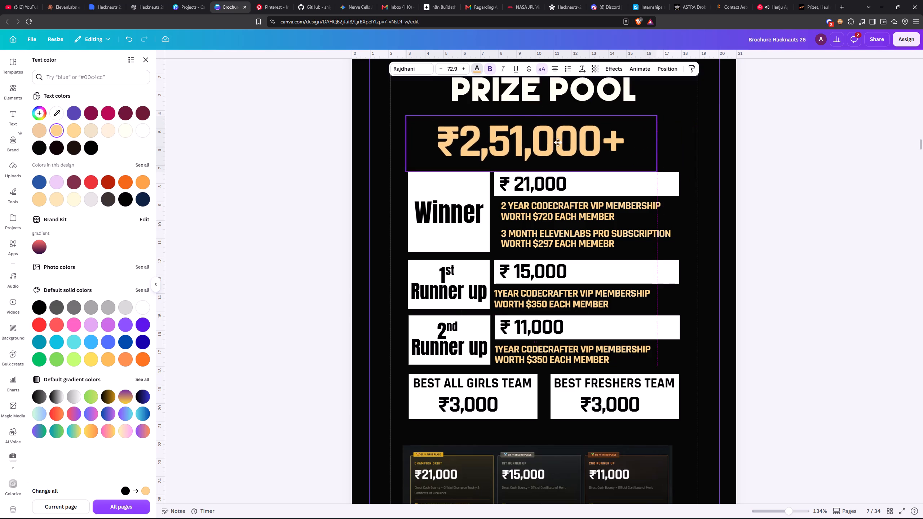
pyautogui.moveTo(558, 142); pyautogui.dragTo(562, 131)
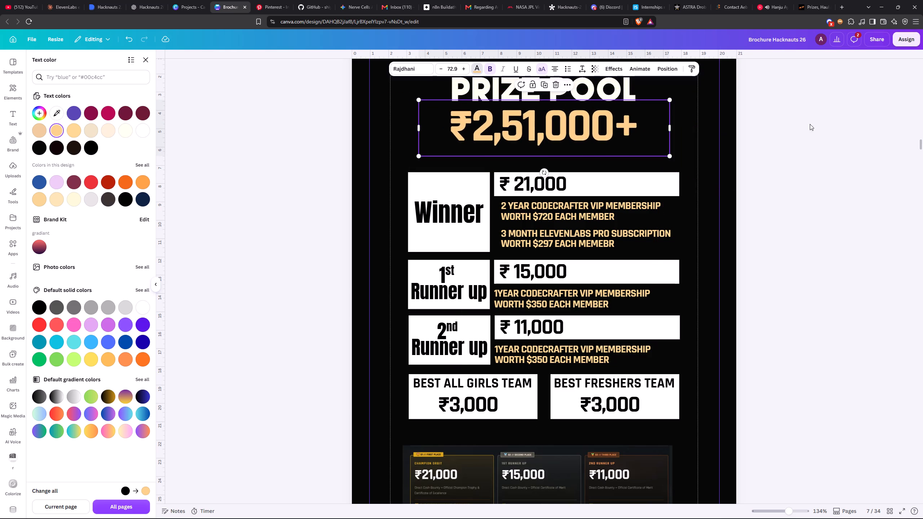
pyautogui.click(812, 123)
pyautogui.click(801, 124)
# Round the corners of the white Winner box to about 11.
pyautogui.scroll(1, 794, 119)
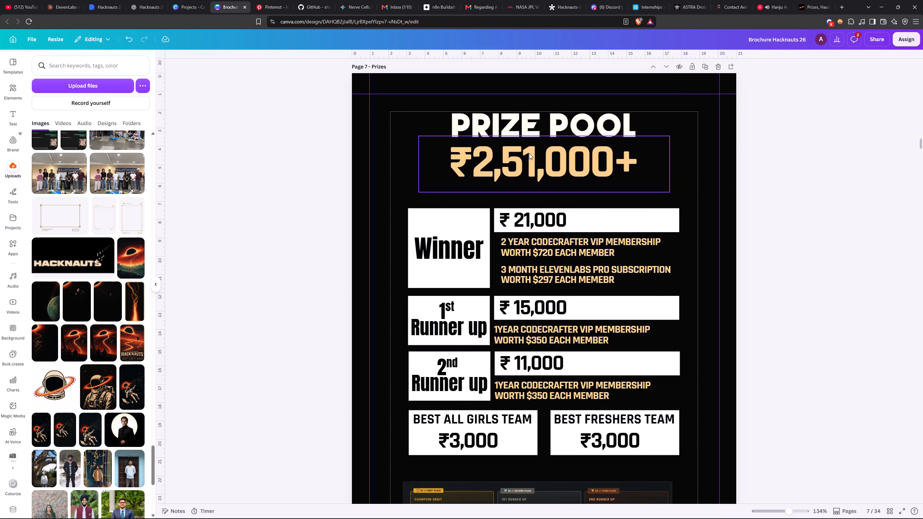
pyautogui.click(767, 176)
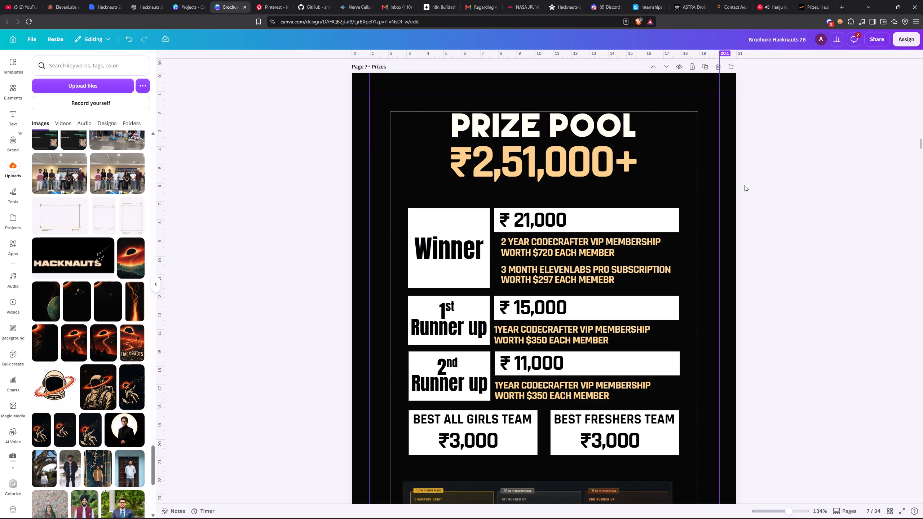
pyautogui.click(443, 226)
pyautogui.click(507, 70)
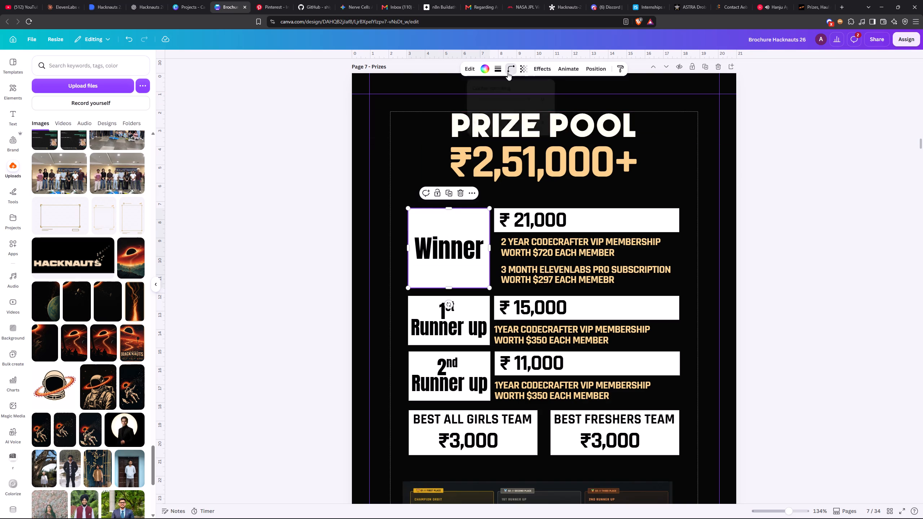
pyautogui.moveTo(474, 99); pyautogui.dragTo(480, 97)
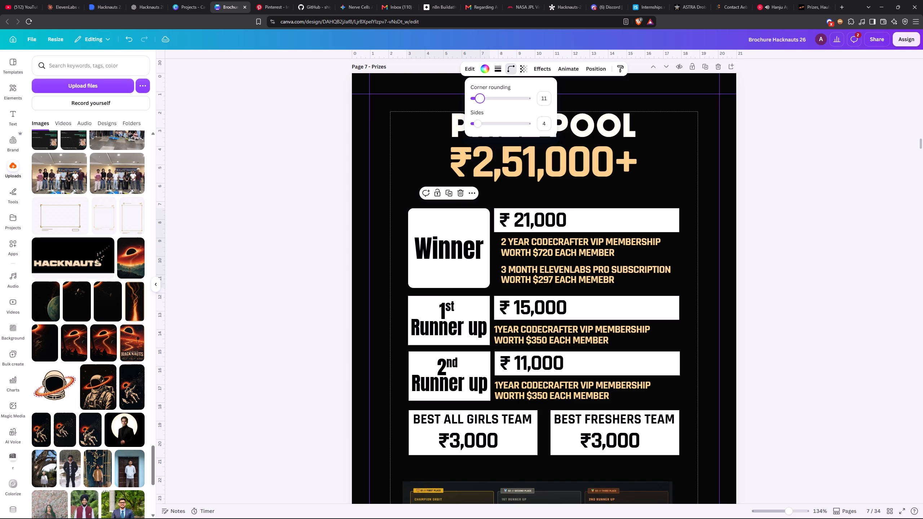
pyautogui.moveTo(480, 97); pyautogui.dragTo(478, 97)
# Round the corners of the white 1st Runner up box to 8.
pyautogui.click(482, 297)
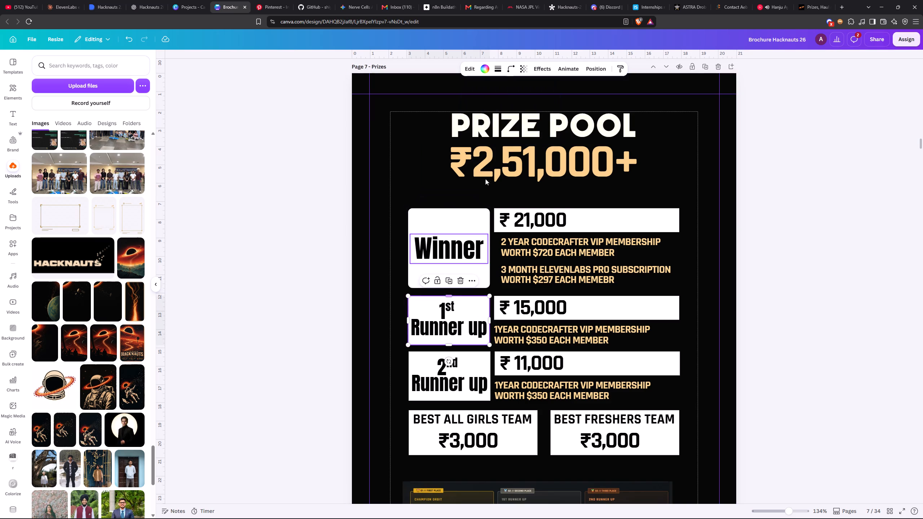
pyautogui.click(508, 67)
pyautogui.click(477, 98)
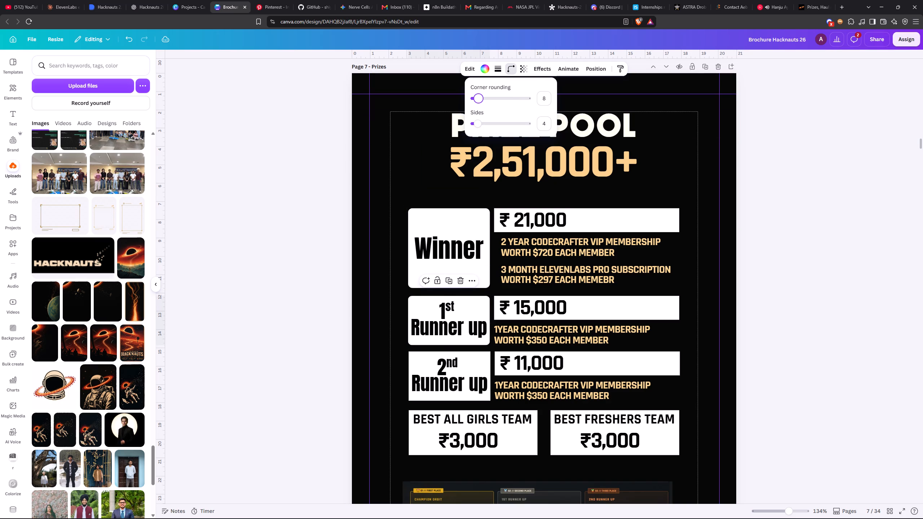
# Round the corners of the white ₹15,000 bar beside 1st Runner up to about 2.
pyautogui.click(632, 311)
pyautogui.click(509, 70)
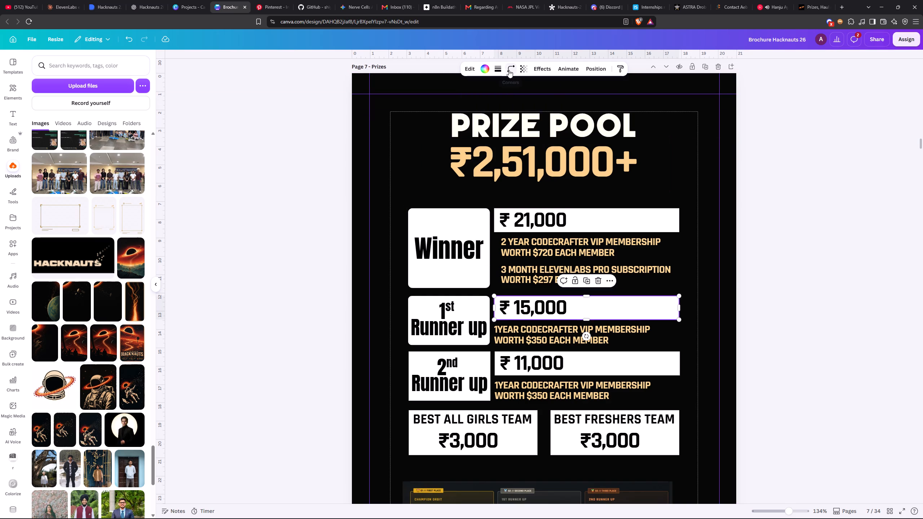
pyautogui.moveTo(472, 96); pyautogui.dragTo(475, 95)
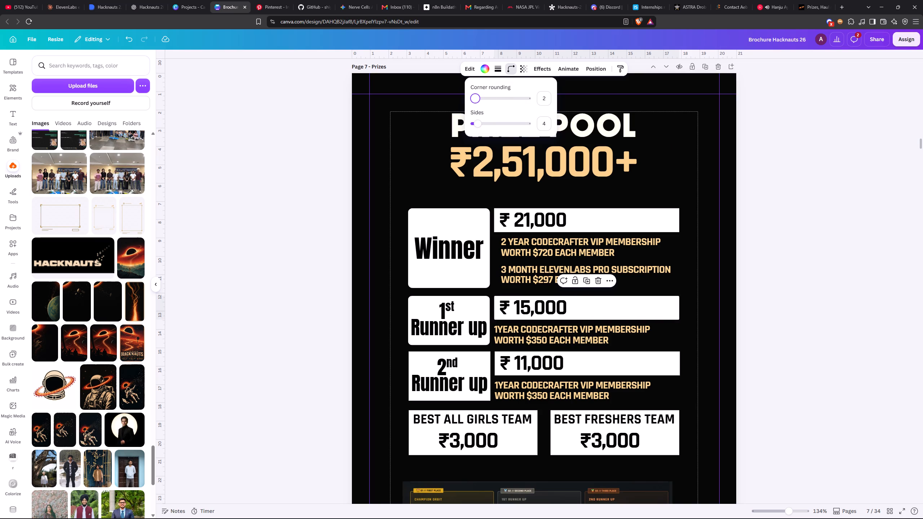
pyautogui.moveTo(475, 95); pyautogui.dragTo(475, 95)
# Round the corners of the white ₹21,000 bar beside Winner to 5.
pyautogui.click(607, 228)
pyautogui.click(511, 67)
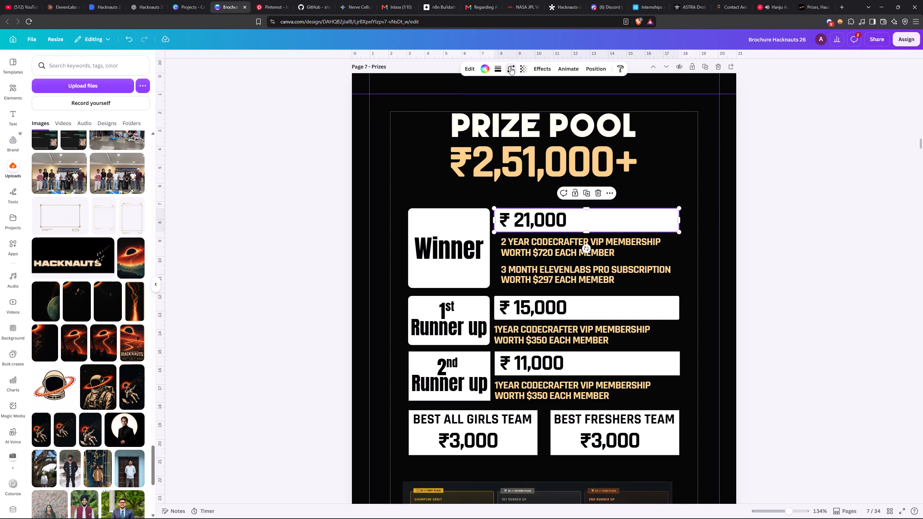
pyautogui.click(476, 96)
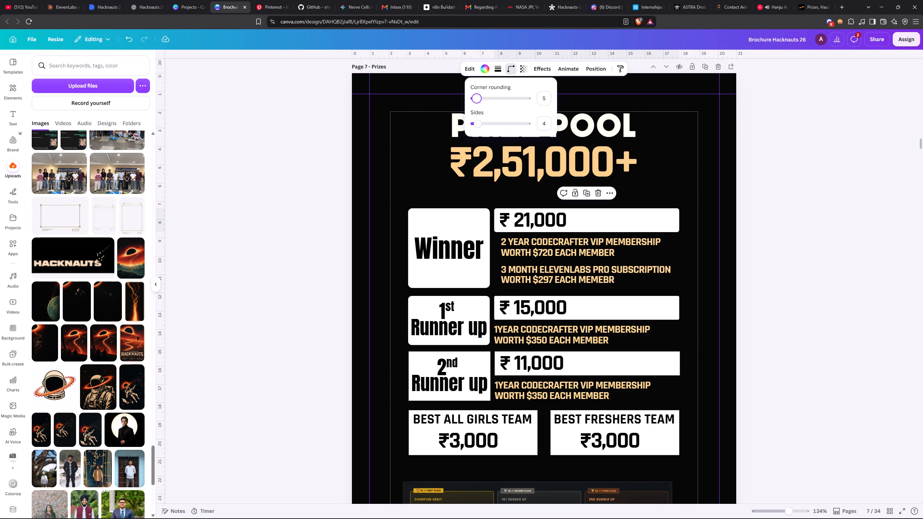
# Round the corners of the white ₹11,000 bar beside 2nd Runner up to 6.
pyautogui.click(582, 363)
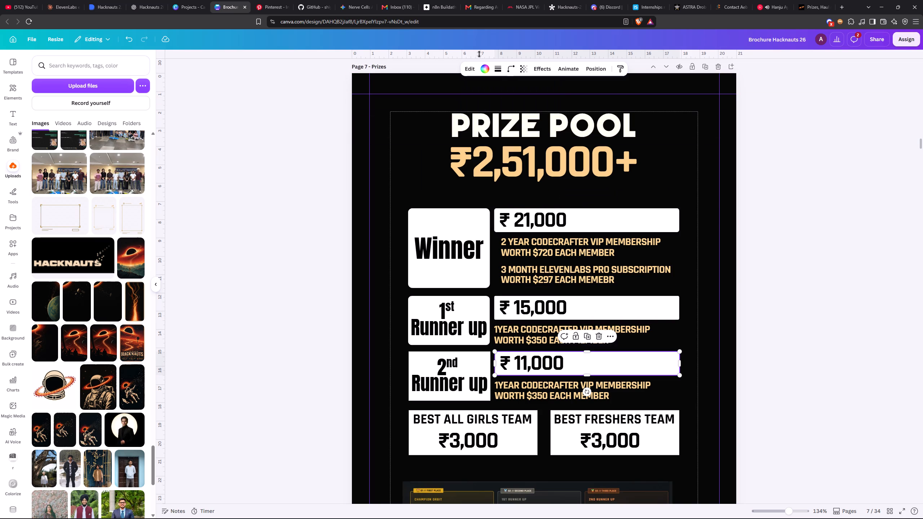
pyautogui.click(511, 69)
pyautogui.click(475, 97)
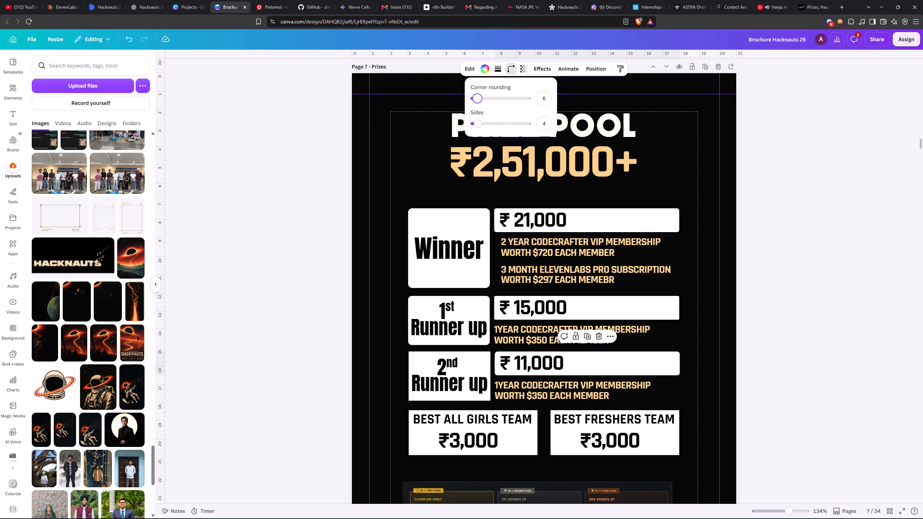
pyautogui.doubleClick(766, 178)
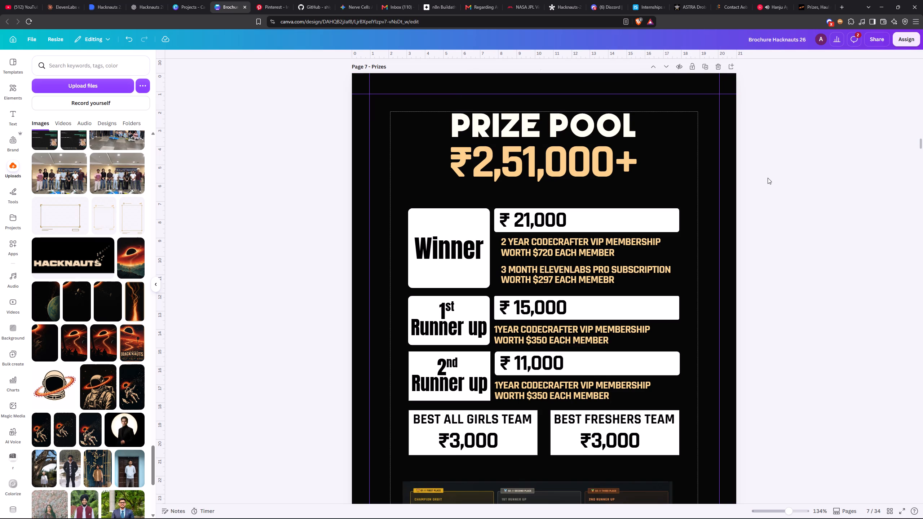
# Round the corners of the white BEST ALL GIRLS TEAM box to 7.
pyautogui.scroll(-1, 769, 178)
pyautogui.click(513, 417)
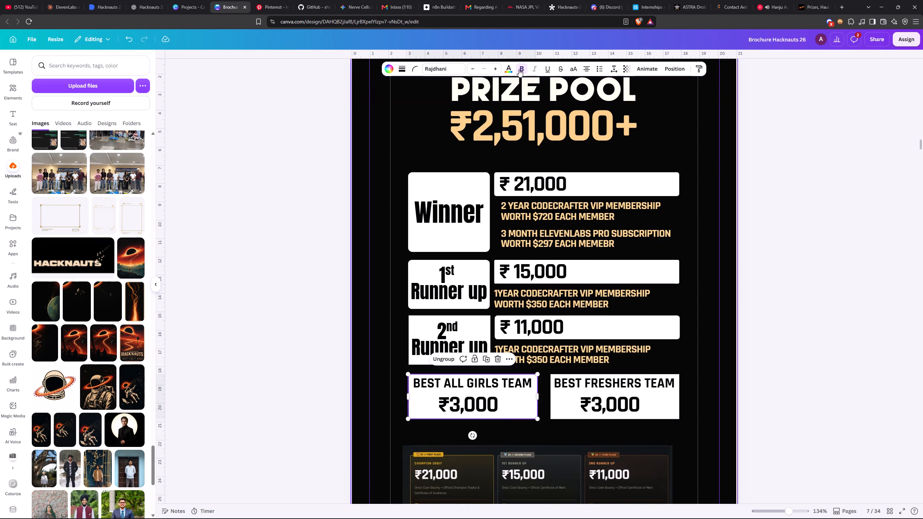
pyautogui.click(412, 66)
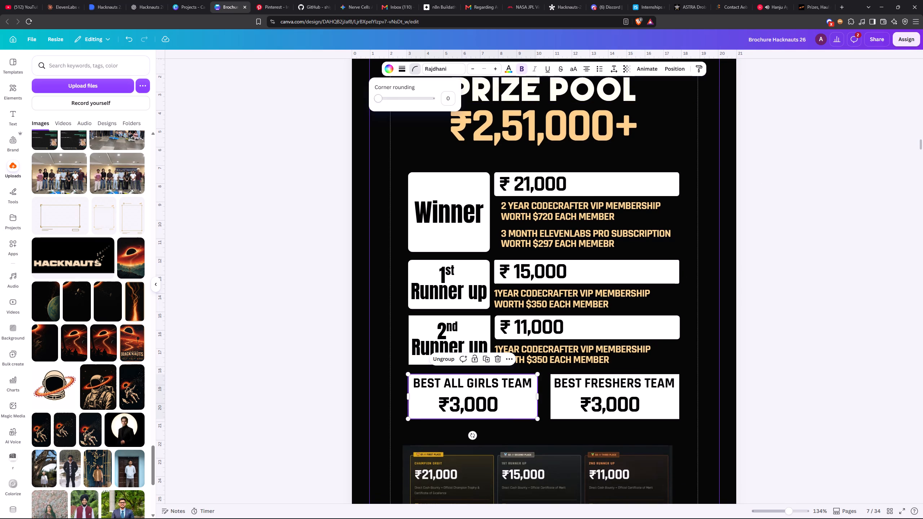
pyautogui.click(379, 102)
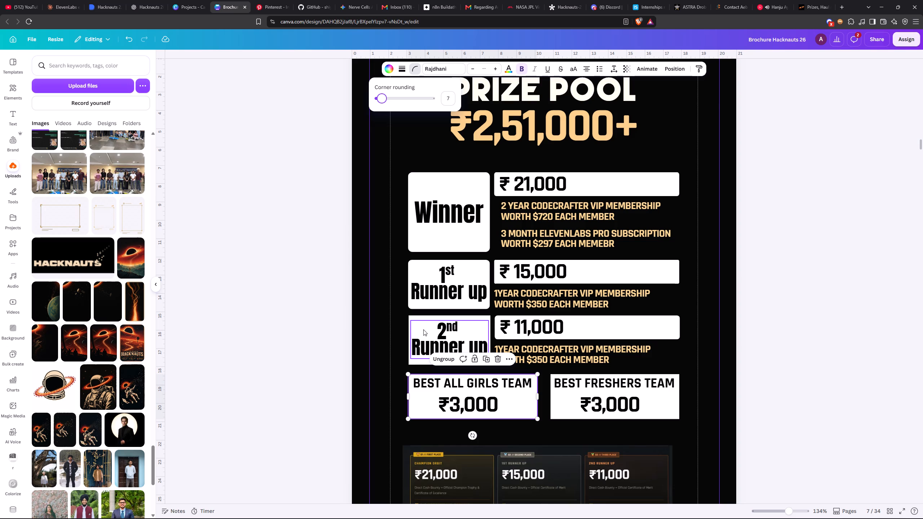
# Round the corners of the white 2nd Runner up box to 8.
pyautogui.click(417, 319)
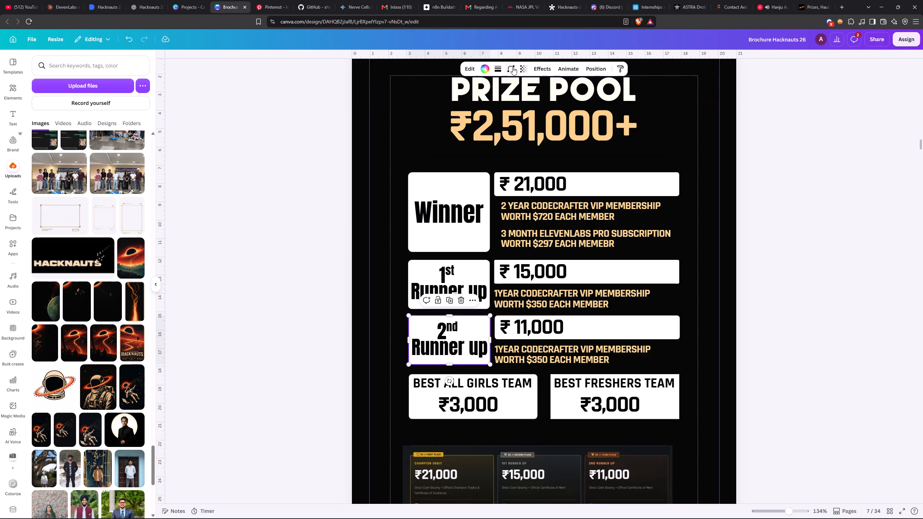
pyautogui.click(513, 67)
pyautogui.click(478, 102)
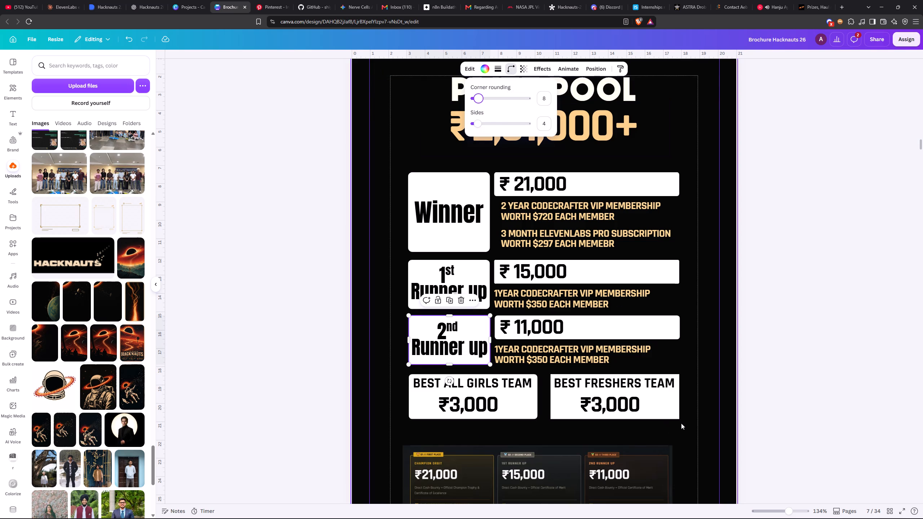
# Round the corners of the white BEST FRESHERS TEAM box to about 5 and deselect it.
pyautogui.click(676, 416)
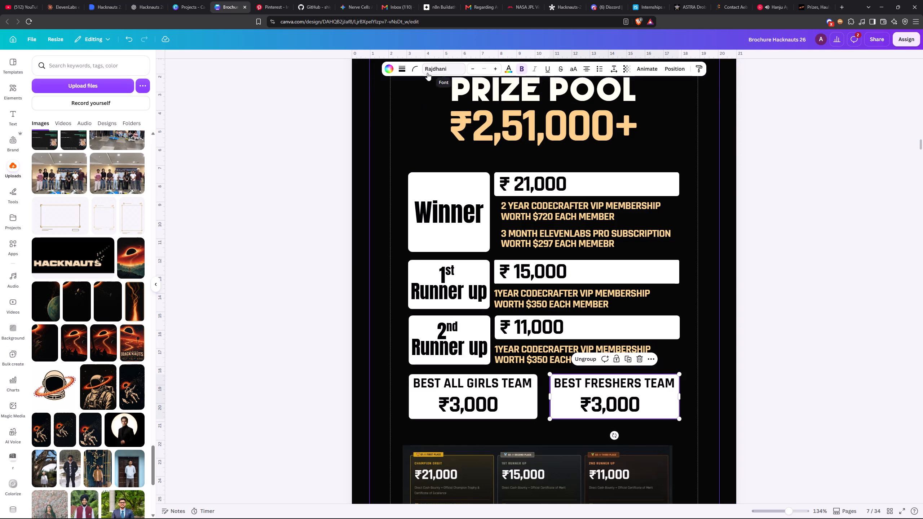
pyautogui.click(416, 67)
pyautogui.moveTo(378, 94); pyautogui.dragTo(380, 93)
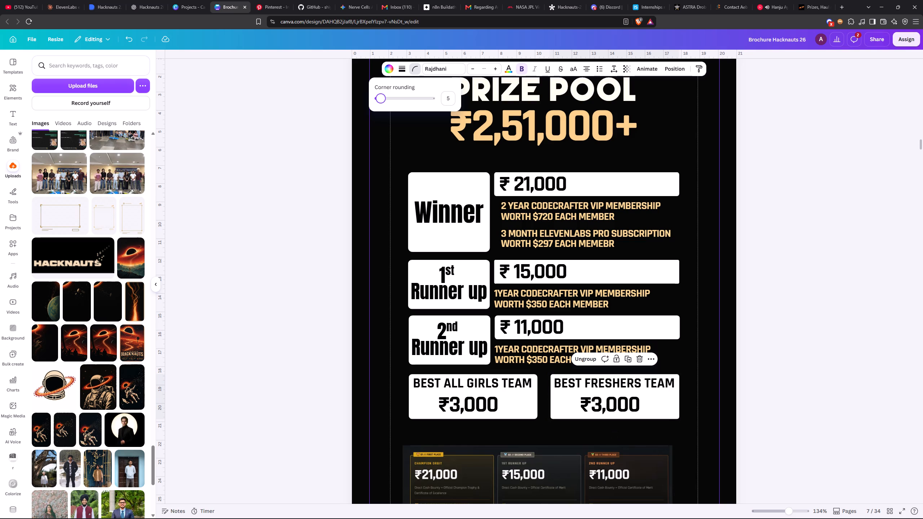
pyautogui.moveTo(380, 93); pyautogui.dragTo(381, 93)
pyautogui.moveTo(785, 224); pyautogui.dragTo(780, 224)
pyautogui.click(773, 223)
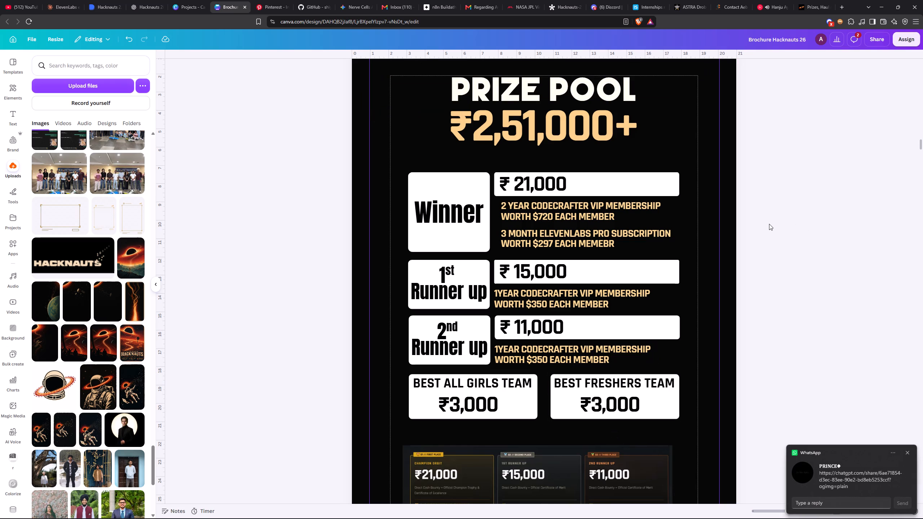
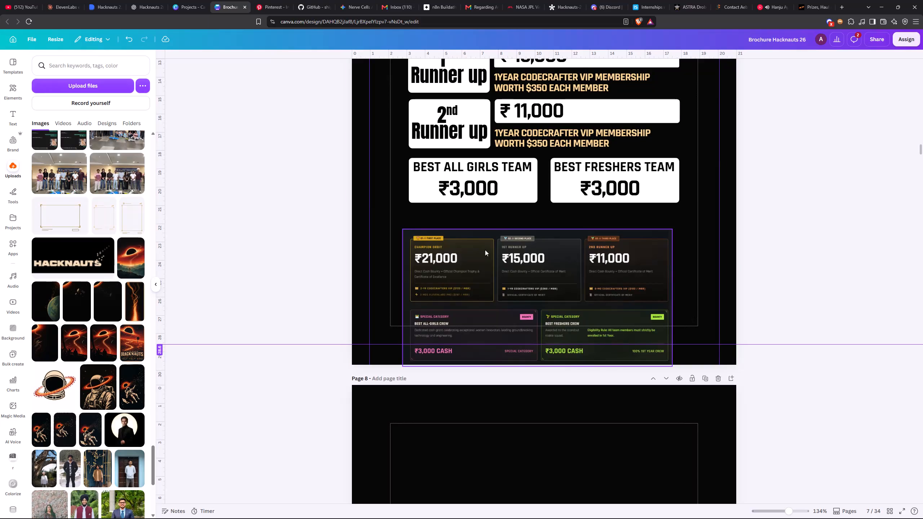
# Nudge the BEST ALL GIRLS TEAM box slightly to the right, keeping it level with the BEST FRESHERS TEAM box.
pyautogui.scroll(2, 571, 241)
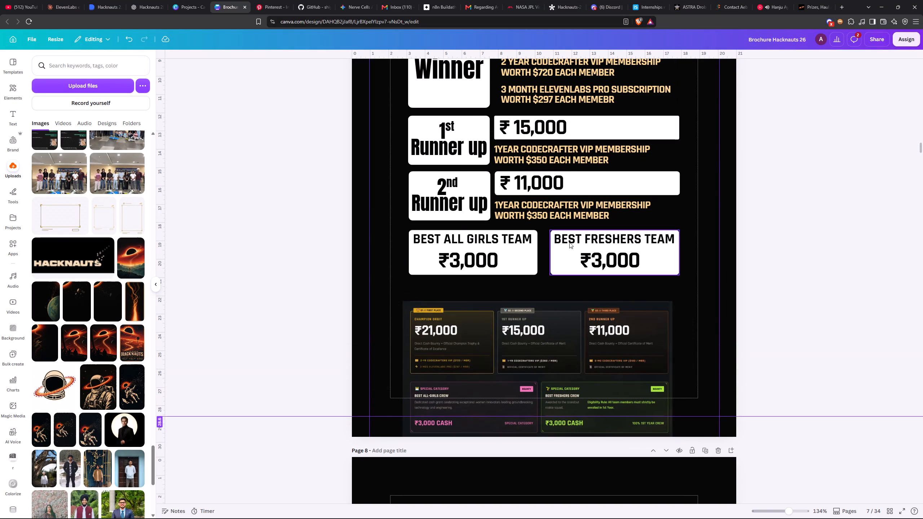
pyautogui.click(640, 267)
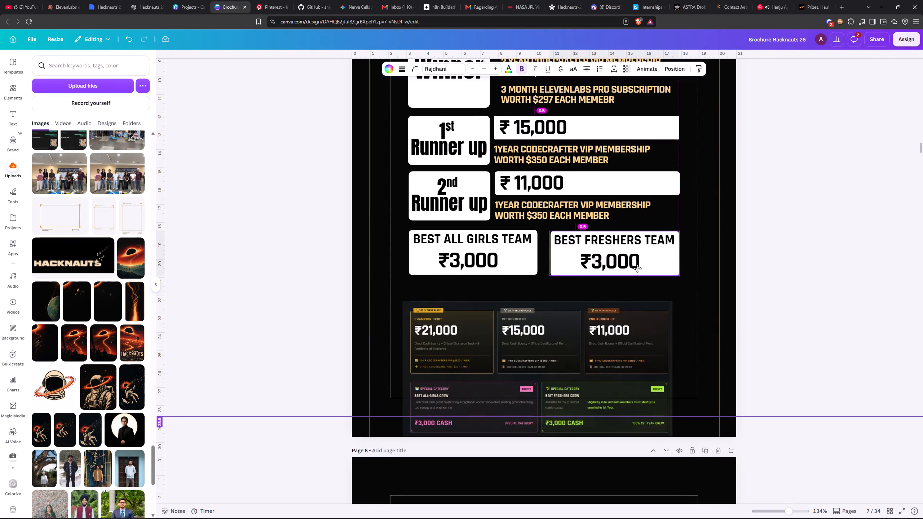
pyautogui.click(439, 272)
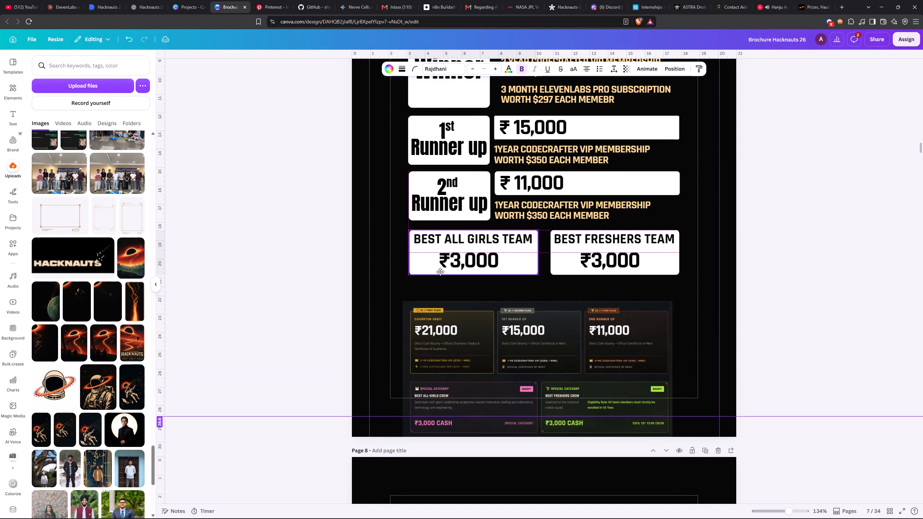
pyautogui.click(786, 221)
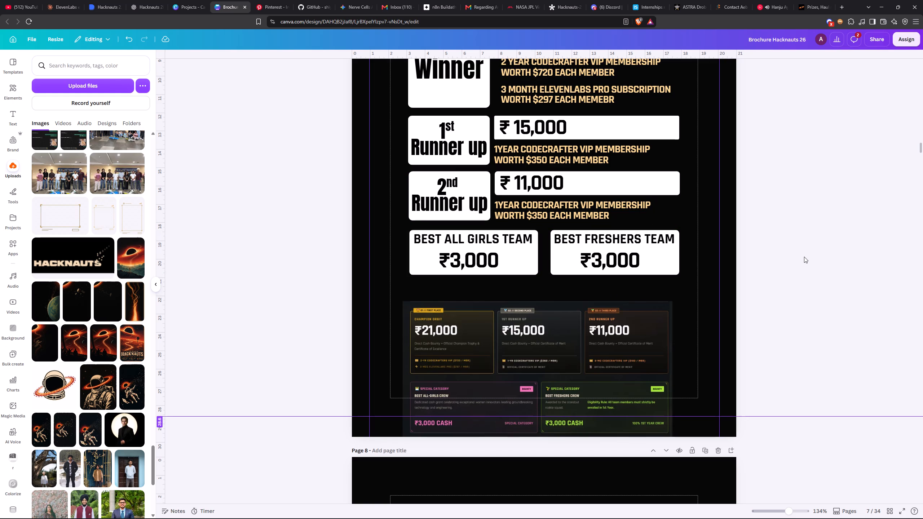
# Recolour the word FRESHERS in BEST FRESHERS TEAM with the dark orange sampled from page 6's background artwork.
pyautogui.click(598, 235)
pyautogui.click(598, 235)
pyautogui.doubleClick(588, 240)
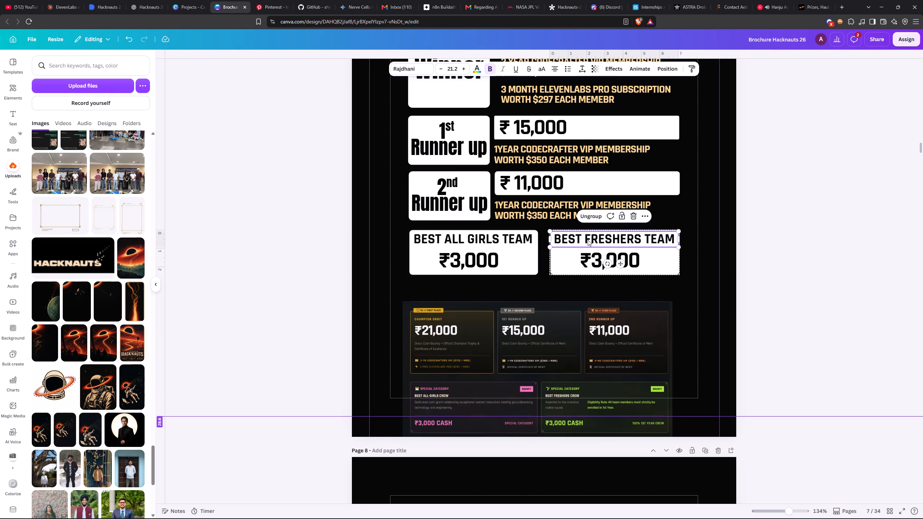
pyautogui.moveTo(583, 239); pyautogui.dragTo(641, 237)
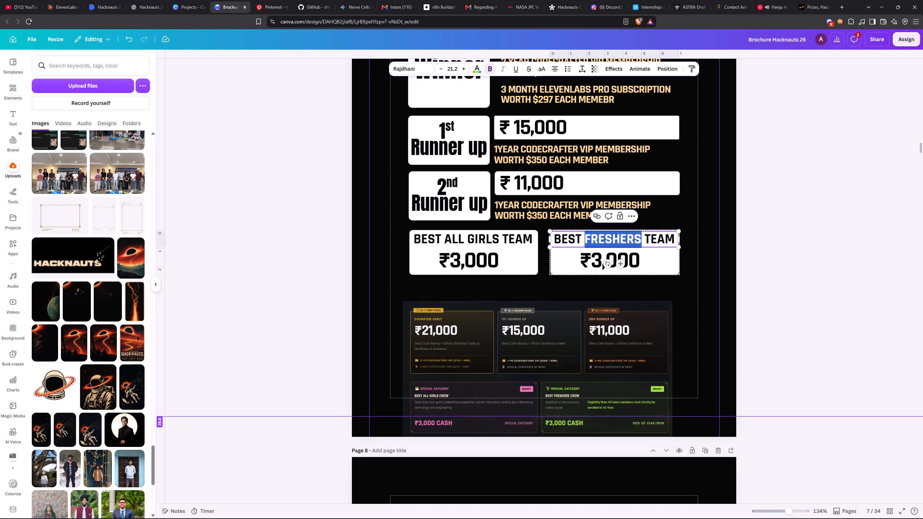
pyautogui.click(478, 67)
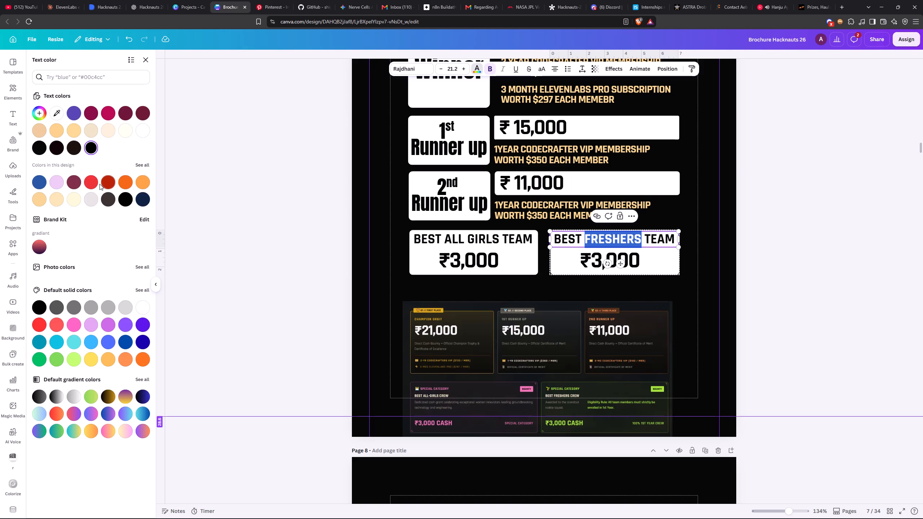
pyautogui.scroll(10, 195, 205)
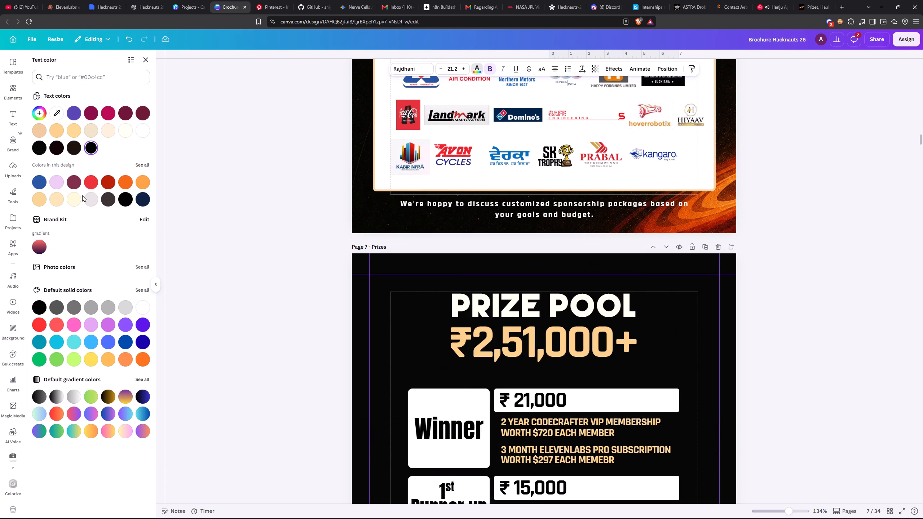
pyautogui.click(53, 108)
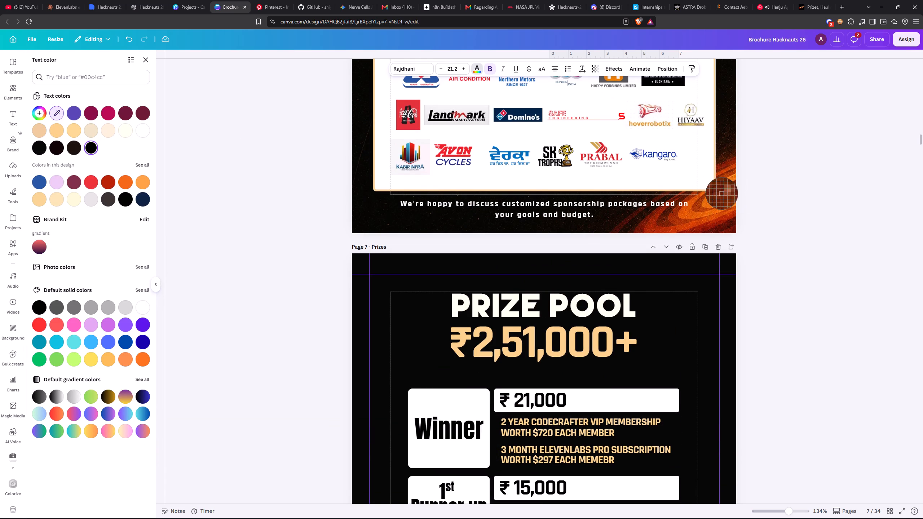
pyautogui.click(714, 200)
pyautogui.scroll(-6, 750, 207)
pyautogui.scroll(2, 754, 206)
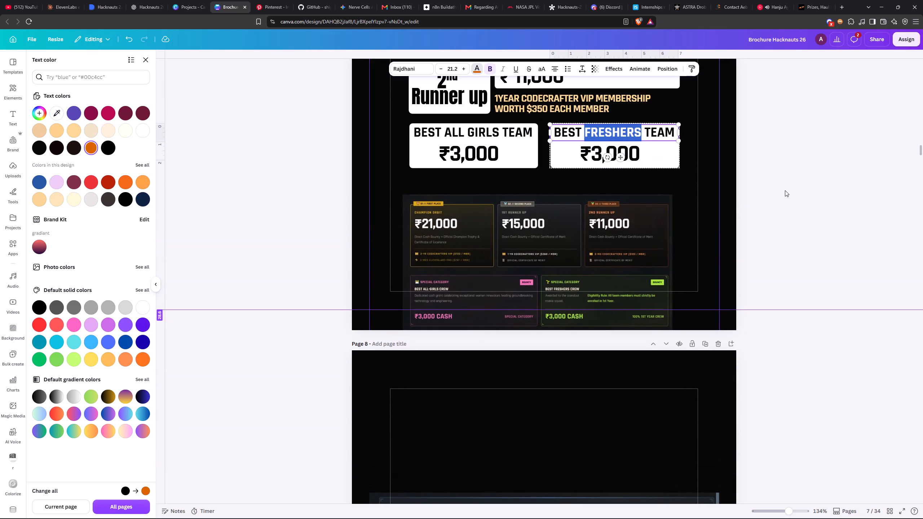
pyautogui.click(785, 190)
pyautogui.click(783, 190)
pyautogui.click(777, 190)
# Recolour the word FRESHERS in BEST FRESHERS TEAM with the bright orange from the design's colours.
pyautogui.scroll(3, 767, 189)
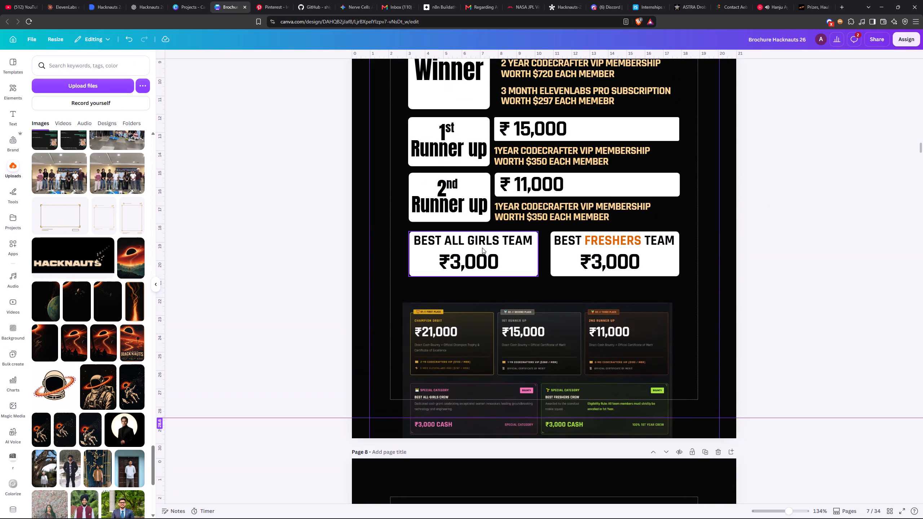
pyautogui.doubleClick(623, 240)
pyautogui.moveTo(644, 239); pyautogui.dragTo(597, 245)
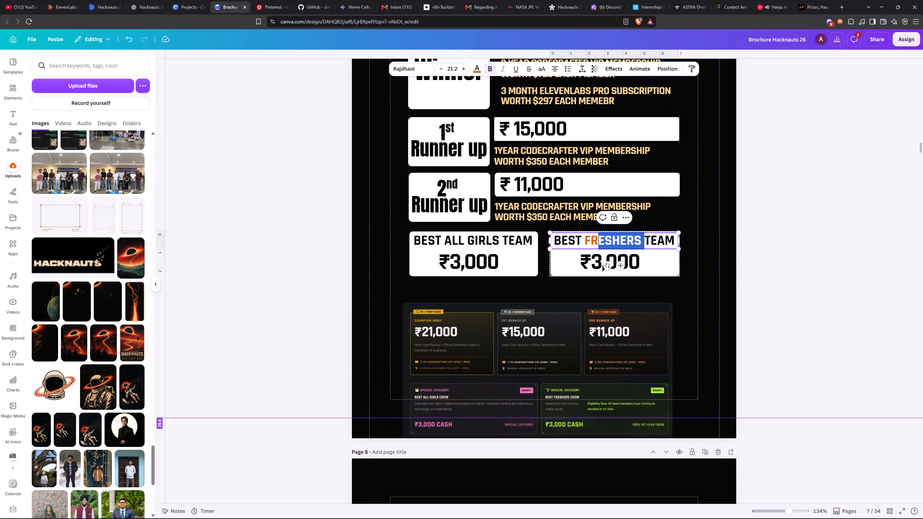
pyautogui.moveTo(597, 245); pyautogui.dragTo(586, 246)
pyautogui.click(476, 68)
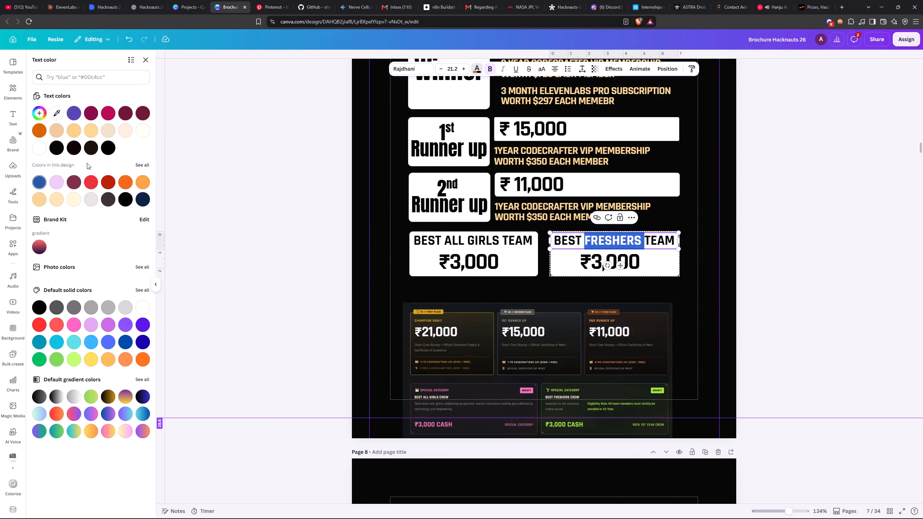
pyautogui.click(121, 184)
pyautogui.doubleClick(322, 237)
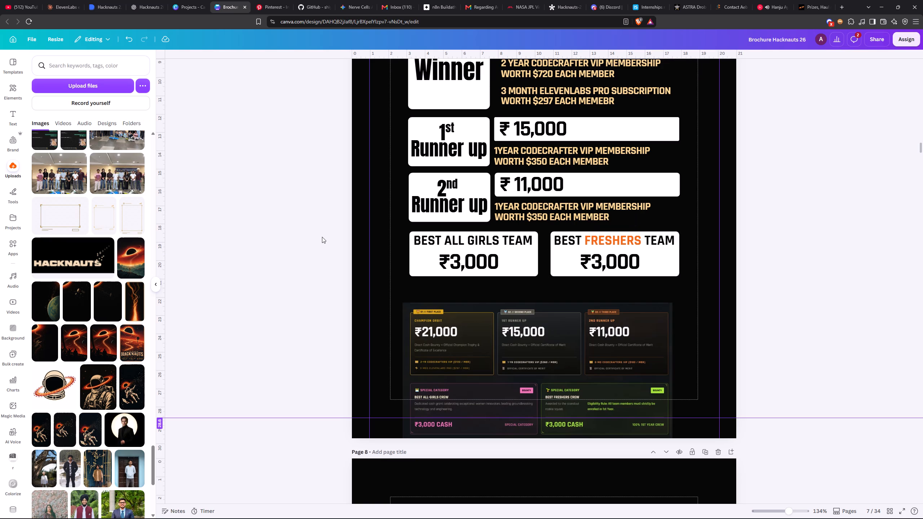
# Recolour the words ALL GIRLS in BEST ALL GIRLS TEAM with the same bright orange as FRESHERS.
pyautogui.doubleClick(452, 239)
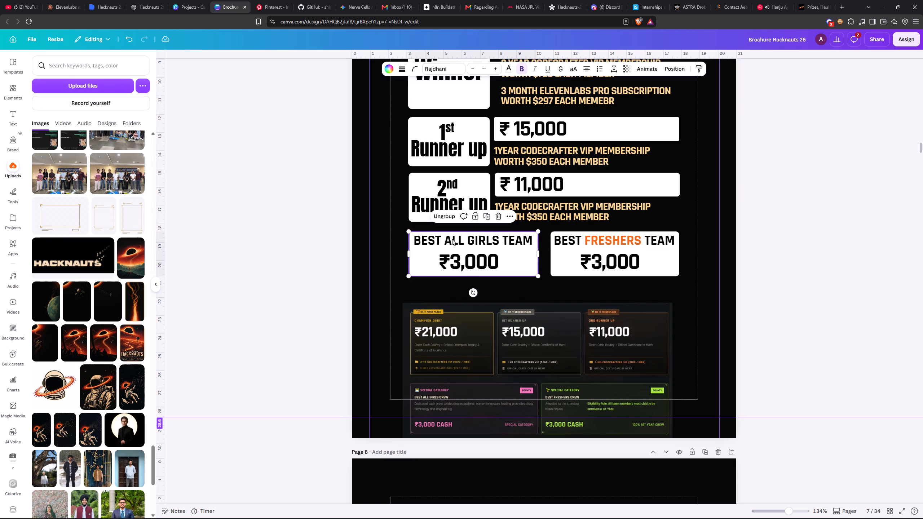
pyautogui.moveTo(467, 238); pyautogui.dragTo(497, 238)
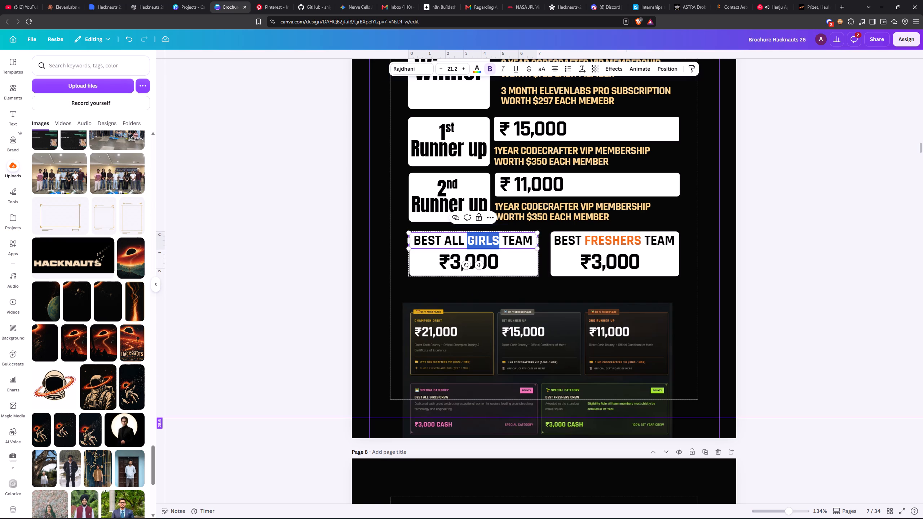
pyautogui.click(498, 241)
pyautogui.moveTo(498, 241); pyautogui.dragTo(443, 243)
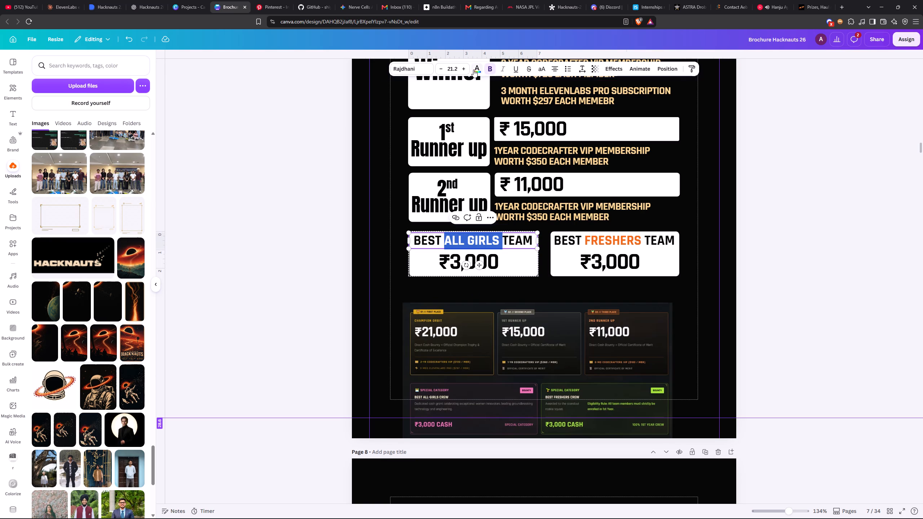
pyautogui.click(473, 70)
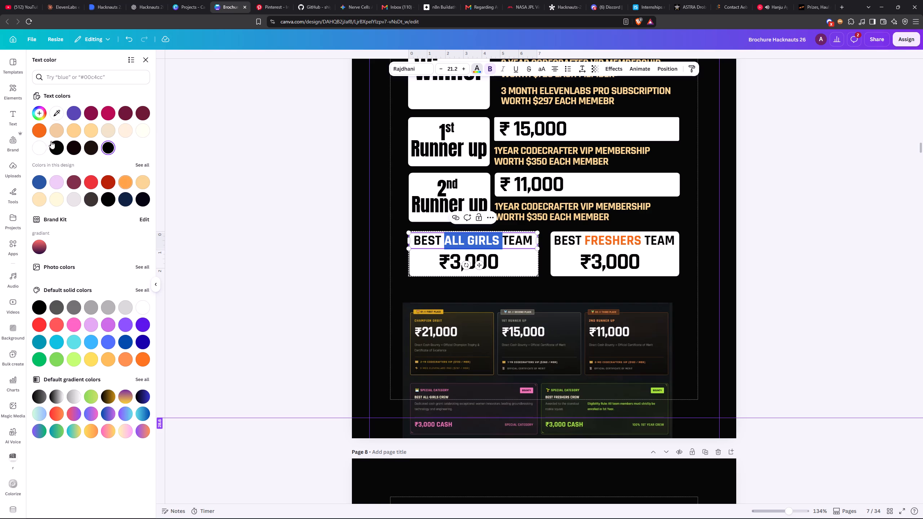
pyautogui.click(33, 129)
# Recolour "2nd" in the 2nd Runner up heading with the same bright orange.
pyautogui.scroll(2, 408, 207)
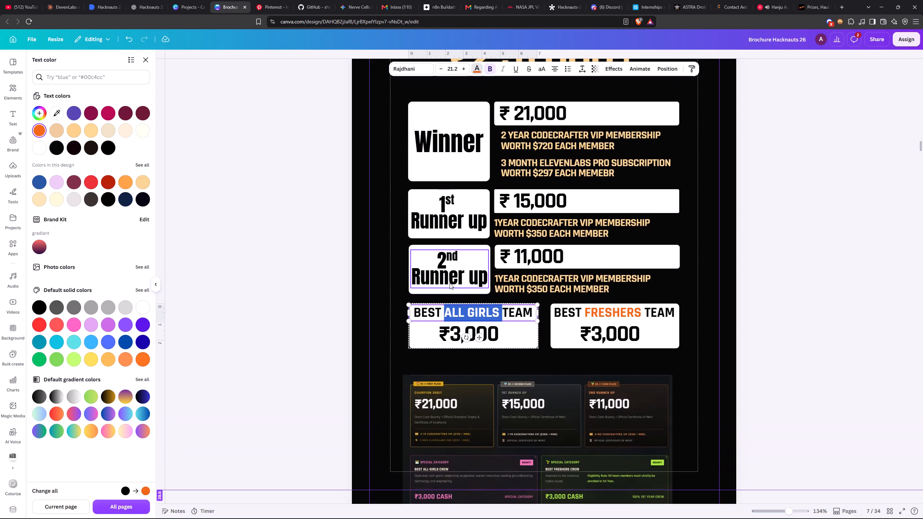
pyautogui.click(446, 284)
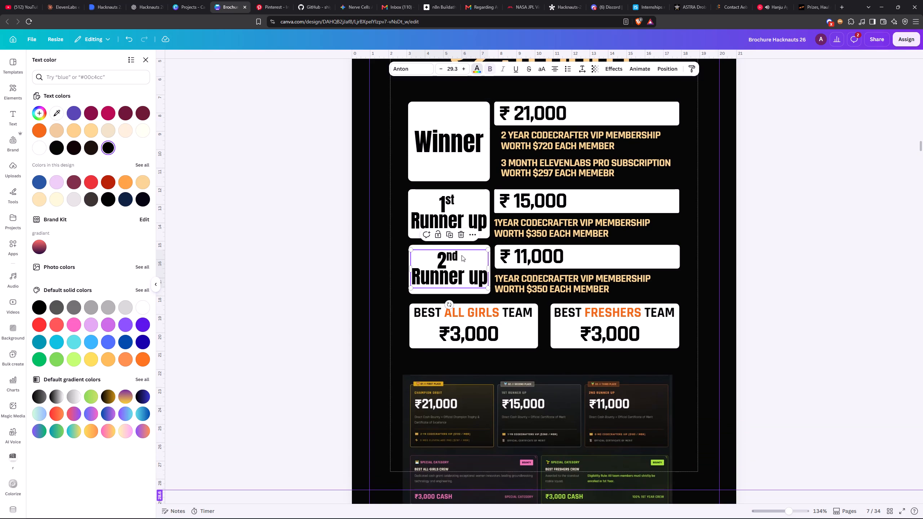
pyautogui.doubleClick(461, 255)
pyautogui.moveTo(459, 255); pyautogui.dragTo(433, 258)
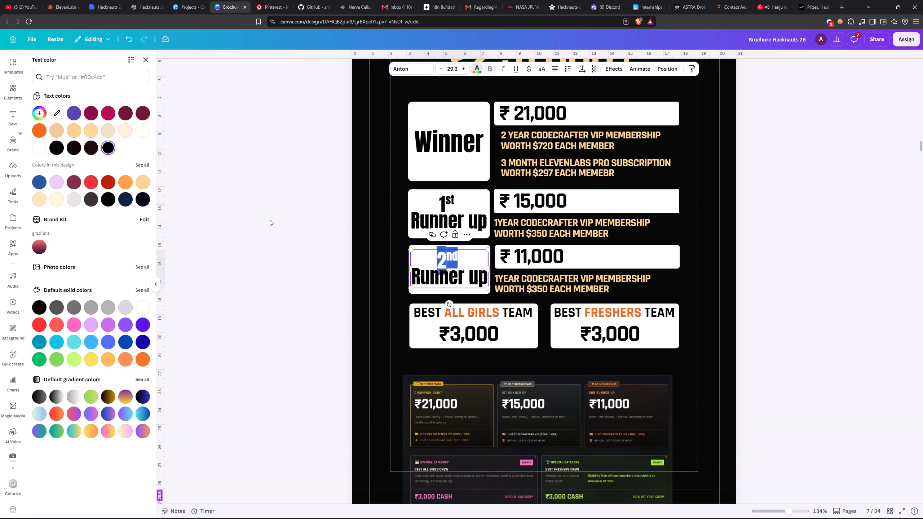
pyautogui.click(34, 127)
# Recolour "1st" in the 1st Runner up heading with the same bright orange and deselect it.
pyautogui.doubleClick(457, 196)
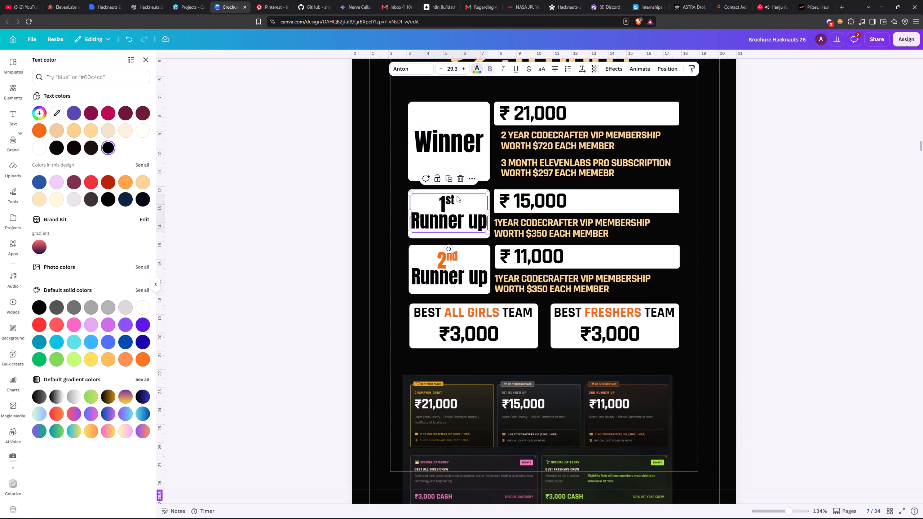
pyautogui.moveTo(457, 196); pyautogui.dragTo(405, 198)
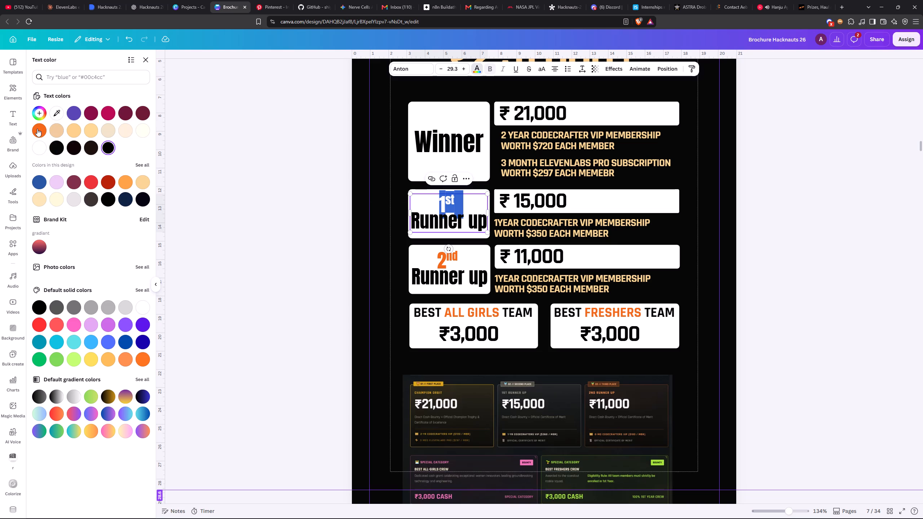
pyautogui.click(37, 129)
pyautogui.click(809, 104)
pyautogui.click(802, 107)
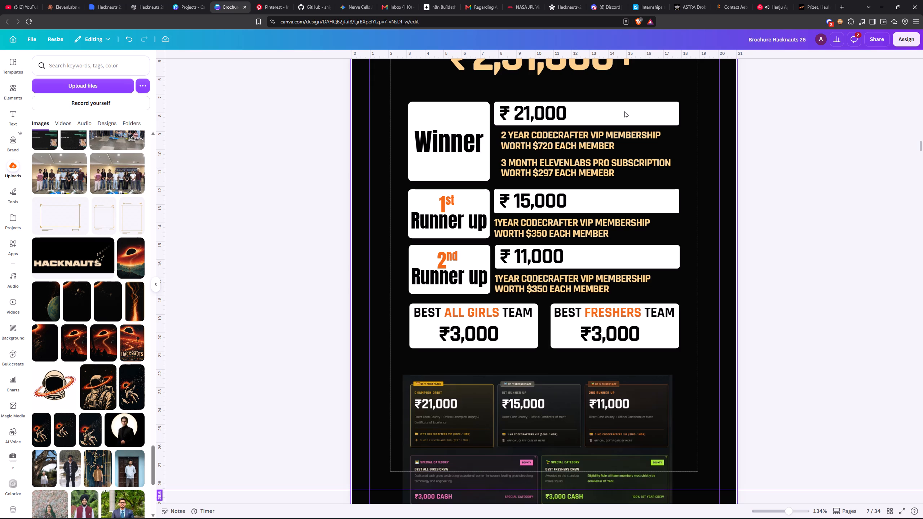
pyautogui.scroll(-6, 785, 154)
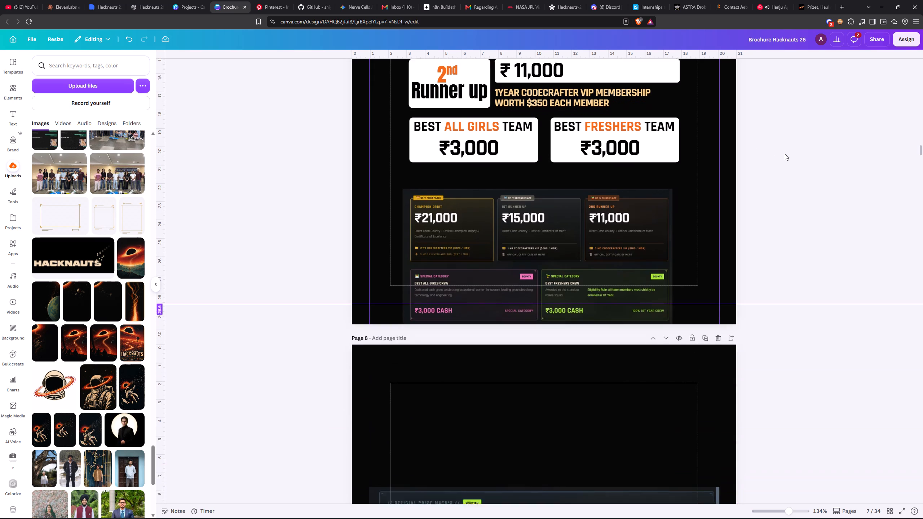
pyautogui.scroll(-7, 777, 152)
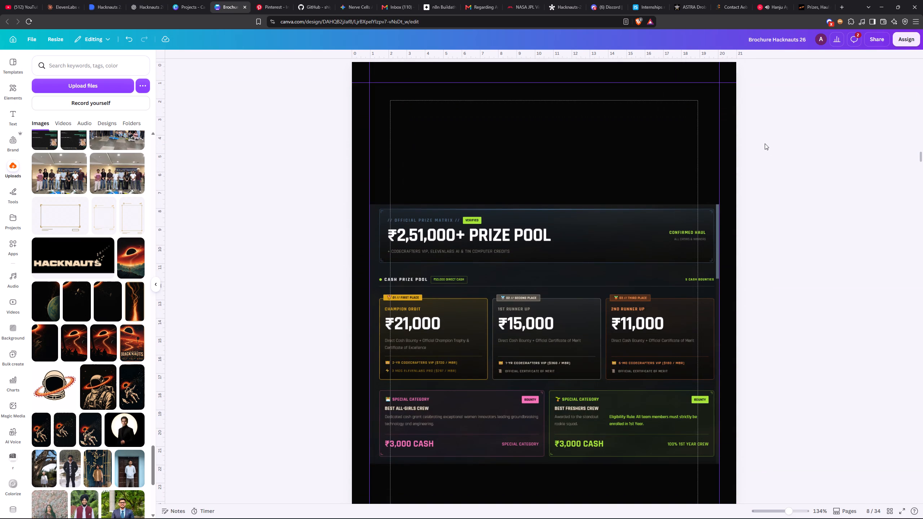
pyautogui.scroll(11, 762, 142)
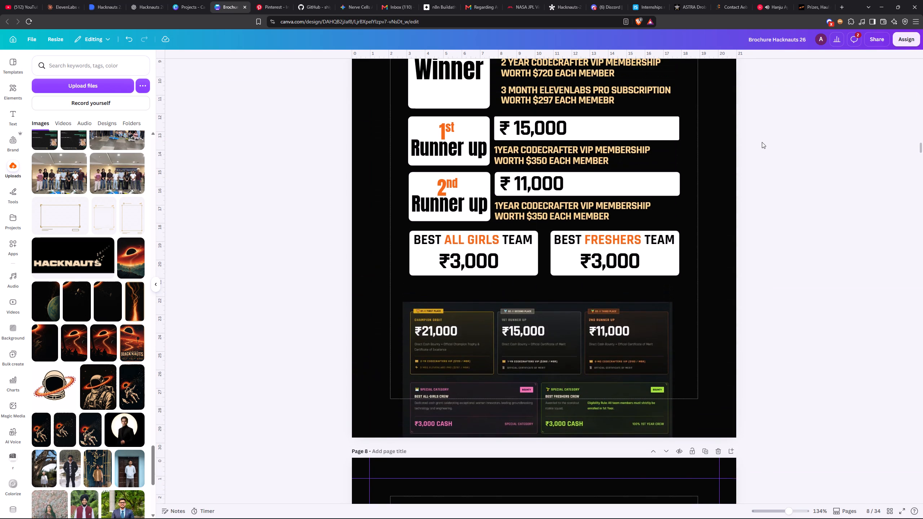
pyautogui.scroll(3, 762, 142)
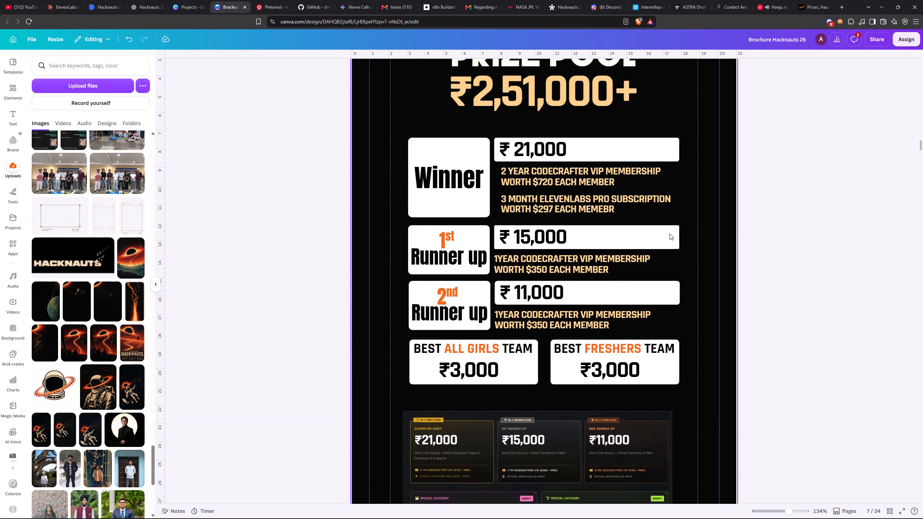
# Resize the BEST ALL GIRLS TEAM box slightly from its upper-left corner to align with the 2nd Runner up box.
pyautogui.click(461, 383)
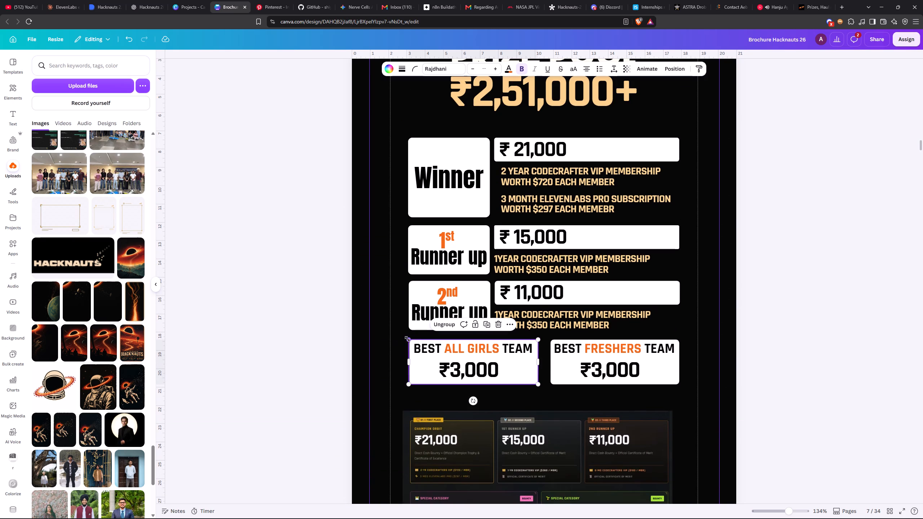
pyautogui.click(407, 339)
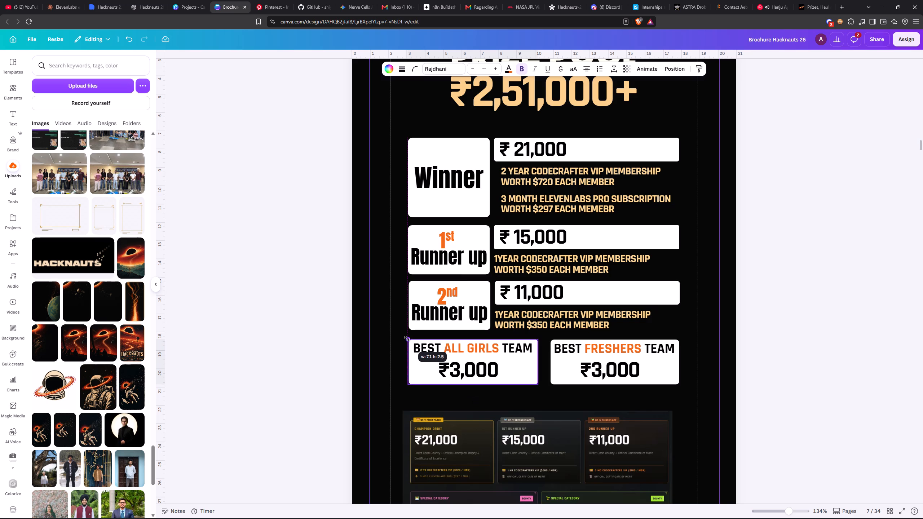
# Group the 2nd Runner up box and heading with its ₹11,000 bar, amount and CodeCrafter VIP membership text, and deselect the group.
pyautogui.click(420, 285)
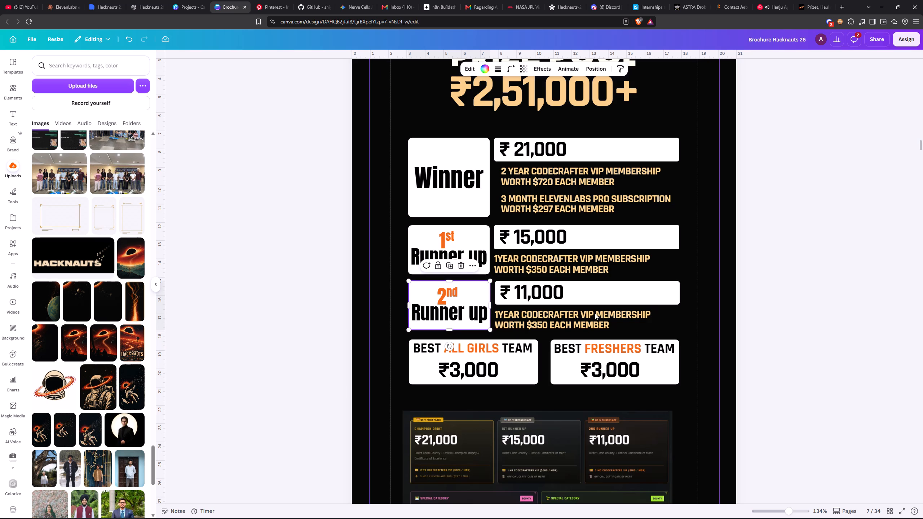
pyautogui.click(573, 317)
pyautogui.keyDown('shift'); pyautogui.click(458, 311); pyautogui.keyUp('shift')
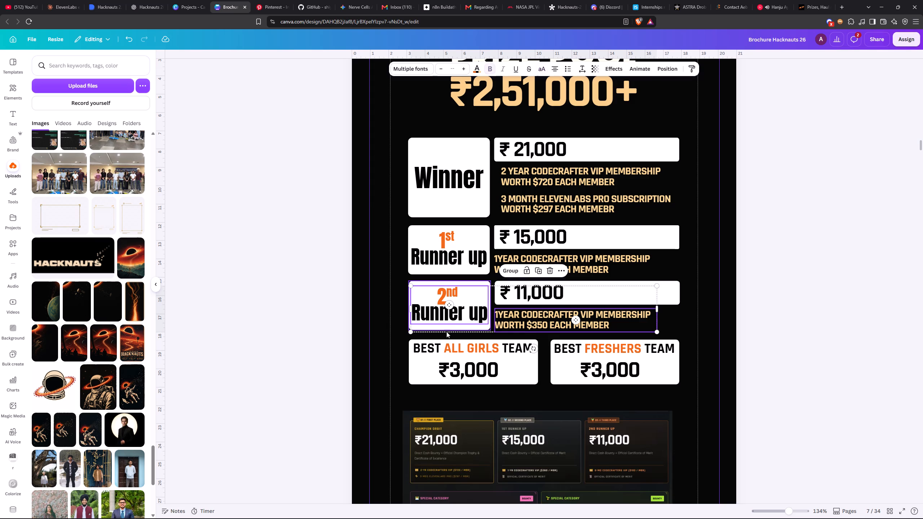
pyautogui.keyDown('shift'); pyautogui.click(447, 328); pyautogui.keyUp('shift')
pyautogui.keyDown('shift'); pyautogui.click(539, 293); pyautogui.keyUp('shift')
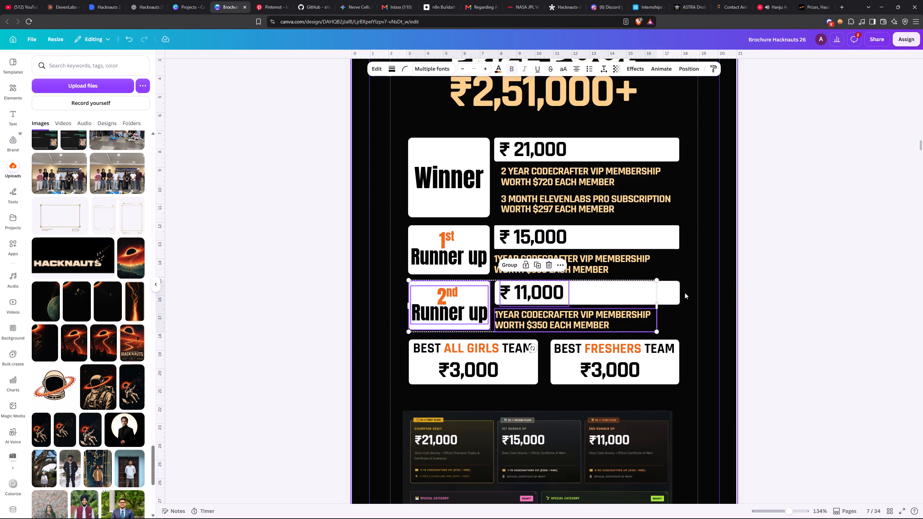
pyautogui.keyDown('shift'); pyautogui.click(674, 295); pyautogui.keyUp('shift')
pyautogui.click(513, 268)
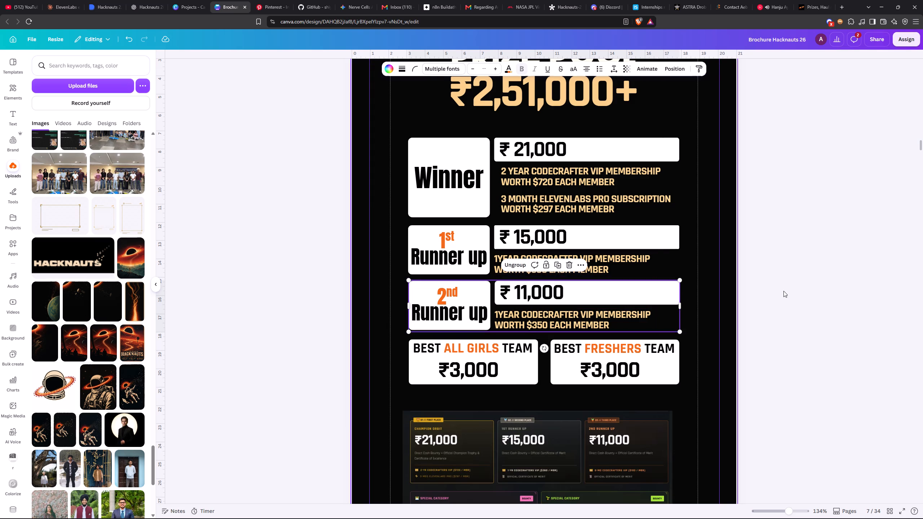
pyautogui.click(776, 278)
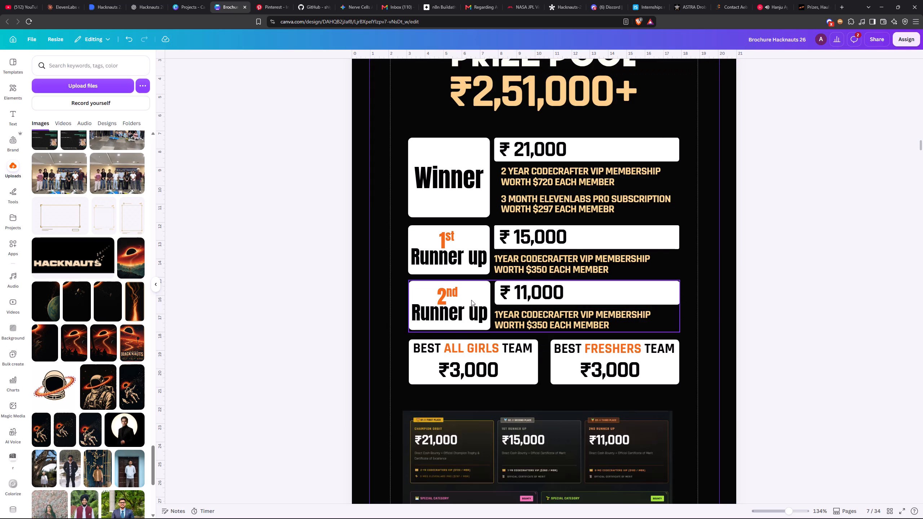
# Group the 1st Runner up box and heading with its ₹15,000 bar, amount and CodeCrafter VIP membership text, and deselect the group.
pyautogui.click(471, 300)
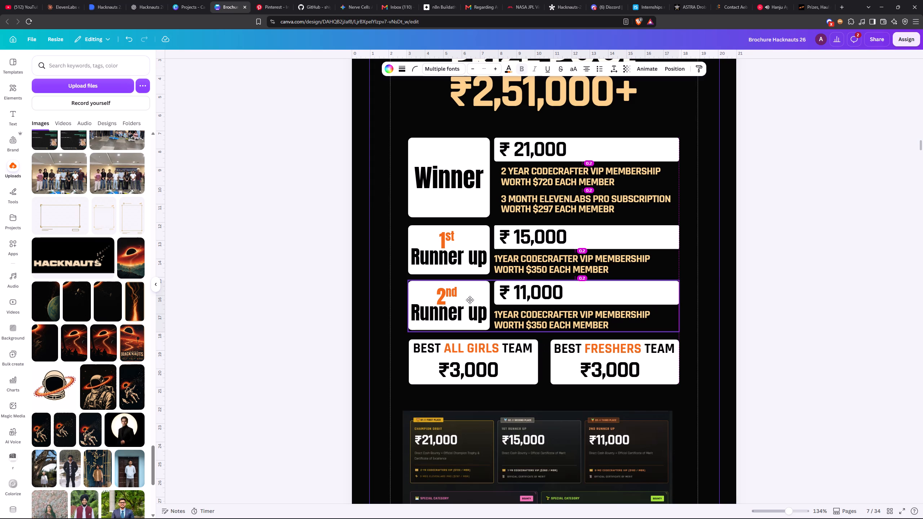
pyautogui.click(463, 248)
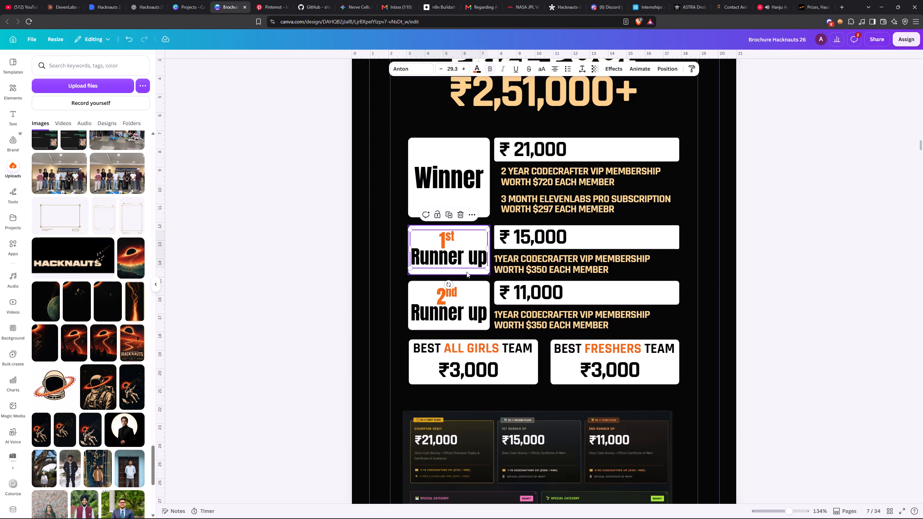
pyautogui.keyDown('shift'); pyautogui.click(467, 272); pyautogui.keyUp('shift')
pyautogui.keyDown('shift'); pyautogui.click(535, 267); pyautogui.keyUp('shift')
pyautogui.keyDown('shift'); pyautogui.click(540, 243); pyautogui.keyUp('shift')
pyautogui.keyDown('shift'); pyautogui.click(593, 240); pyautogui.keyUp('shift')
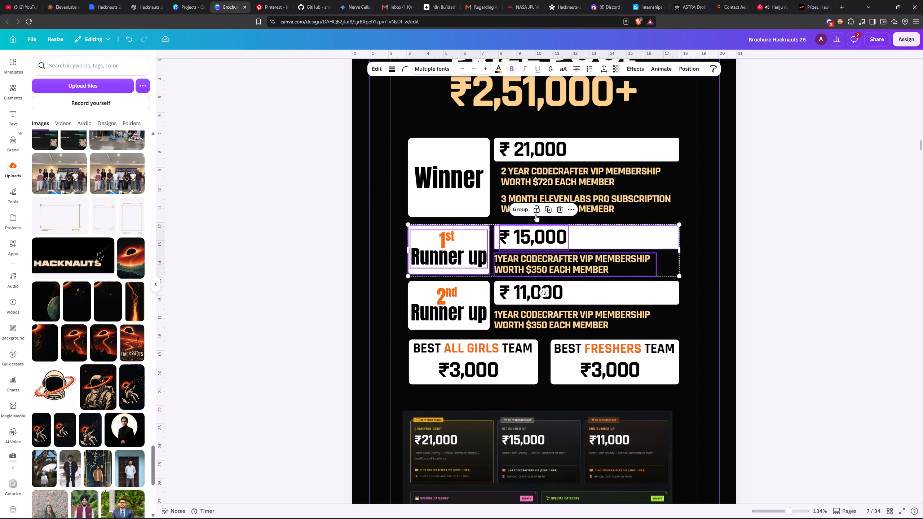
pyautogui.keyDown('shift'); pyautogui.click(524, 211); pyautogui.keyUp('shift')
pyautogui.click(749, 205)
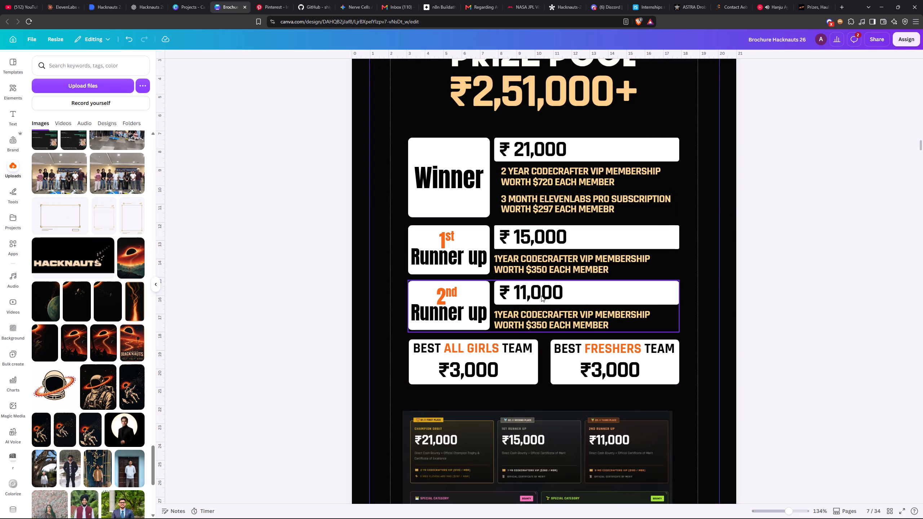
# Add a text label reading "cash prize" and place it in the white bar just after ₹15,000.
pyautogui.press('t')
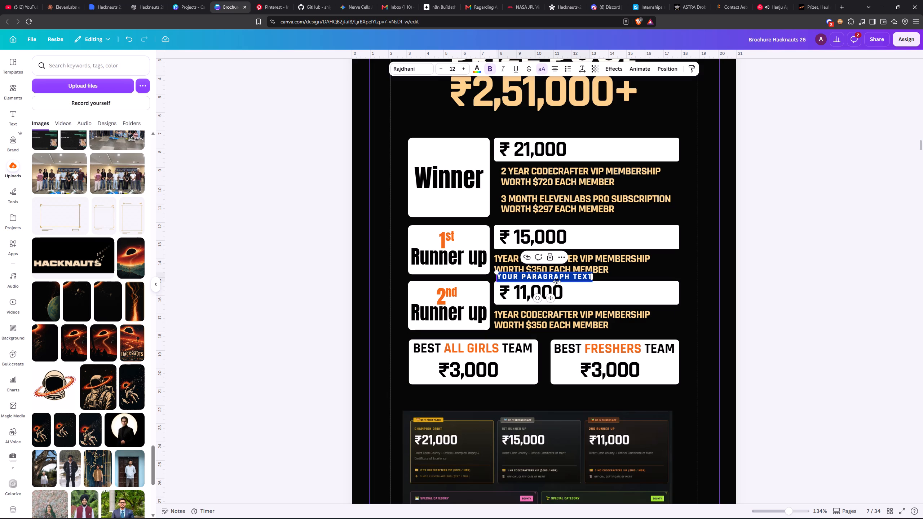
pyautogui.write('cash')
pyautogui.press('space')
pyautogui.write('prize')
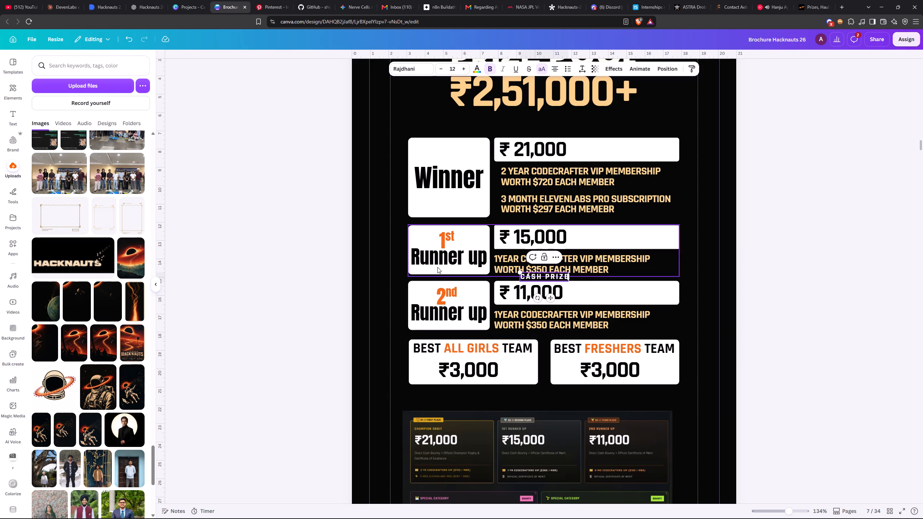
pyautogui.moveTo(552, 297); pyautogui.dragTo(582, 267)
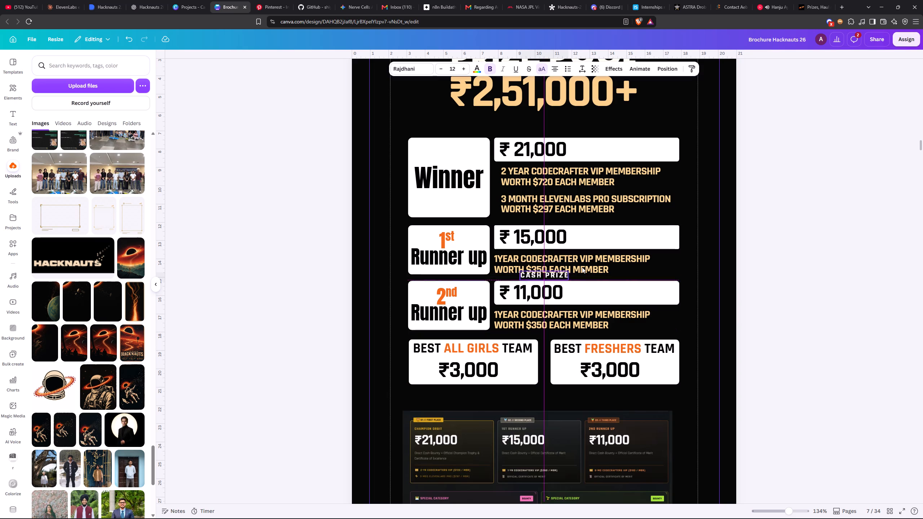
pyautogui.moveTo(582, 267); pyautogui.dragTo(603, 262)
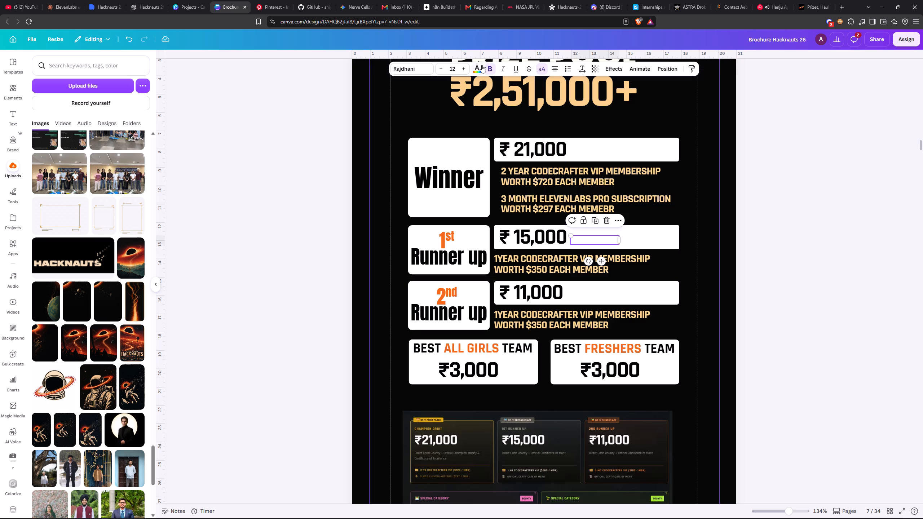
# Recolour the CASH PRIZE label with the bright orange, enlarge it slightly to size 12.6, and deselect it.
pyautogui.click(481, 65)
pyautogui.click(38, 131)
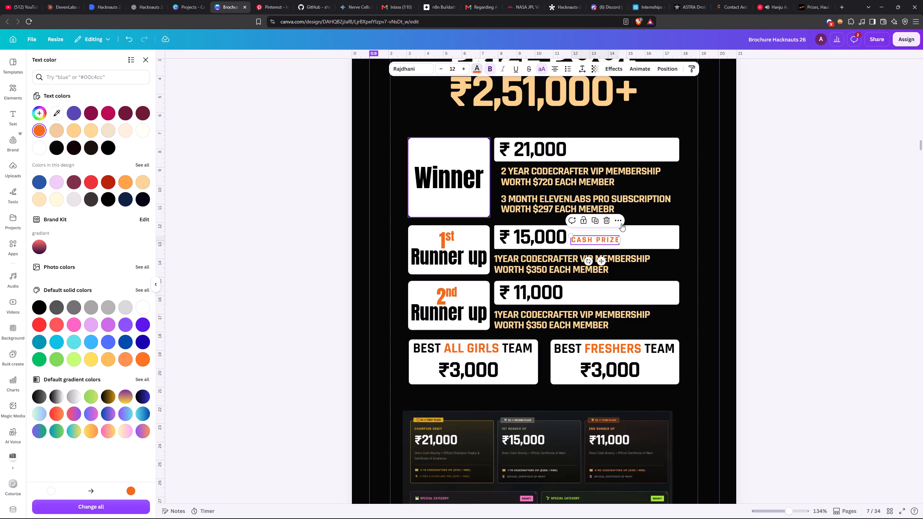
pyautogui.click(570, 234)
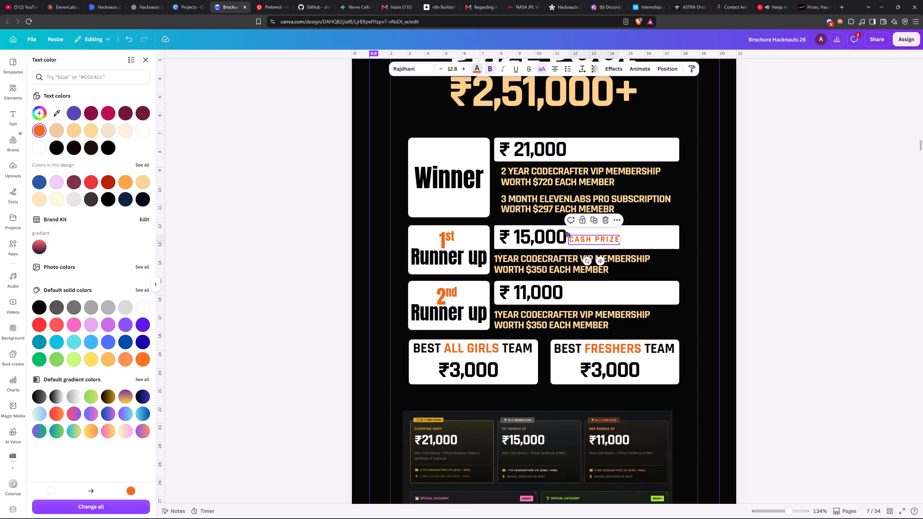
pyautogui.doubleClick(799, 232)
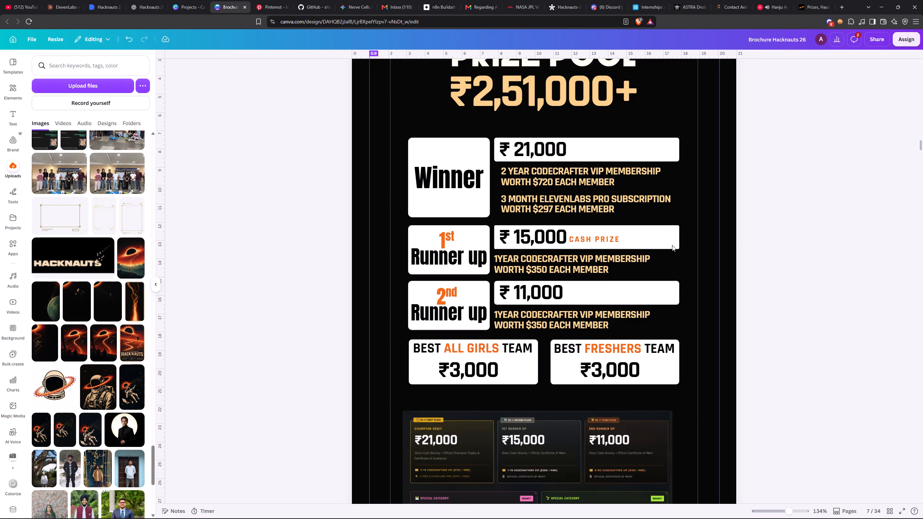
# Duplicate the orange CASH PRIZE label and place the copy in the ₹11,000 bar, aligned under the original.
pyautogui.click(603, 243)
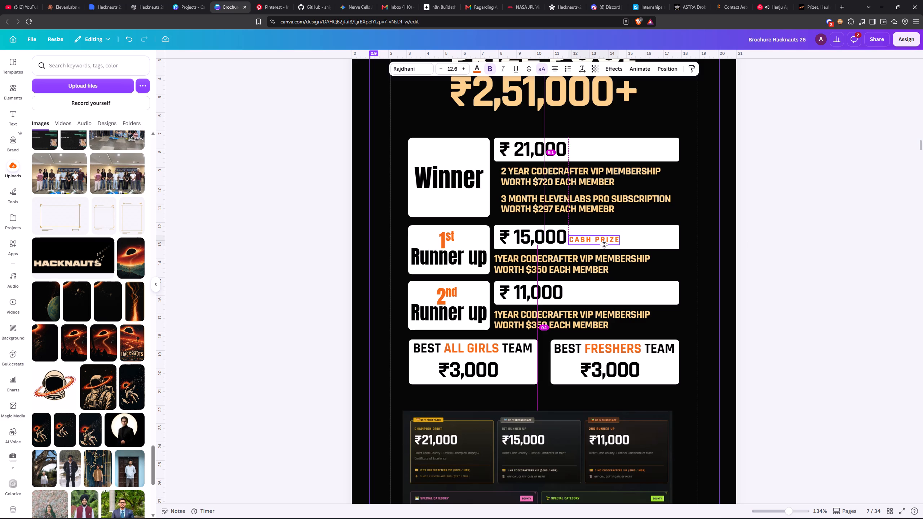
pyautogui.click(594, 223)
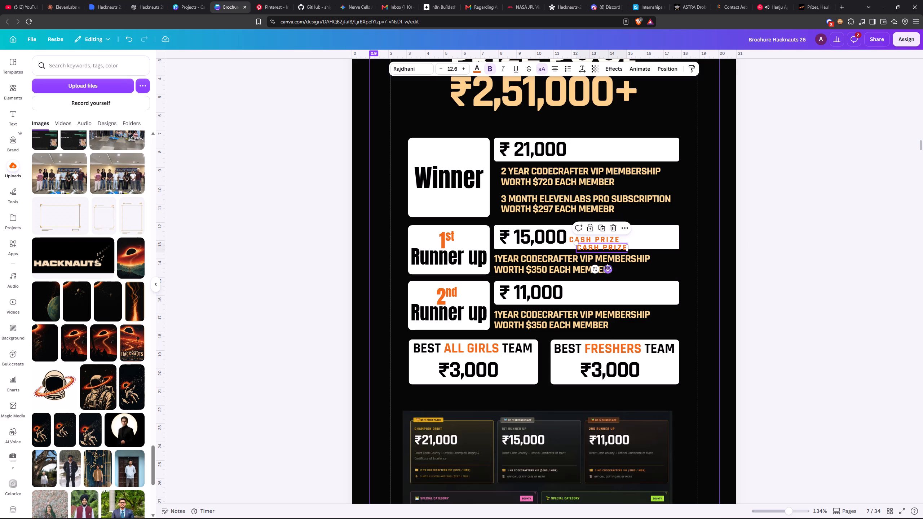
pyautogui.moveTo(608, 268); pyautogui.dragTo(599, 317)
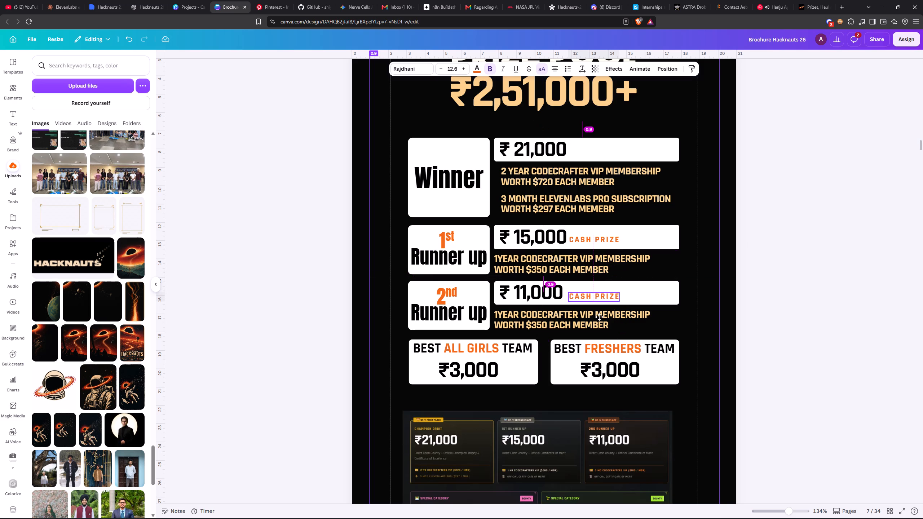
pyautogui.moveTo(599, 317); pyautogui.dragTo(598, 316)
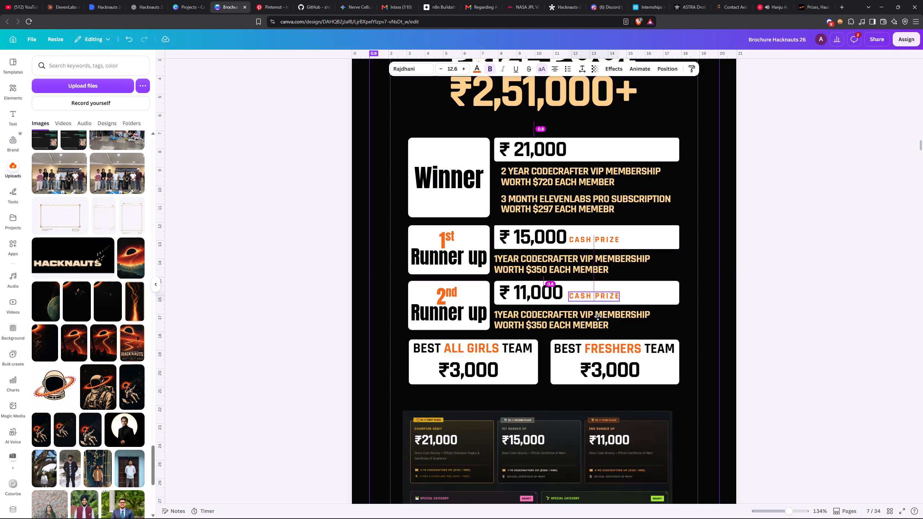
pyautogui.moveTo(598, 316); pyautogui.dragTo(598, 316)
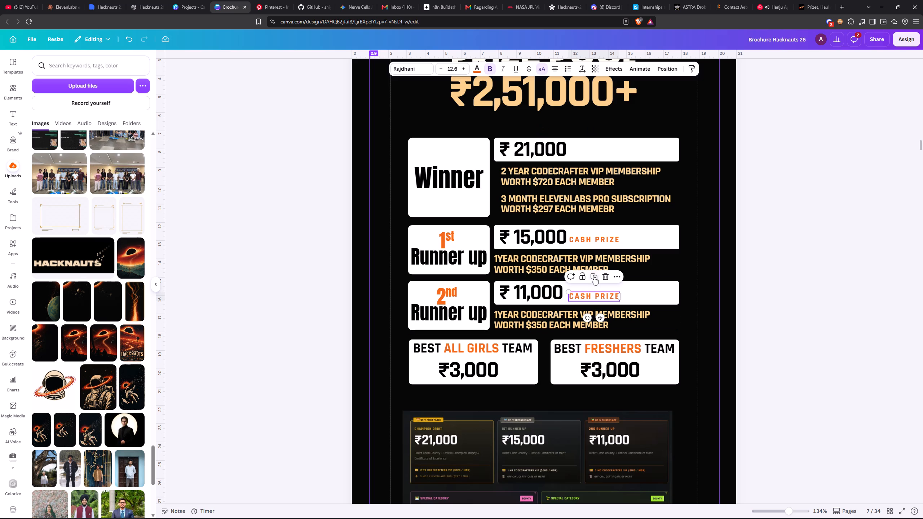
# Duplicate the CASH PRIZE label again and place the copy in the Winner's ₹21,000 bar, aligned with the other labels.
pyautogui.click(594, 277)
pyautogui.moveTo(602, 373); pyautogui.dragTo(657, 388)
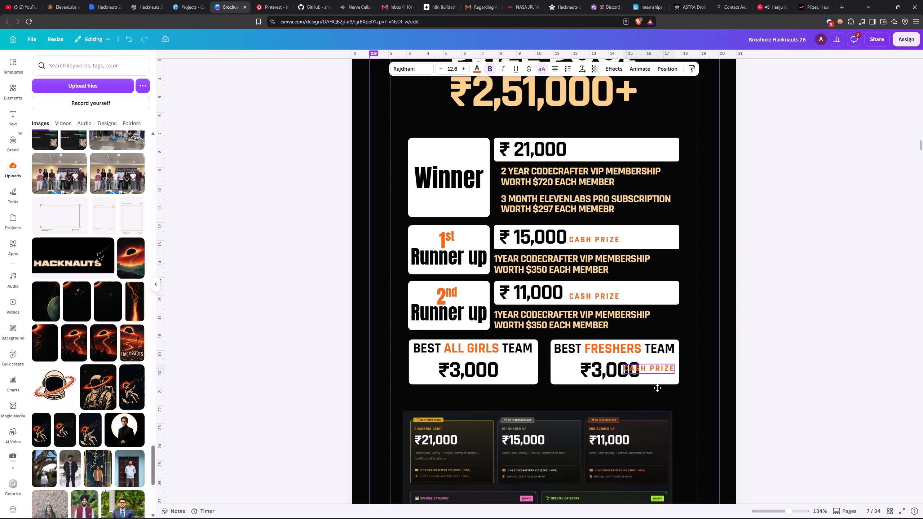
pyautogui.moveTo(657, 388); pyautogui.dragTo(602, 174)
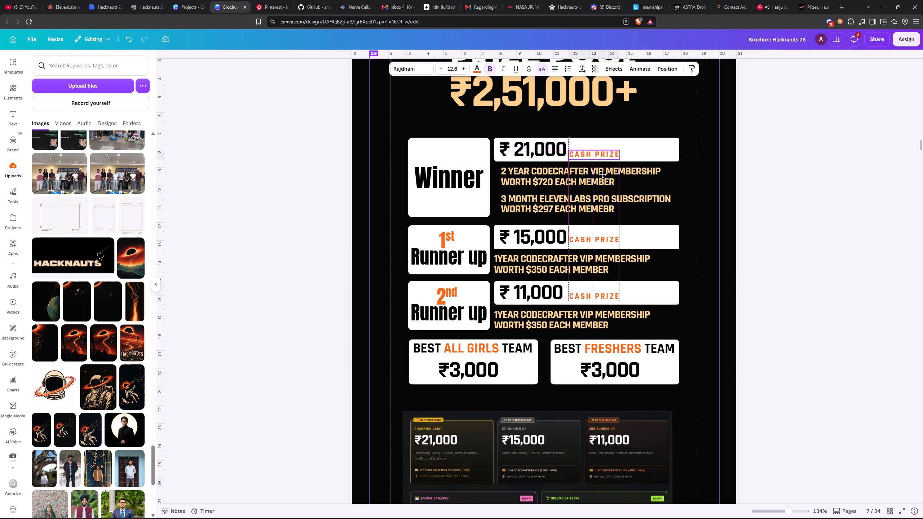
pyautogui.moveTo(602, 174); pyautogui.dragTo(602, 172)
pyautogui.click(843, 186)
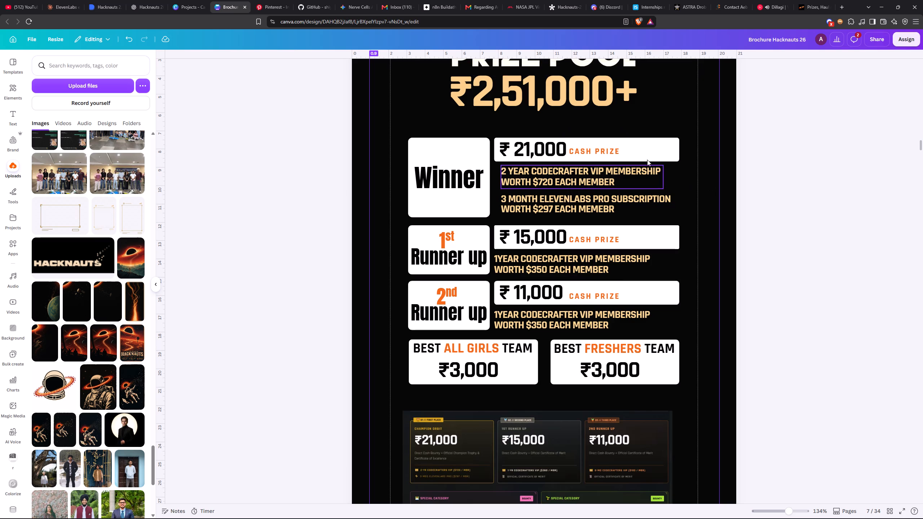
# Nudge the CASH PRIZE label in the Winner bar slightly lower and closer to ₹21,000.
pyautogui.keyDown('ctrl'); pyautogui.scroll(3, 638, 168); pyautogui.keyUp('ctrl')
pyautogui.keyDown('ctrl'); pyautogui.click(617, 139); pyautogui.keyUp('ctrl')
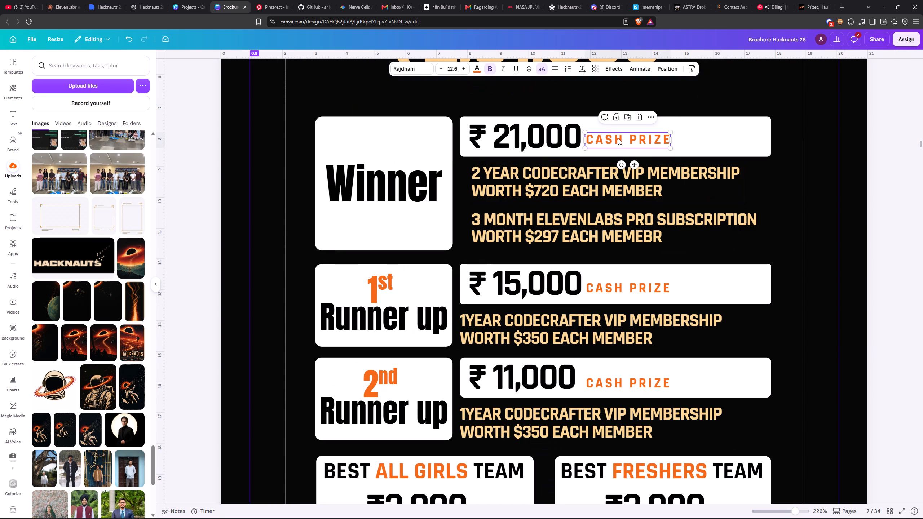
pyautogui.press('Down')
pyautogui.press('Down')
pyautogui.press('Up')
pyautogui.press('Up')
pyautogui.press('Left')
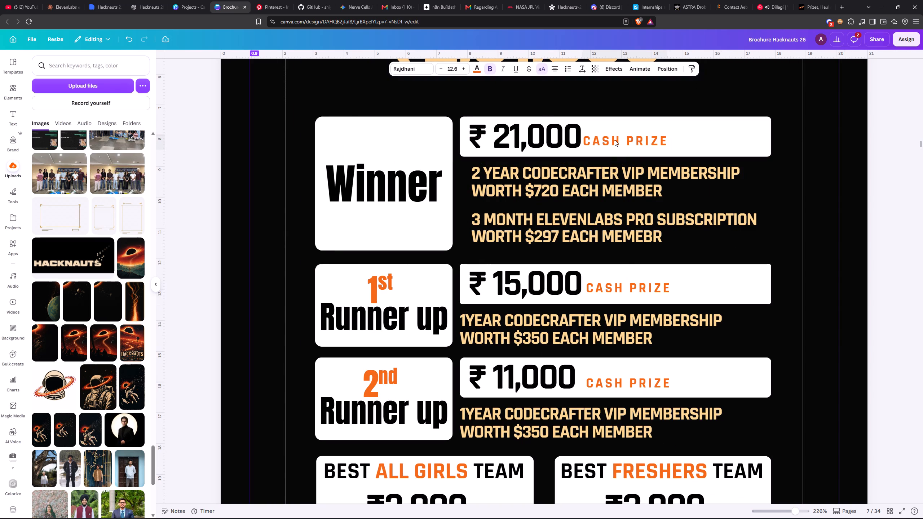
pyautogui.press('Down')
pyautogui.press('Up')
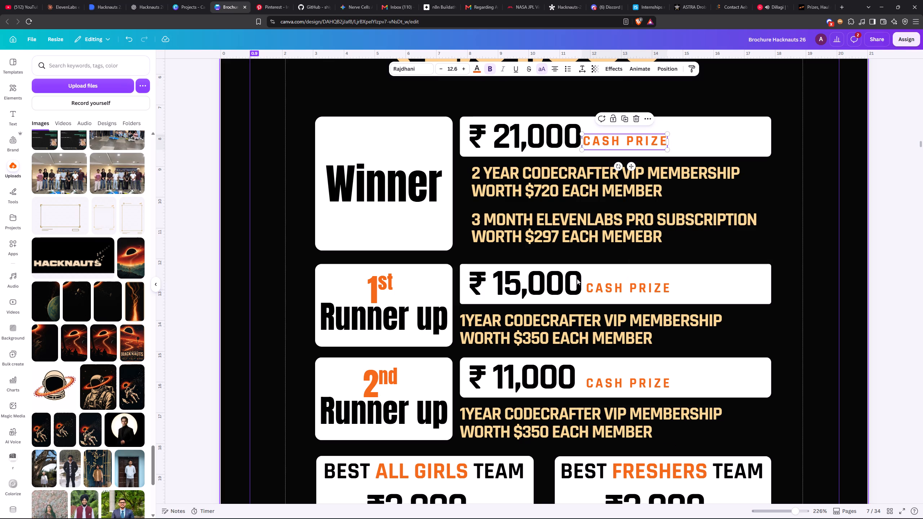
# Nudge the 1st Runner up CASH PRIZE label slightly closer to ₹15,000.
pyautogui.click(607, 290)
pyautogui.press('Left')
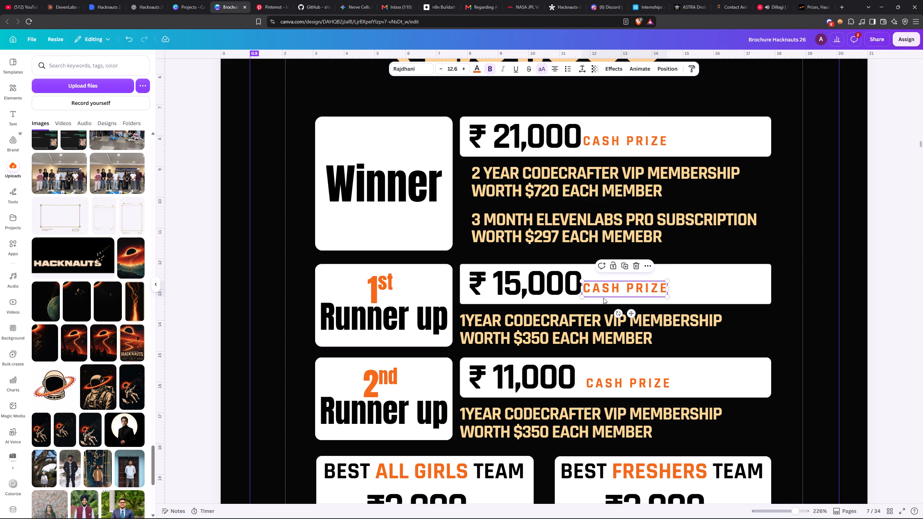
# Nudge the 2nd Runner up CASH PRIZE label closer to ₹11,000, keeping it near the amount's baseline, and deselect it.
pyautogui.click(618, 391)
pyautogui.press('Up')
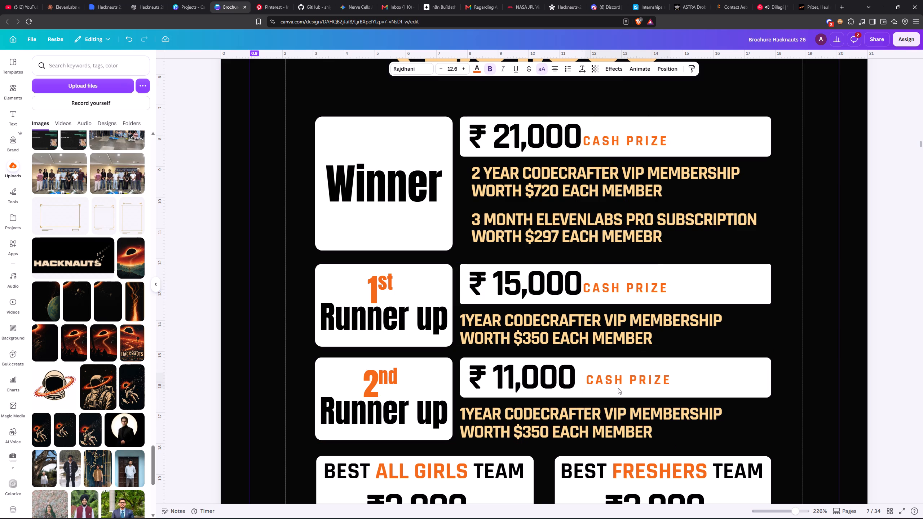
pyautogui.press('Left')
pyautogui.press('Left')
pyautogui.press('Left')
pyautogui.press('Down')
pyautogui.press('Up')
pyautogui.press('Down')
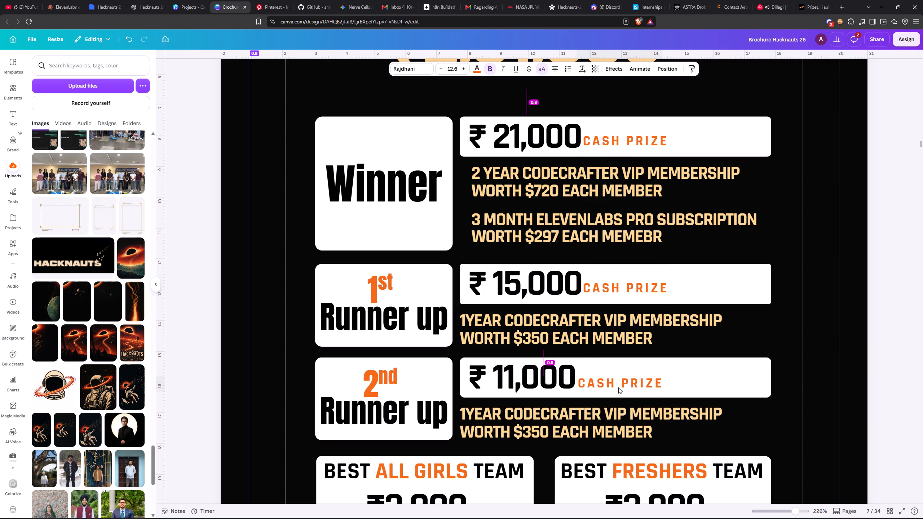
pyautogui.click(870, 287)
# Duplicate the 2nd Runner up CASH PRIZE label and place the copy beside ₹3,000 in the BEST FRESHERS TEAM box.
pyautogui.scroll(-2, 875, 289)
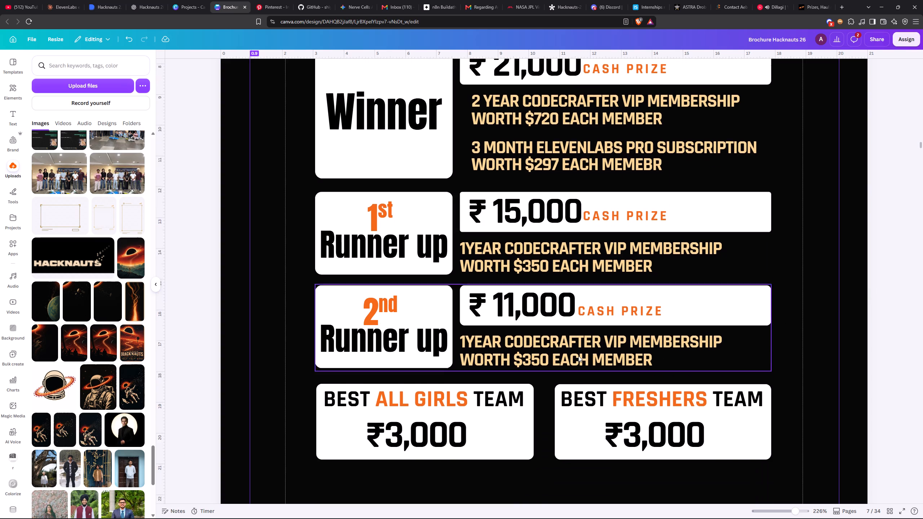
pyautogui.click(603, 305)
pyautogui.click(618, 287)
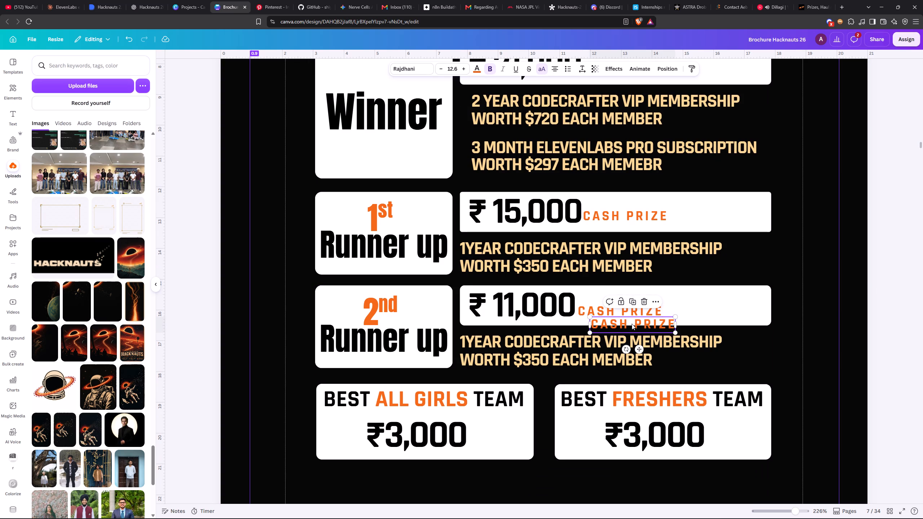
pyautogui.moveTo(633, 325); pyautogui.dragTo(743, 445)
# Shrink the CASH PRIZE label beside the BEST FRESHERS TEAM amount to size 9.7 and reposition it slightly.
pyautogui.moveTo(787, 436); pyautogui.dragTo(786, 436)
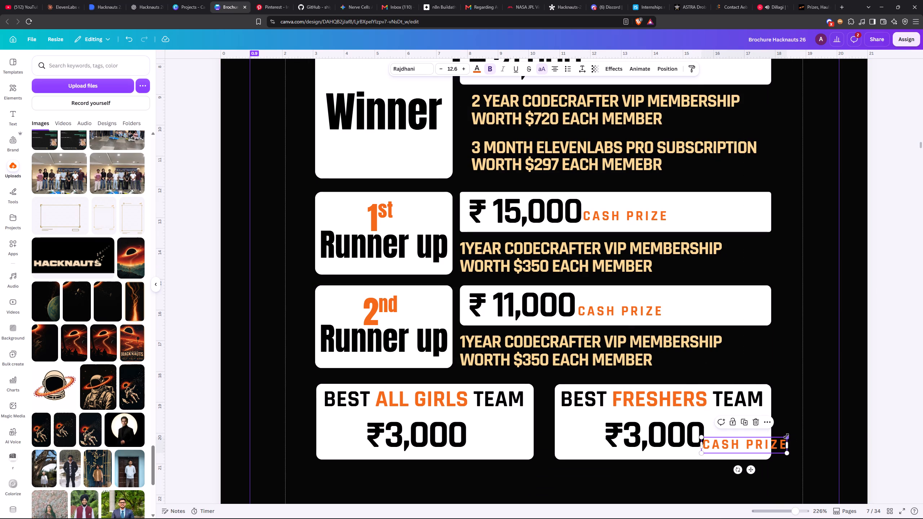
pyautogui.moveTo(786, 436); pyautogui.dragTo(781, 437)
pyautogui.moveTo(663, 444); pyautogui.dragTo(691, 442)
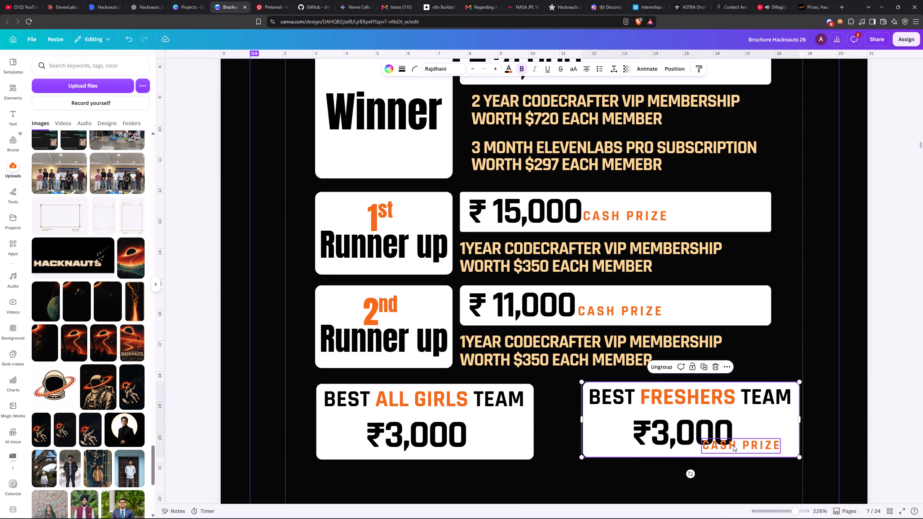
pyautogui.hotkey('ctrl', 'z')
pyautogui.click(738, 447)
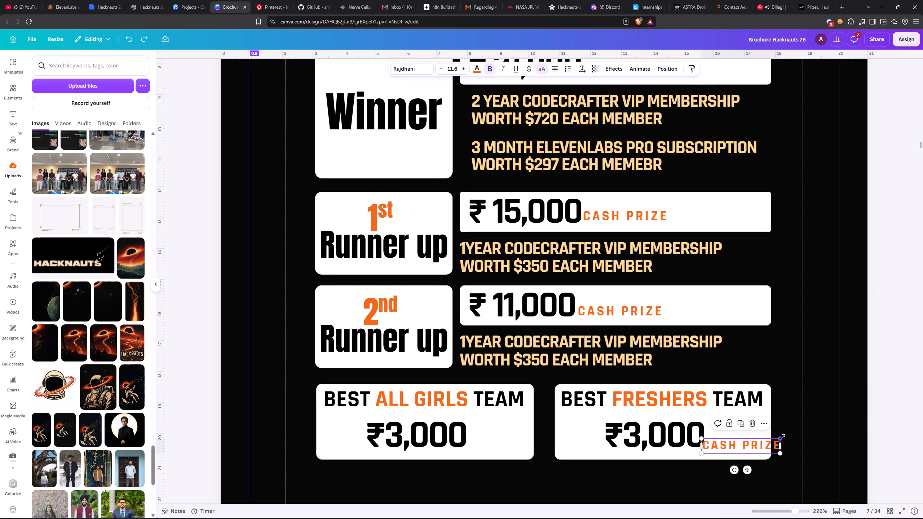
pyautogui.moveTo(781, 438); pyautogui.dragTo(769, 441)
pyautogui.moveTo(734, 450); pyautogui.dragTo(738, 447)
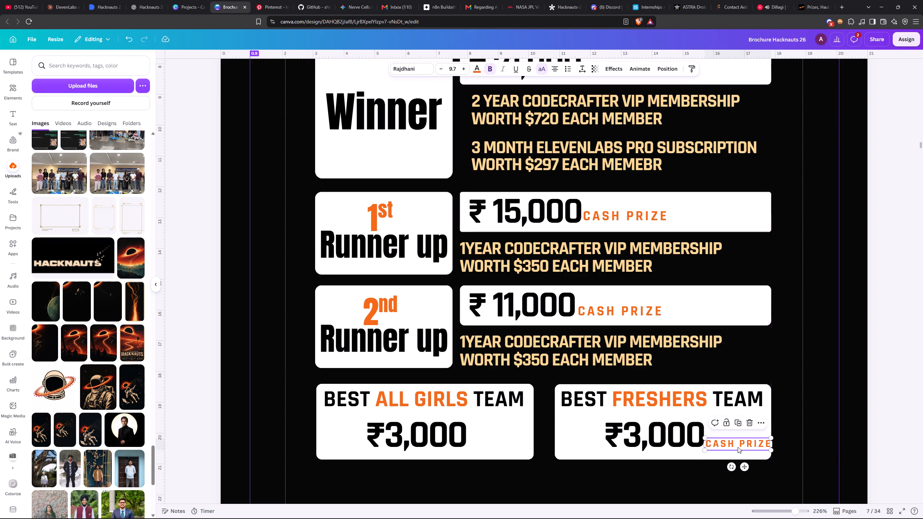
# Set the BEST FRESHERS TEAM CASH PRIZE label's letter spacing to 0 and move it right next to ₹3,000.
pyautogui.click(580, 71)
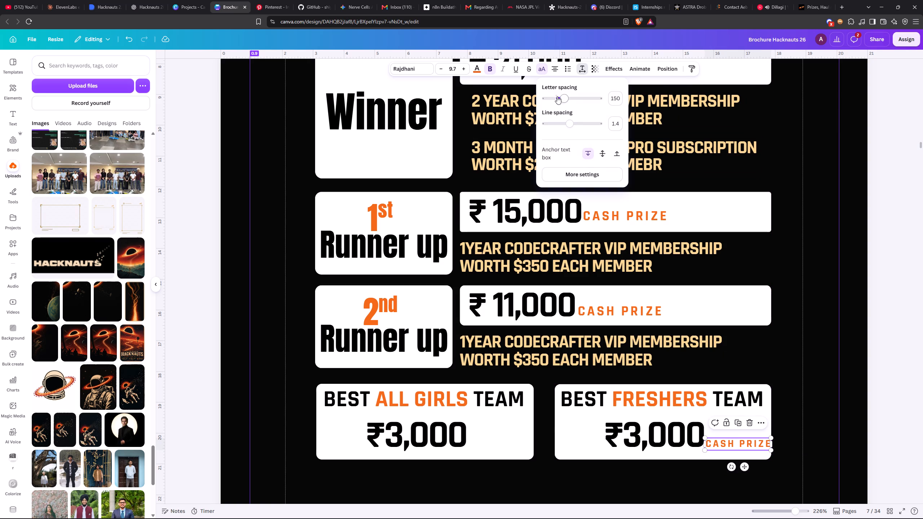
pyautogui.moveTo(560, 96); pyautogui.dragTo(552, 100)
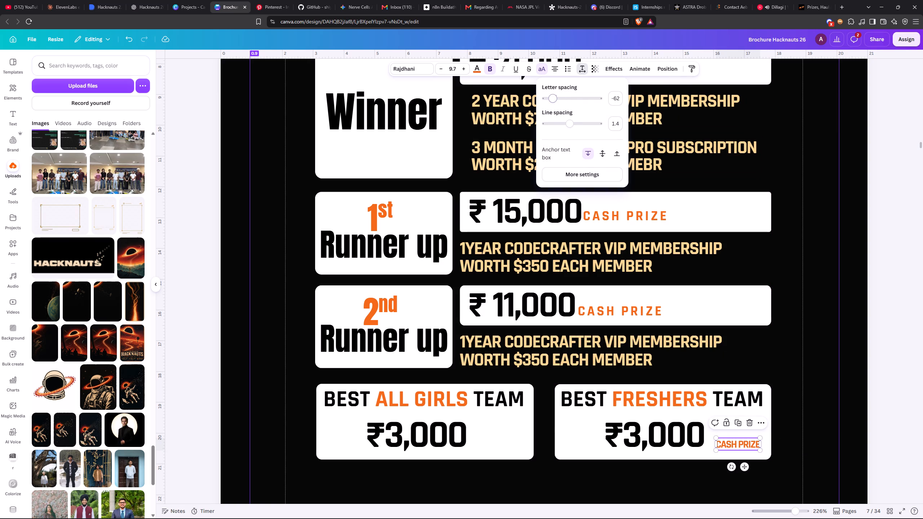
pyautogui.click(554, 101)
pyautogui.moveTo(739, 443); pyautogui.dragTo(732, 438)
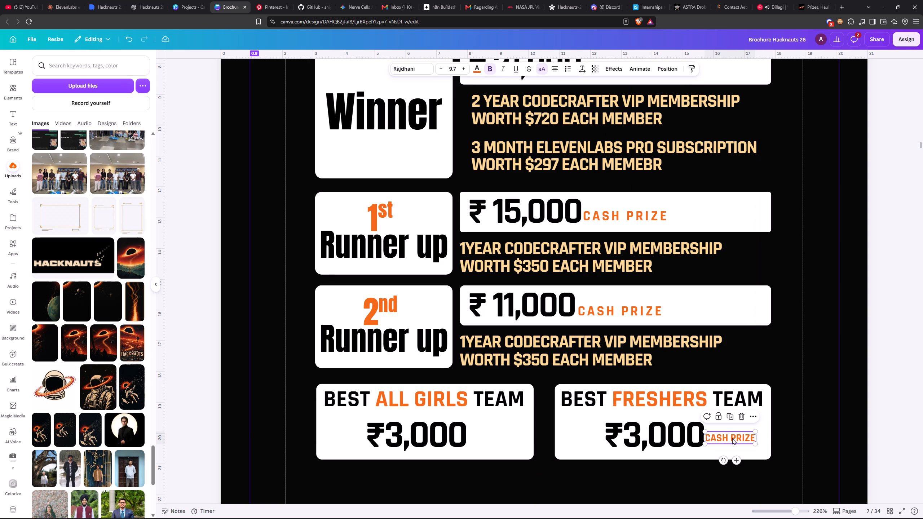
# Nudge the BEST FRESHERS TEAM CASH PRIZE label down so it sits near the baseline of ₹3,000.
pyautogui.press('Down')
pyautogui.press('Down')
pyautogui.press('Up')
pyautogui.press('Down')
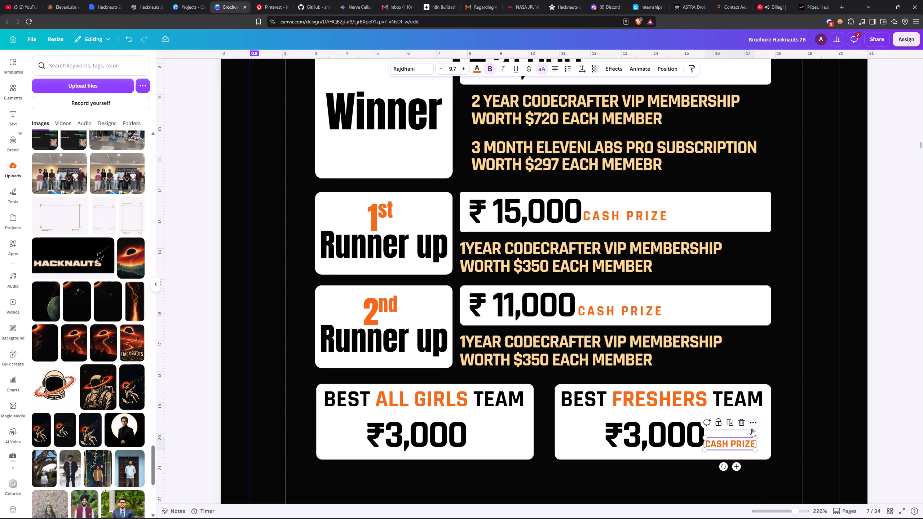
pyautogui.click(734, 469)
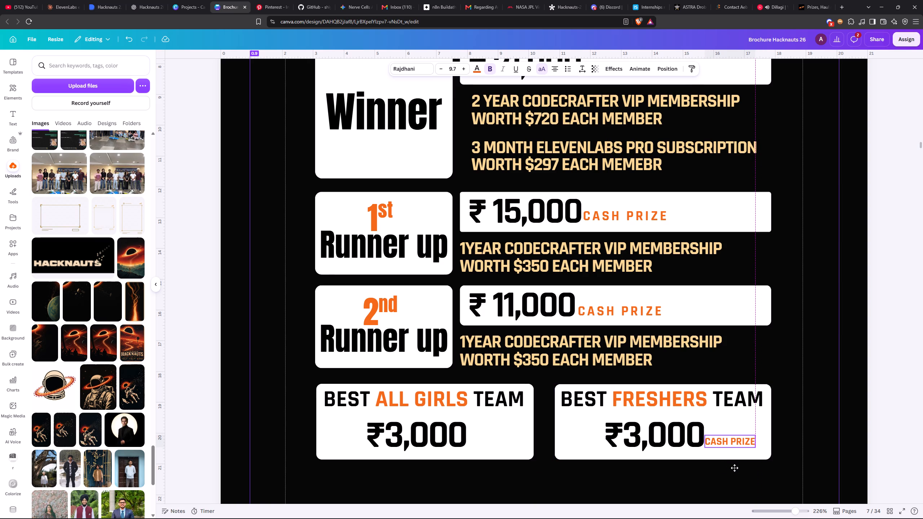
pyautogui.click(728, 423)
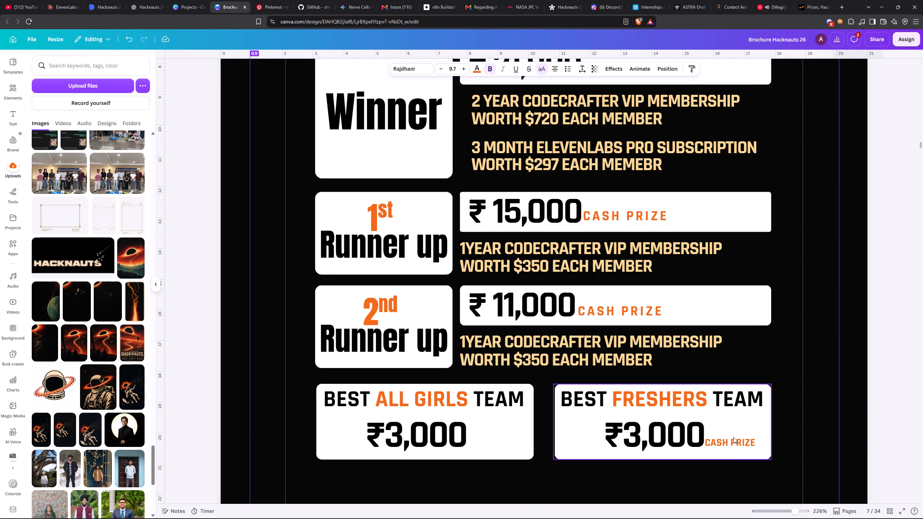
# Duplicate the BEST FRESHERS TEAM CASH PRIZE label and place the copy right beside ₹3,000 in the BEST ALL GIRLS TEAM box.
pyautogui.click(733, 435)
pyautogui.click(729, 423)
pyautogui.moveTo(751, 478); pyautogui.dragTo(533, 481)
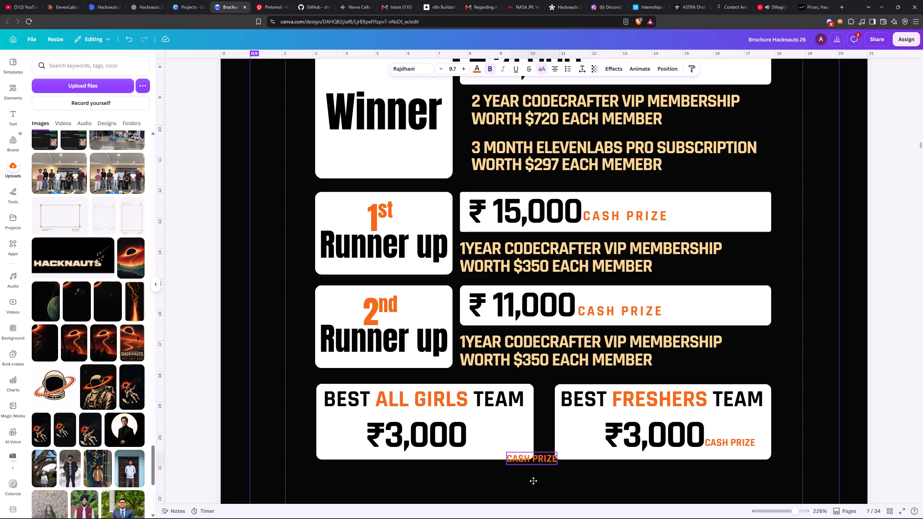
pyautogui.moveTo(533, 481); pyautogui.dragTo(500, 465)
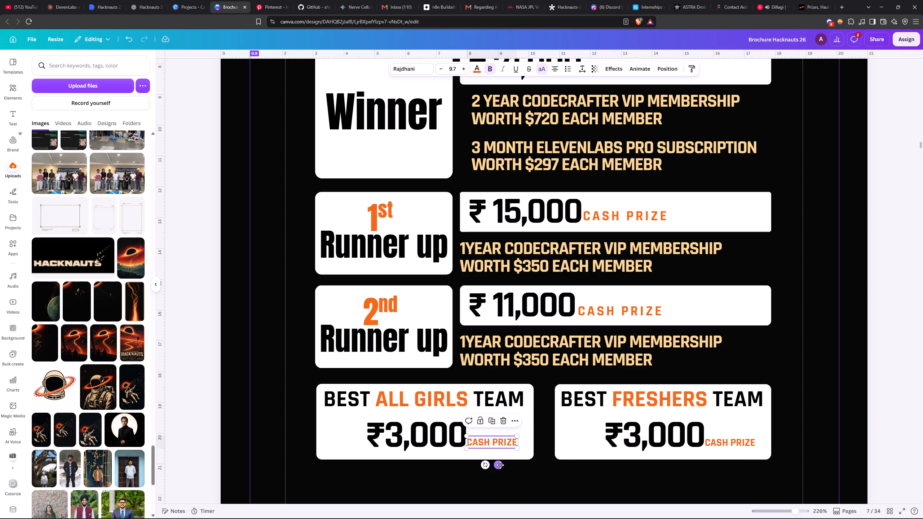
pyautogui.click(883, 351)
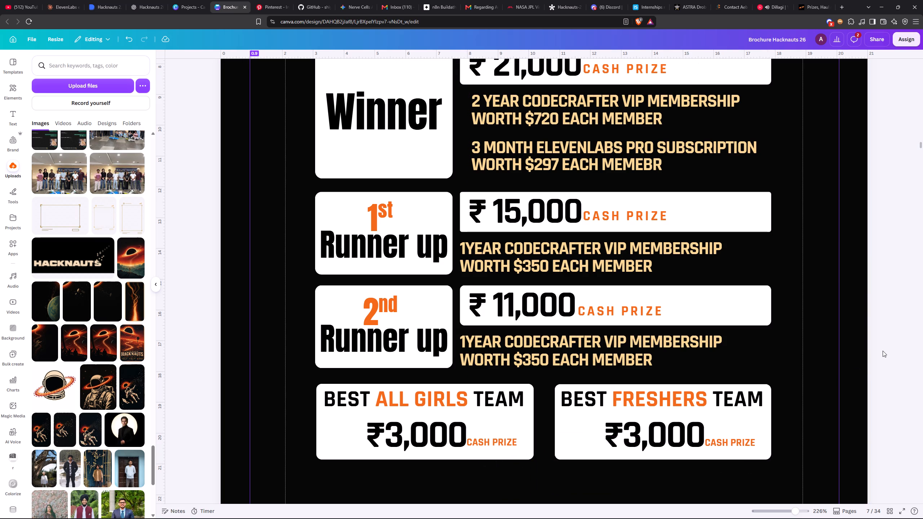
# Set the 2nd Runner up CASH PRIZE label's letter spacing to 0 and move it right next to ₹11,000.
pyautogui.click(604, 311)
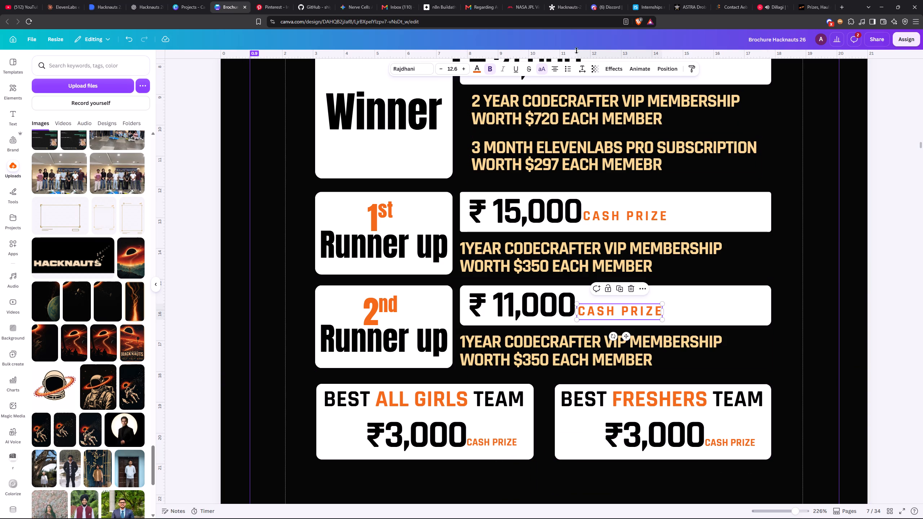
pyautogui.click(581, 66)
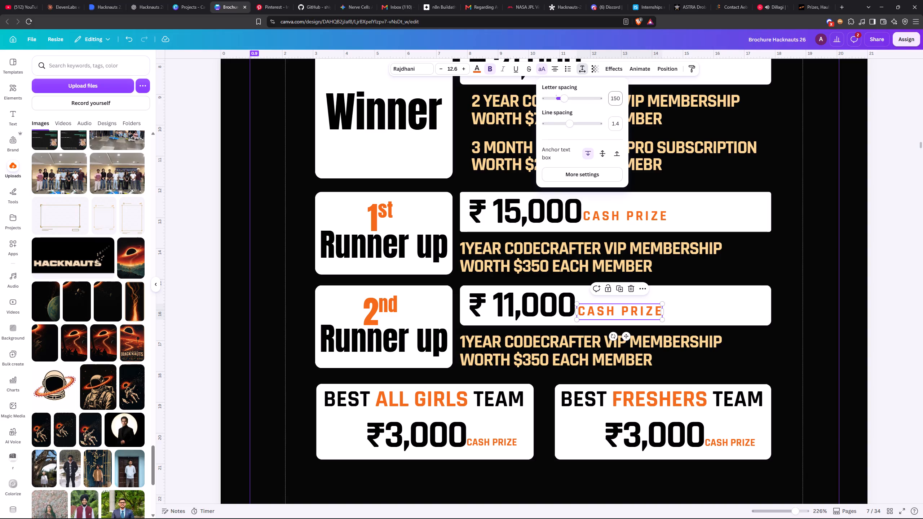
pyautogui.click(613, 101)
pyautogui.press('0')
pyautogui.press('Return')
pyautogui.moveTo(619, 311); pyautogui.dragTo(606, 312)
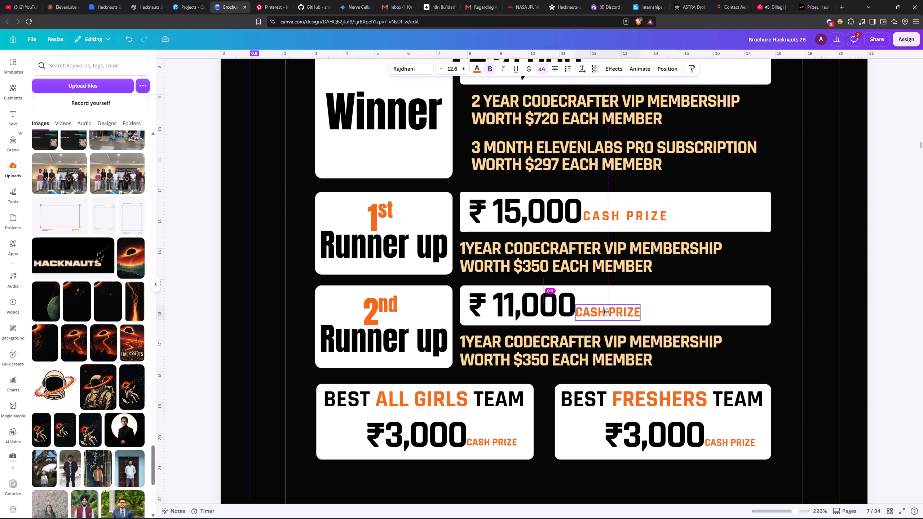
pyautogui.moveTo(606, 312); pyautogui.dragTo(609, 310)
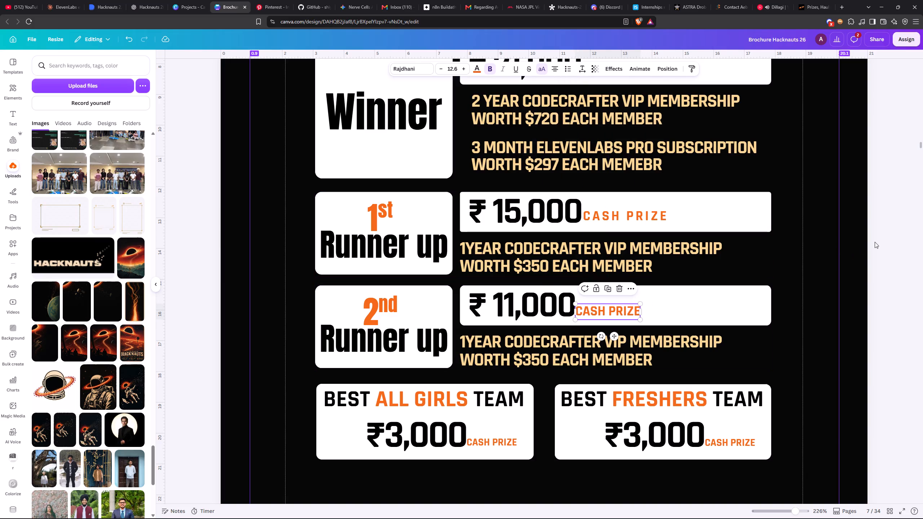
pyautogui.click(884, 235)
# Set the 1st Runner up CASH PRIZE label's letter spacing to 0 and move it right next to ₹15,000.
pyautogui.click(615, 208)
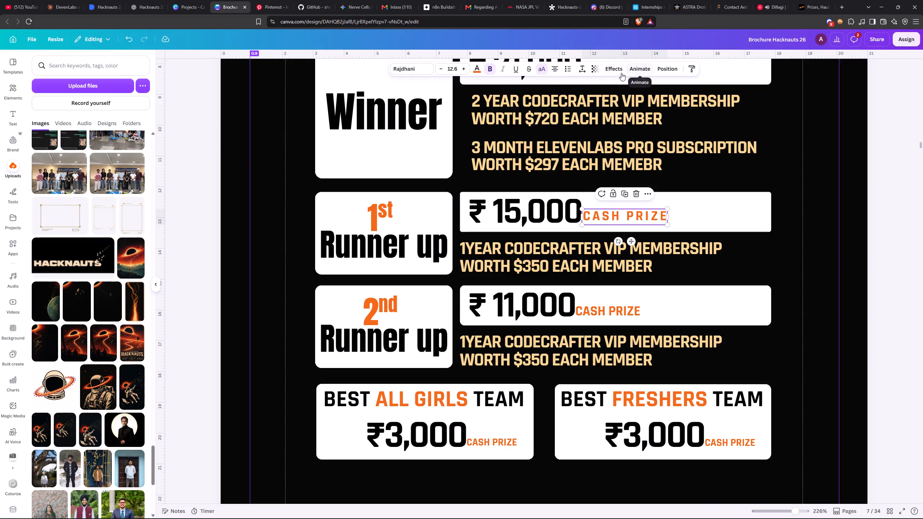
pyautogui.click(581, 68)
pyautogui.click(613, 99)
pyautogui.press('0')
pyautogui.press('Return')
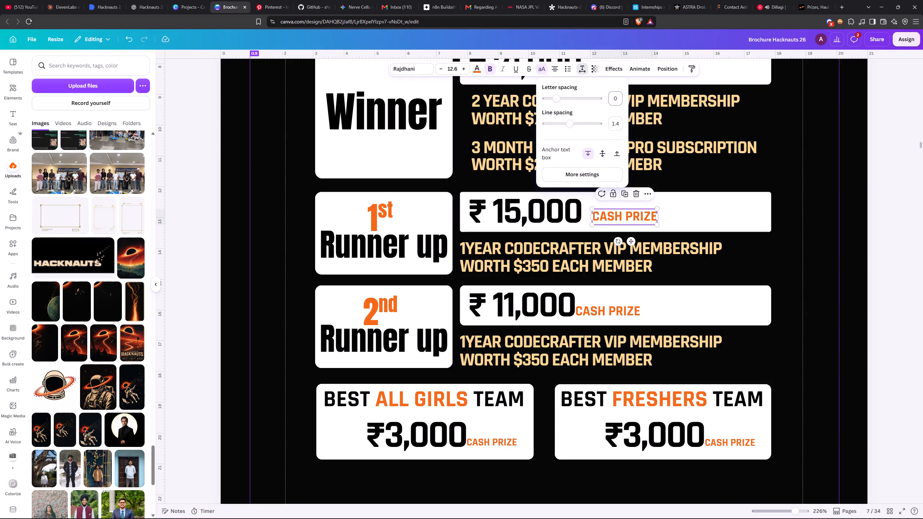
pyautogui.moveTo(621, 218); pyautogui.dragTo(611, 221)
pyautogui.click(901, 258)
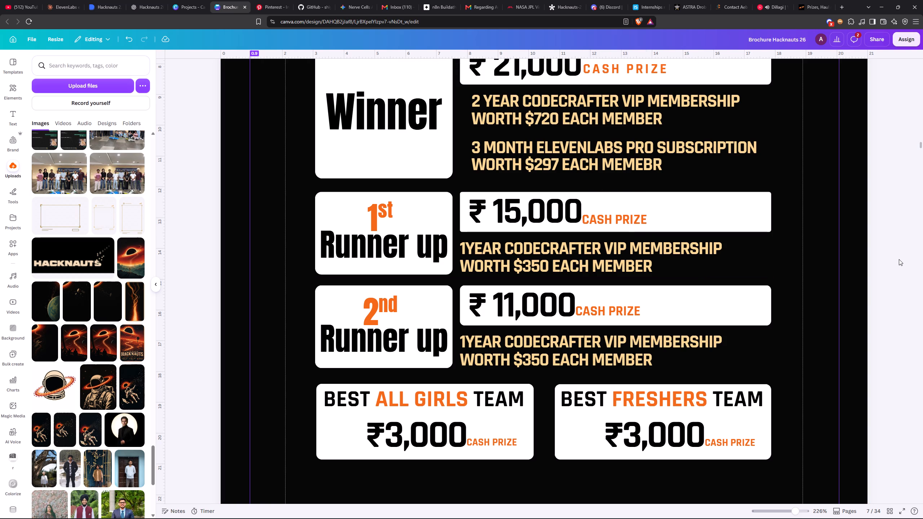
# Fine-tune the vertical position of the 1st Runner up CASH PRIZE label near the baseline of ₹15,000.
pyautogui.click(606, 221)
pyautogui.press('Up')
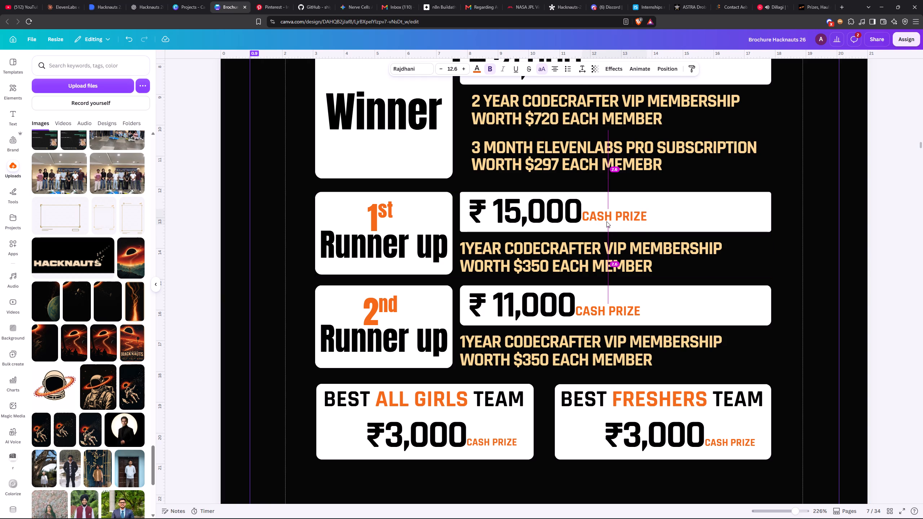
pyautogui.keyDown('ctrl'); pyautogui.scroll(5, 615, 220); pyautogui.keyUp('ctrl')
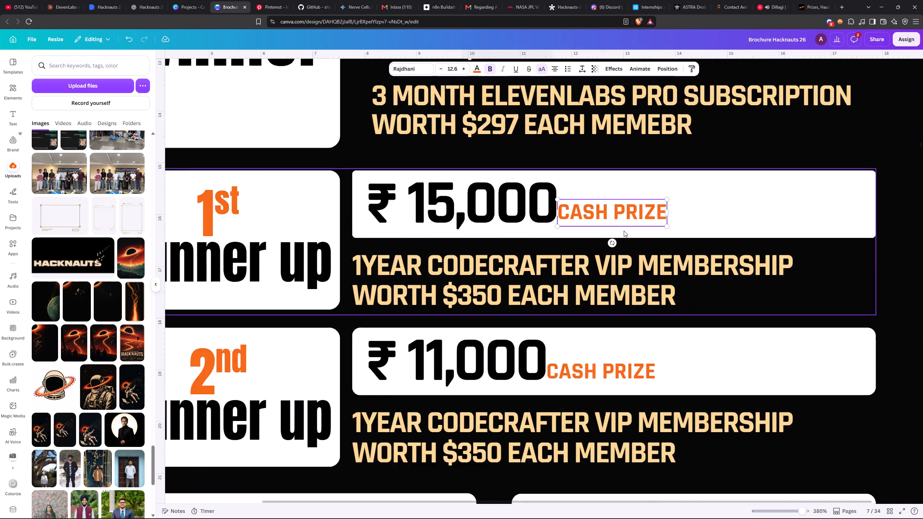
pyautogui.press('Down')
pyautogui.click(616, 216)
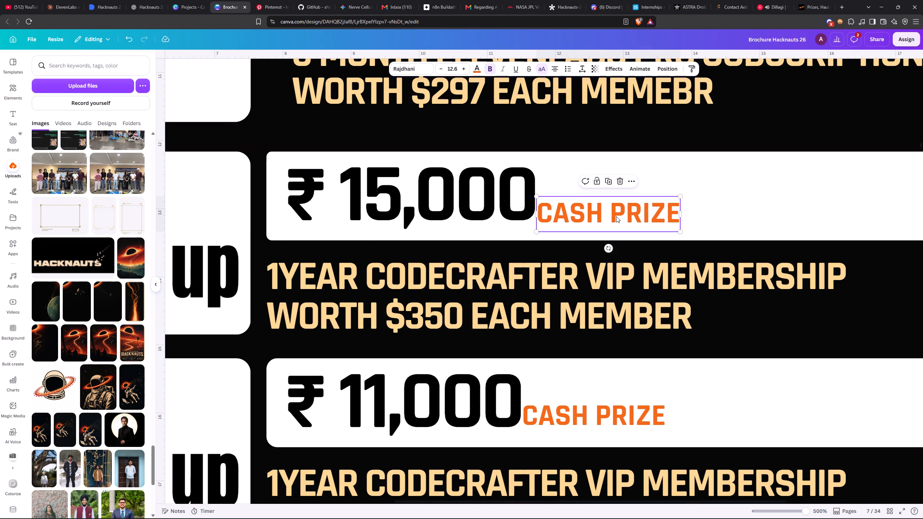
pyautogui.click(730, 155)
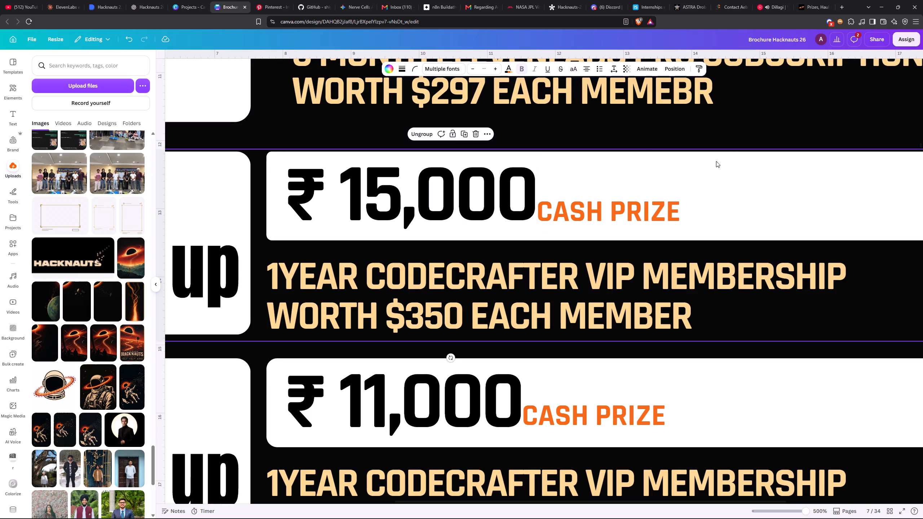
# Set the letter spacing of the Winner row's CASH PRIZE label to 0.
pyautogui.keyDown('ctrl'); pyautogui.scroll(2, 619, 127); pyautogui.keyUp('ctrl')
pyautogui.keyDown('ctrl'); pyautogui.scroll(-4, 616, 122); pyautogui.keyUp('ctrl')
pyautogui.scroll(5, 616, 123)
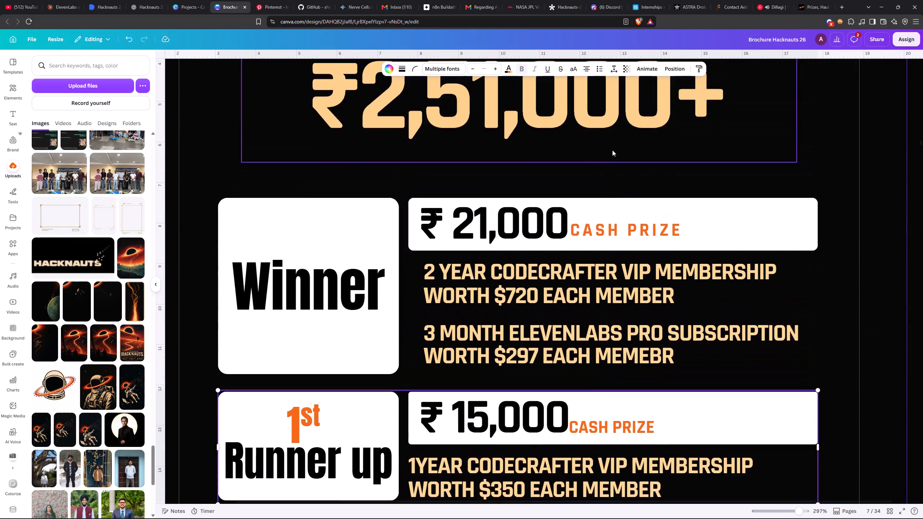
pyautogui.click(615, 223)
pyautogui.click(578, 68)
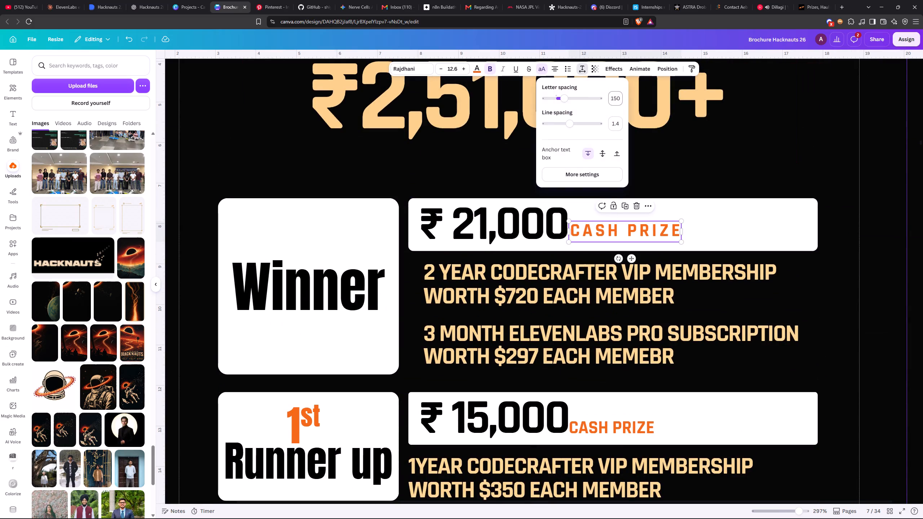
pyautogui.click(612, 92)
pyautogui.press('0')
pyautogui.press('Return')
pyautogui.press('Return')
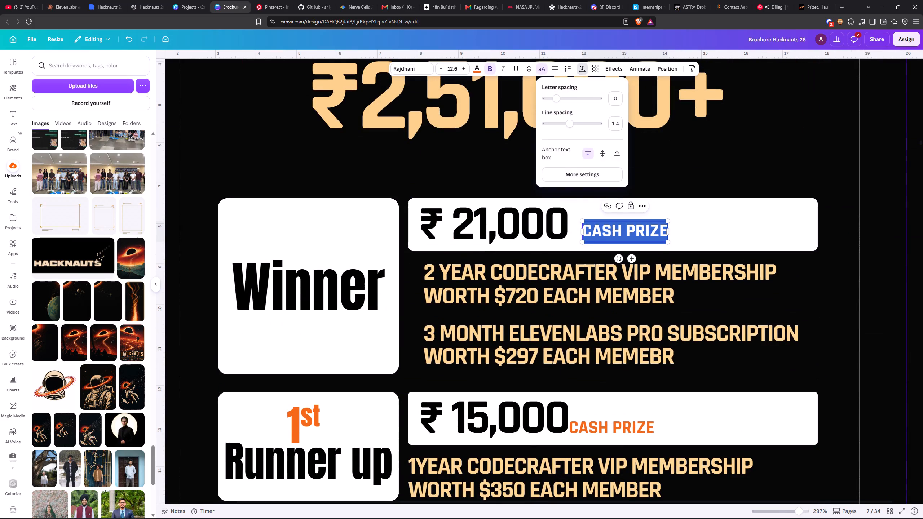
pyautogui.click(696, 176)
# Nudge the Winner row's CASH PRIZE label left and slightly down until it sits right beside ₹21,000, and deselect it.
pyautogui.click(630, 223)
pyautogui.press('Left')
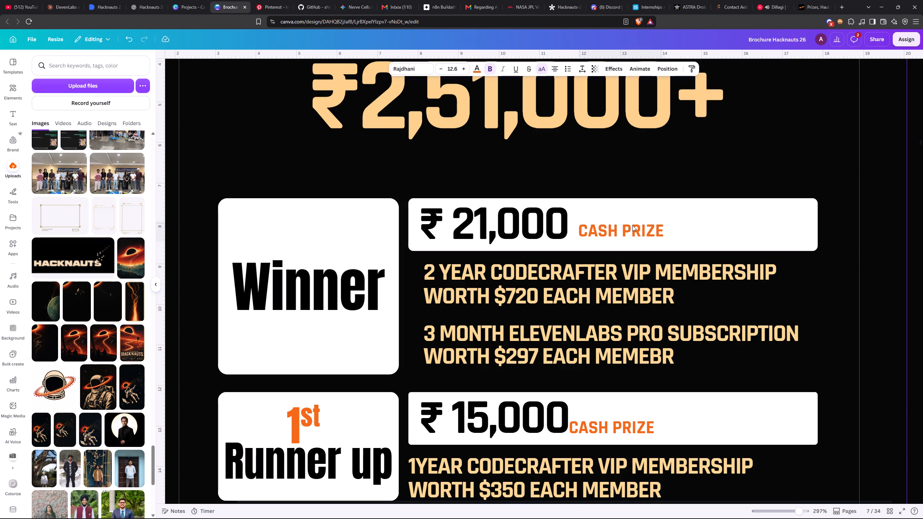
pyautogui.press('Left')
pyautogui.press('Left')
pyautogui.press('Left')
pyautogui.press('Right')
pyautogui.press('Down')
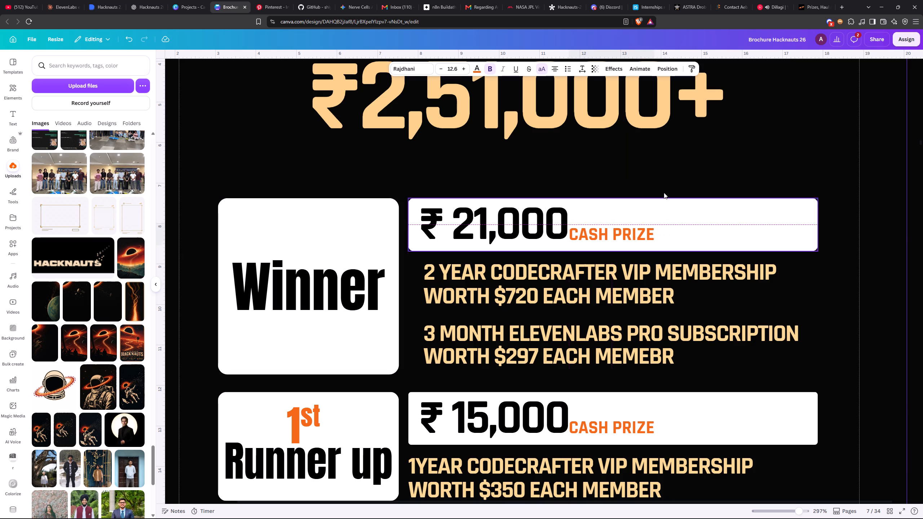
pyautogui.click(690, 167)
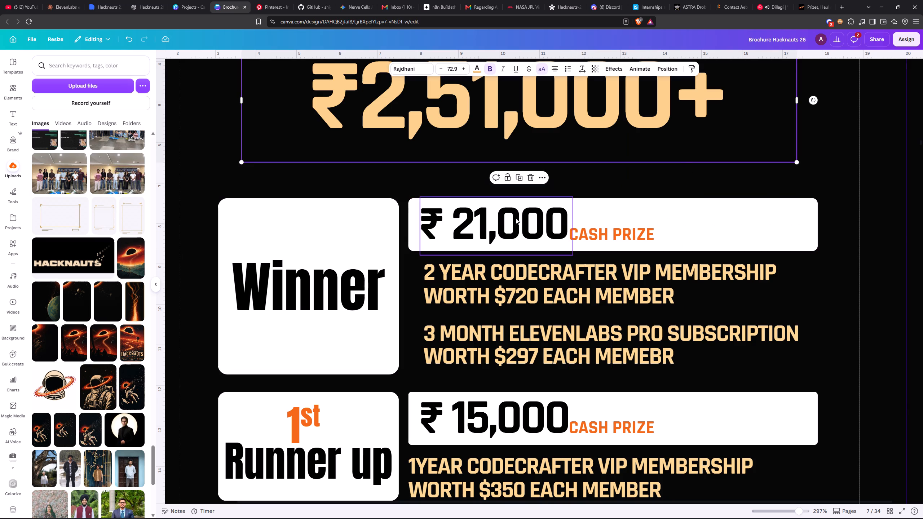
pyautogui.keyDown('ctrl'); pyautogui.scroll(-3, 515, 233); pyautogui.keyUp('ctrl')
pyautogui.click(819, 208)
pyautogui.scroll(-1, 853, 194)
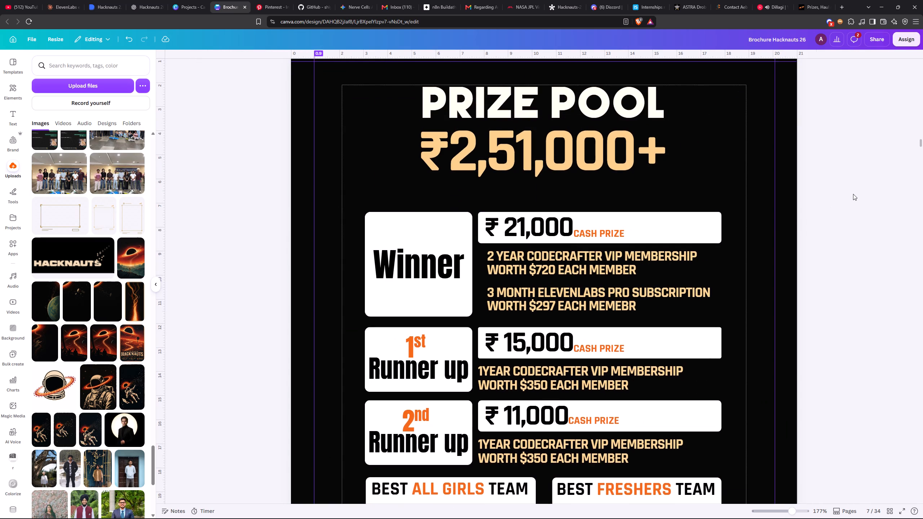
pyautogui.scroll(-1, 853, 194)
pyautogui.keyDown('ctrl'); pyautogui.scroll(-1, 849, 199); pyautogui.keyUp('ctrl')
pyautogui.keyDown('ctrl'); pyautogui.scroll(1, 826, 205); pyautogui.keyUp('ctrl')
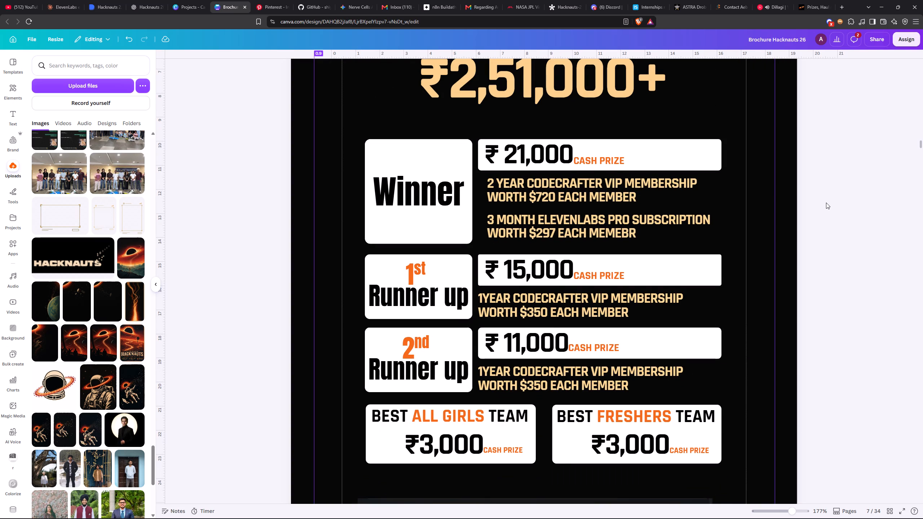
pyautogui.scroll(-1, 826, 203)
pyautogui.click(420, 372)
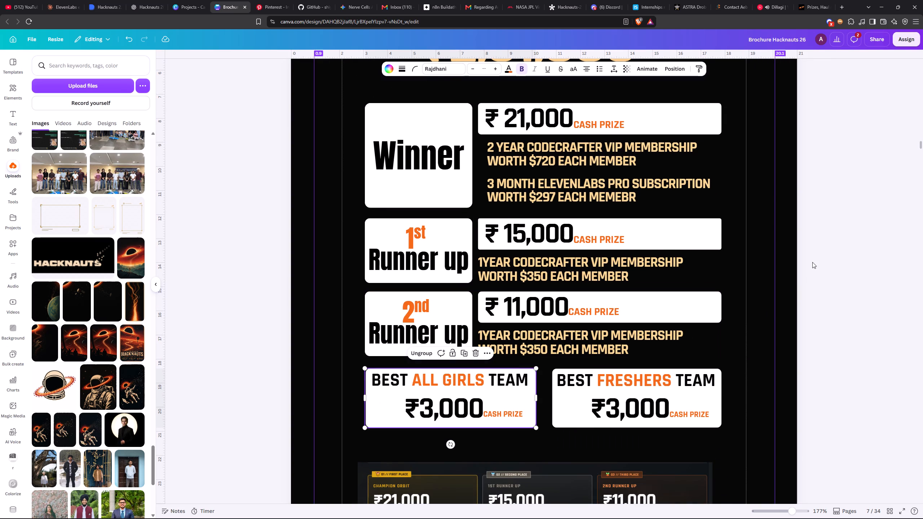
pyautogui.click(843, 247)
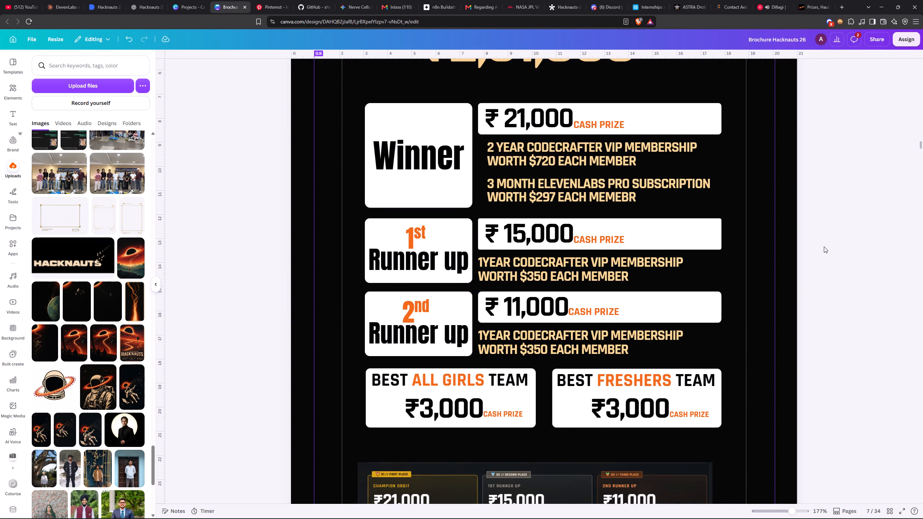
pyautogui.scroll(-5, 823, 246)
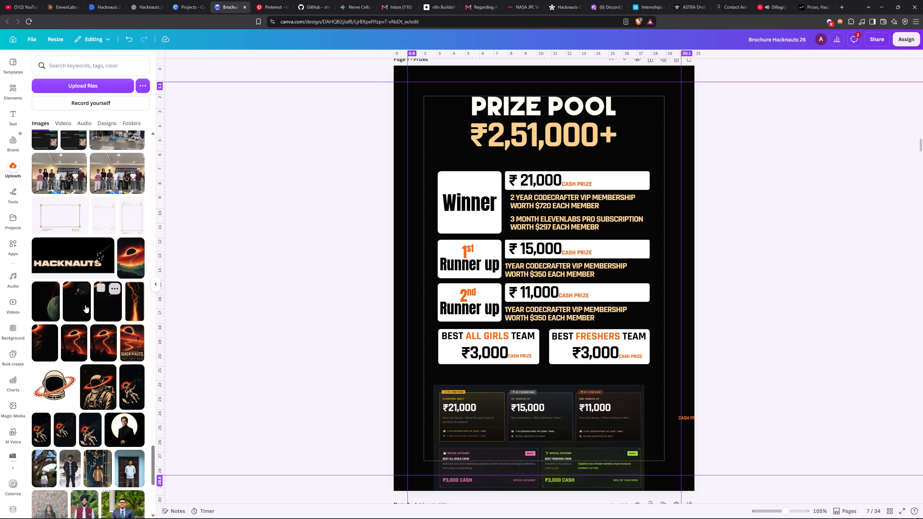
pyautogui.scroll(-3, 69, 362)
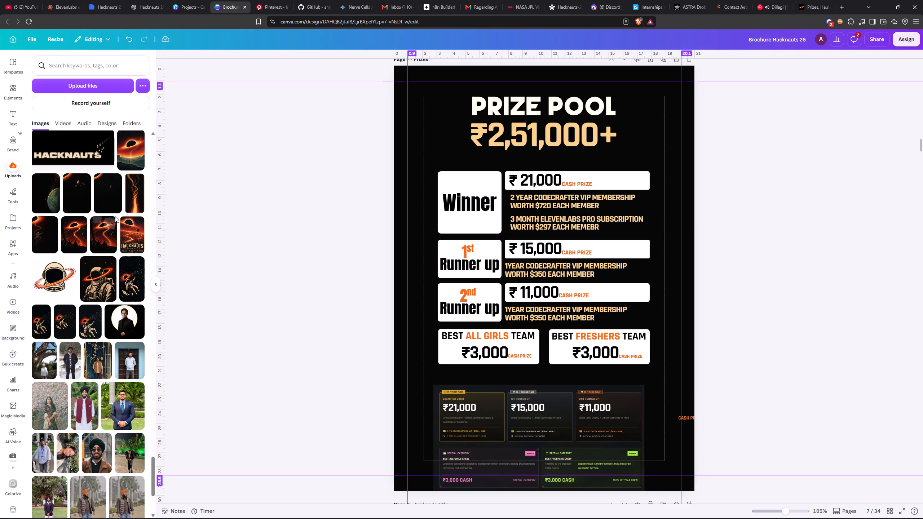
pyautogui.scroll(3, 112, 198)
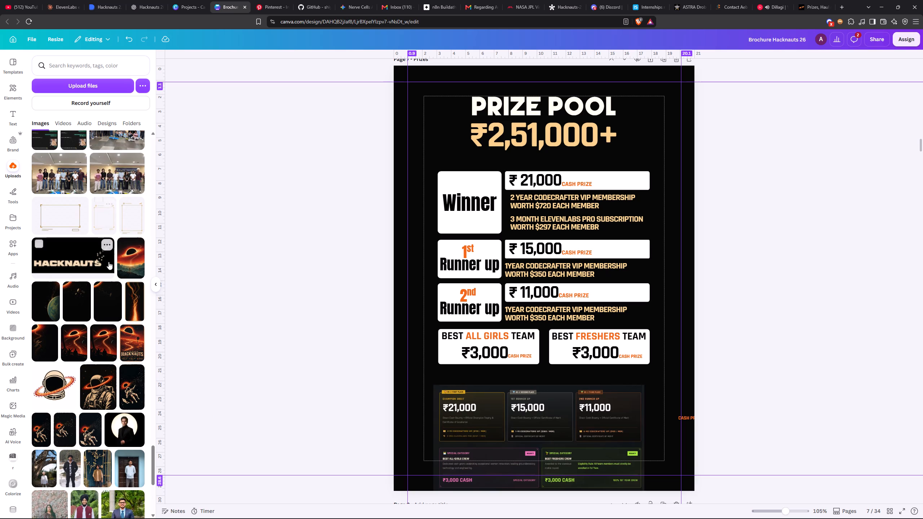
pyautogui.scroll(13, 109, 262)
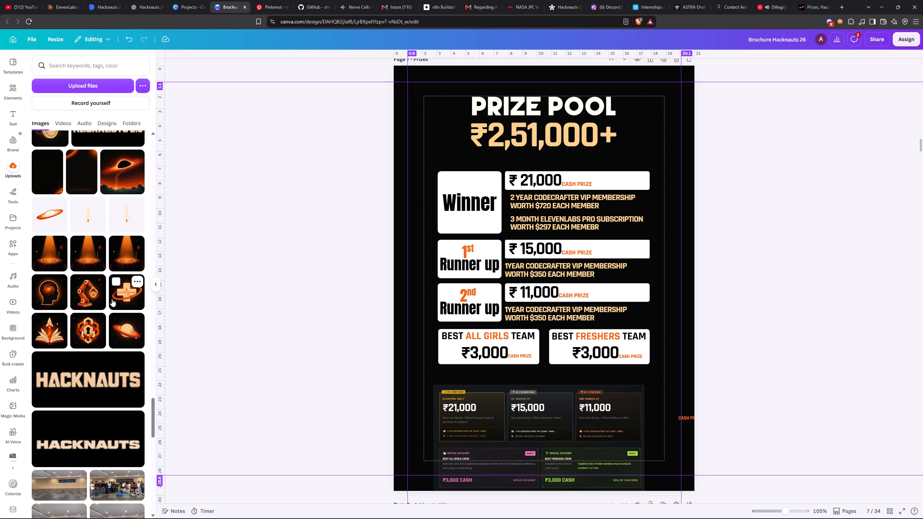
pyautogui.scroll(2, 109, 273)
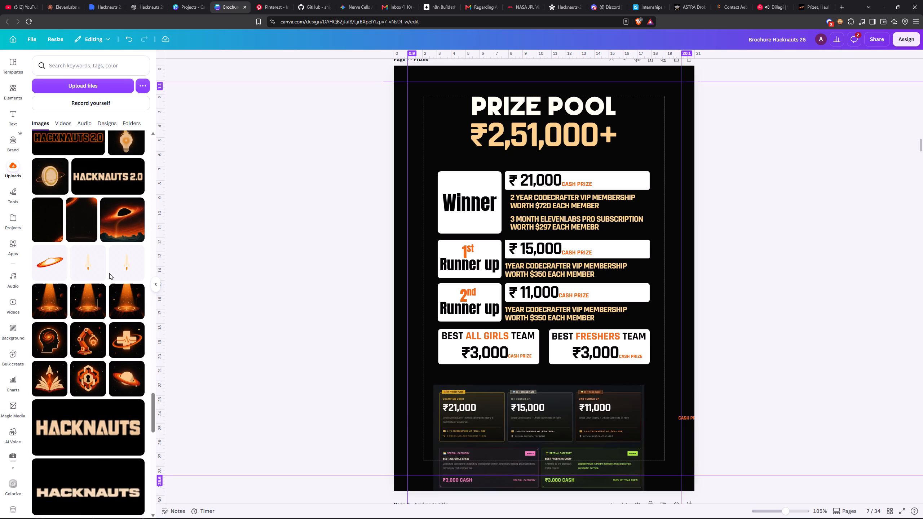
pyautogui.scroll(4, 109, 273)
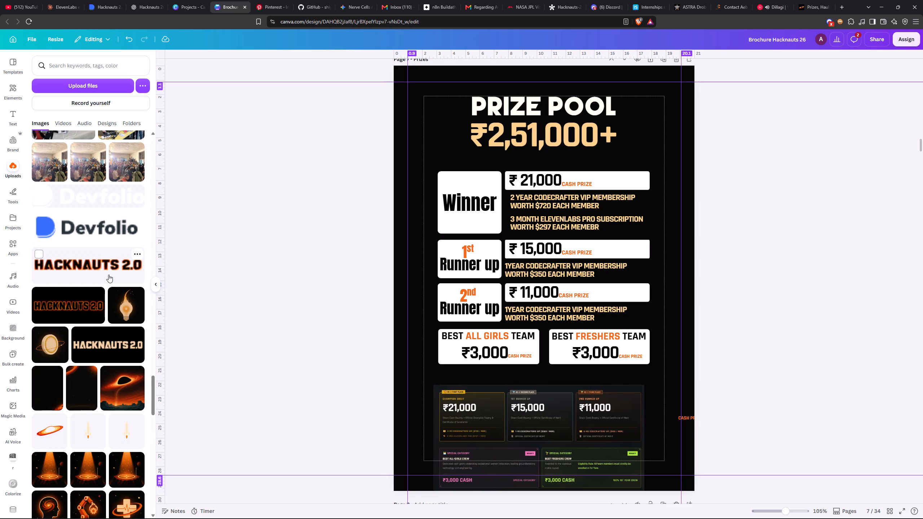
pyautogui.scroll(7, 109, 275)
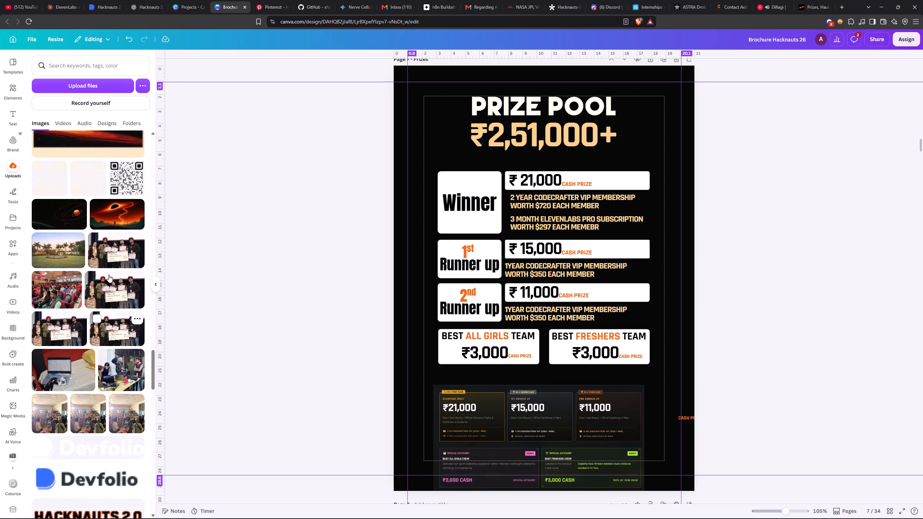
pyautogui.click(63, 214)
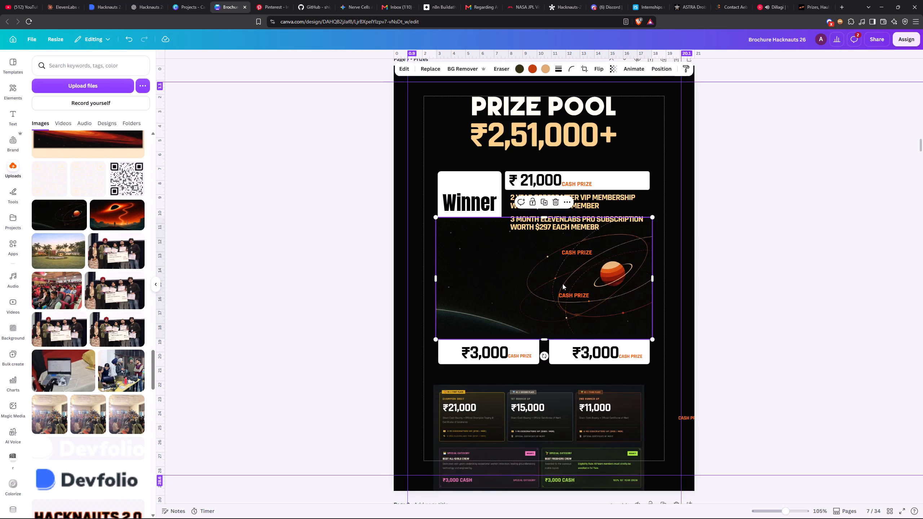
# Move the planet image up over the Prize Pool heading and Winner row, and tilt it counterclockwise.
pyautogui.moveTo(547, 305); pyautogui.dragTo(592, 457)
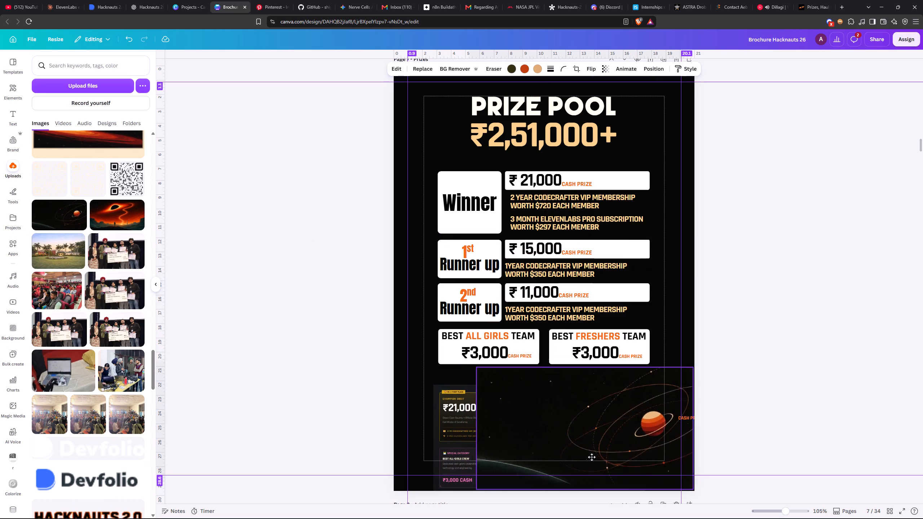
pyautogui.moveTo(592, 457); pyautogui.dragTo(591, 456)
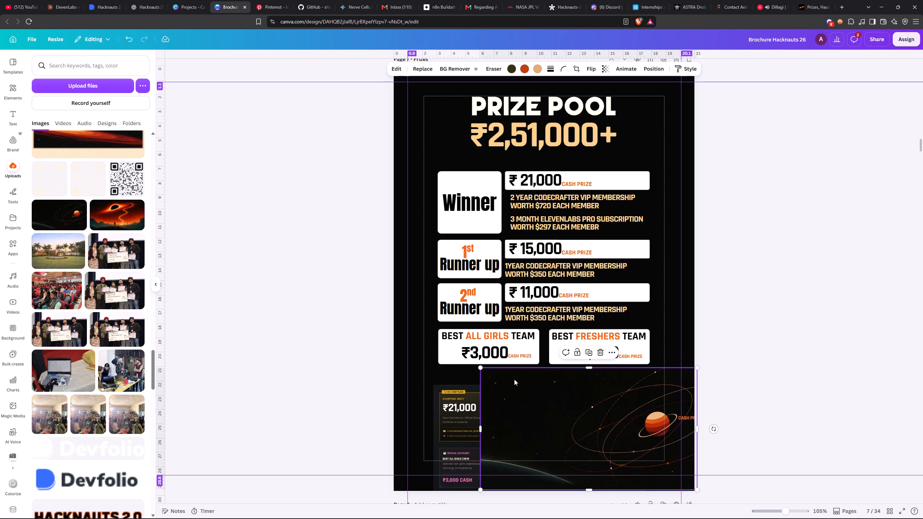
pyautogui.moveTo(575, 426); pyautogui.dragTo(542, 179)
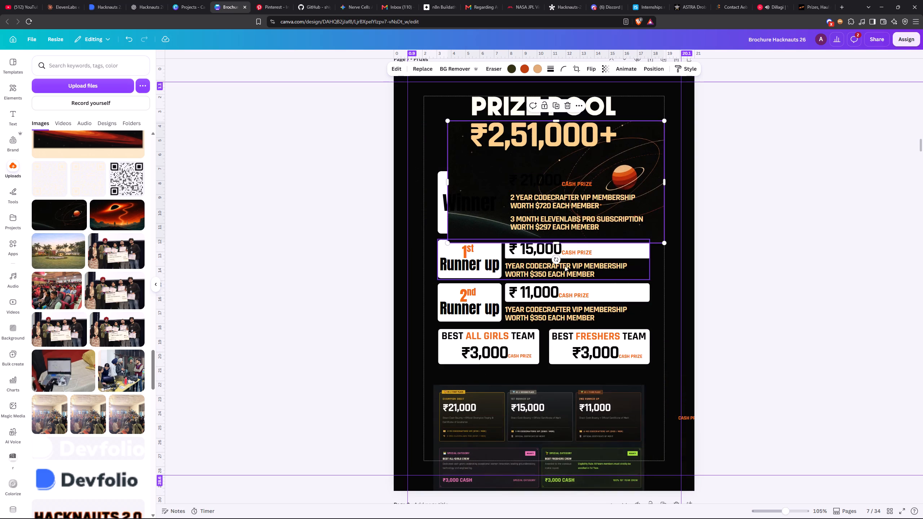
pyautogui.moveTo(557, 262); pyautogui.dragTo(529, 182)
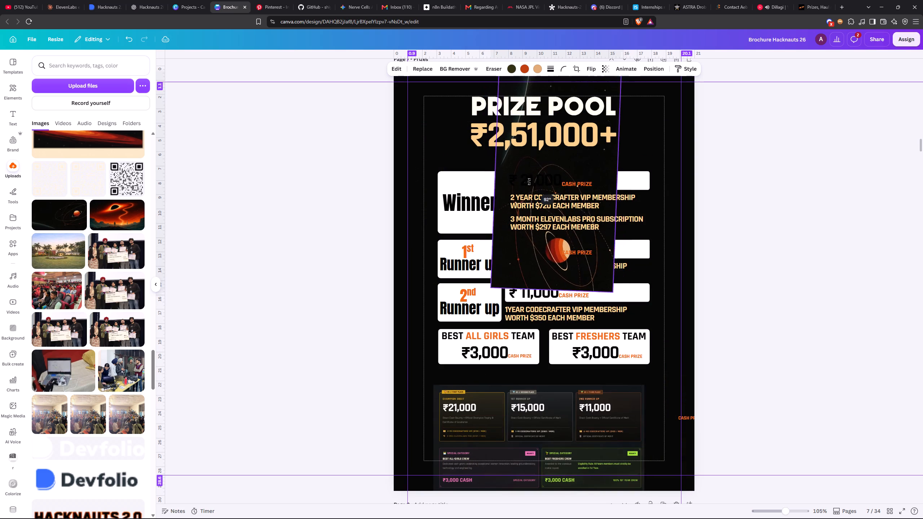
pyautogui.moveTo(529, 182); pyautogui.dragTo(628, 178)
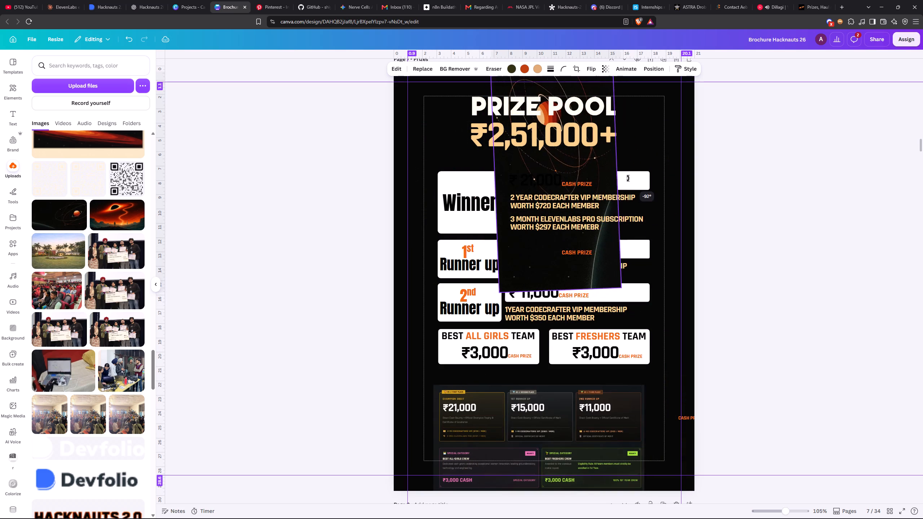
pyautogui.moveTo(628, 178); pyautogui.dragTo(579, 240)
# Enlarge the tilted planet image to span page 7's full width and shift its planet toward the page's upper-right area.
pyautogui.moveTo(478, 277); pyautogui.dragTo(283, 362)
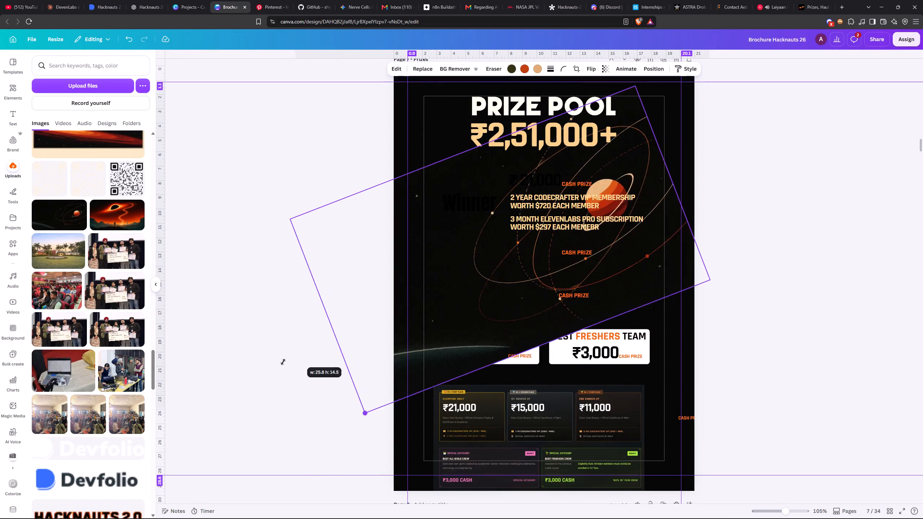
pyautogui.moveTo(283, 362); pyautogui.dragTo(221, 414)
pyautogui.moveTo(234, 392); pyautogui.dragTo(285, 331)
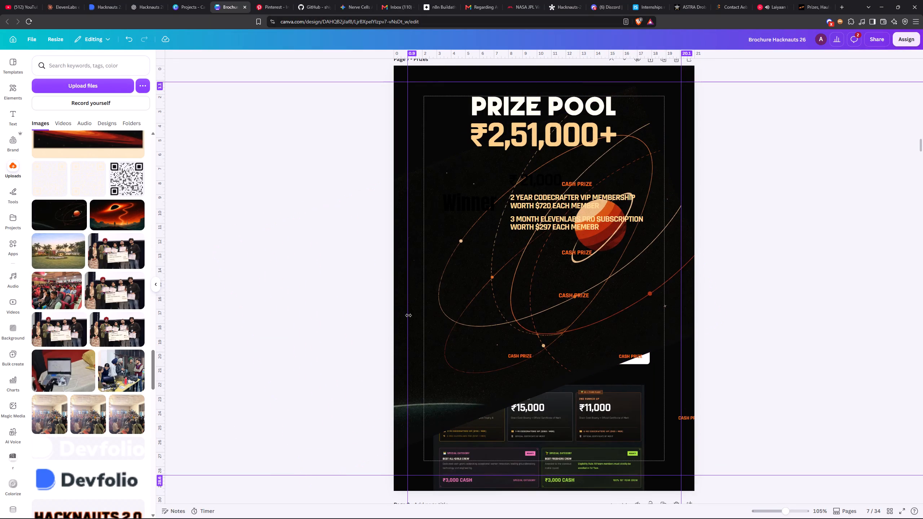
pyautogui.click(408, 315)
pyautogui.hotkey('ctrl', 'z')
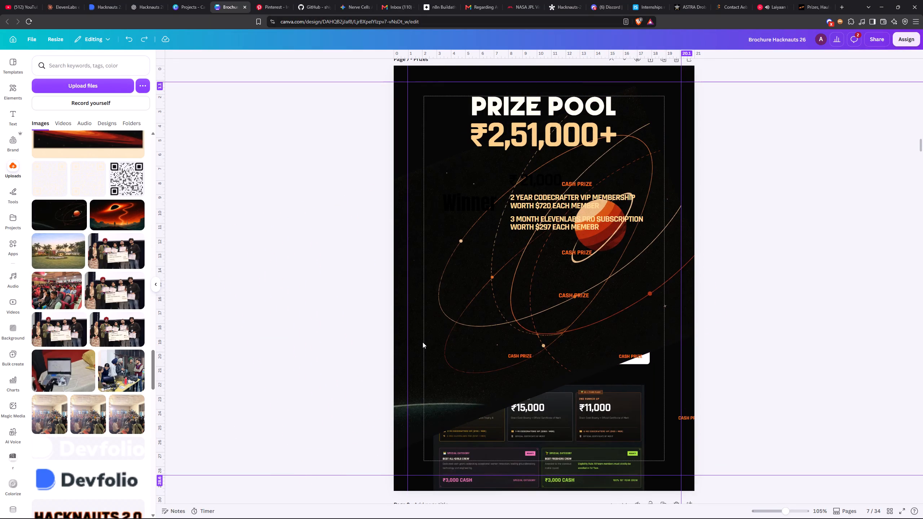
pyautogui.click(423, 342)
pyautogui.moveTo(433, 336); pyautogui.dragTo(477, 276)
# Move the planet image down the layer order, behind all prize text and white cards but above the reference prize cards image.
pyautogui.moveTo(659, 65); pyautogui.dragTo(655, 68)
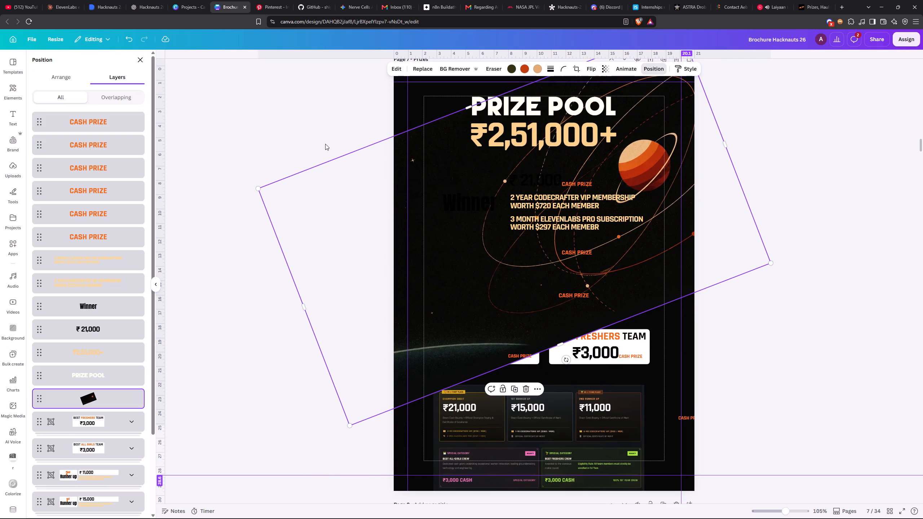
pyautogui.moveTo(94, 400); pyautogui.dragTo(99, 518)
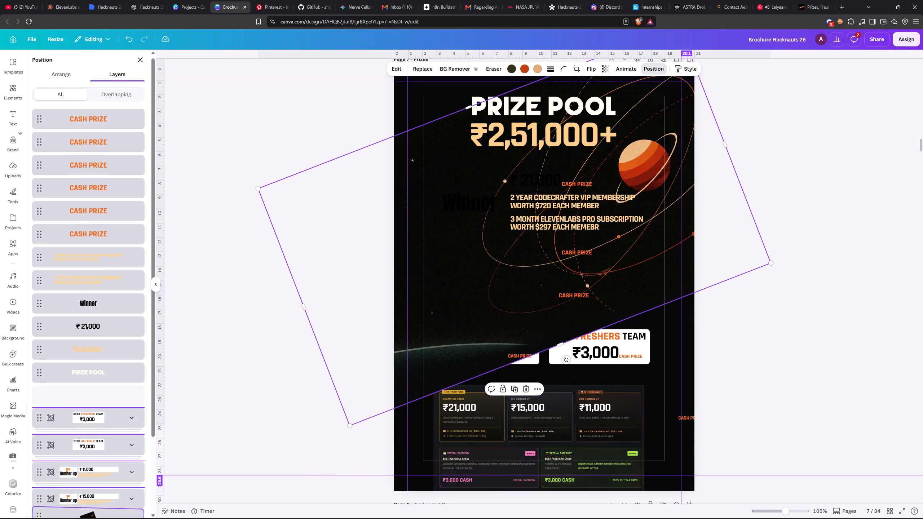
pyautogui.moveTo(99, 518); pyautogui.dragTo(104, 473)
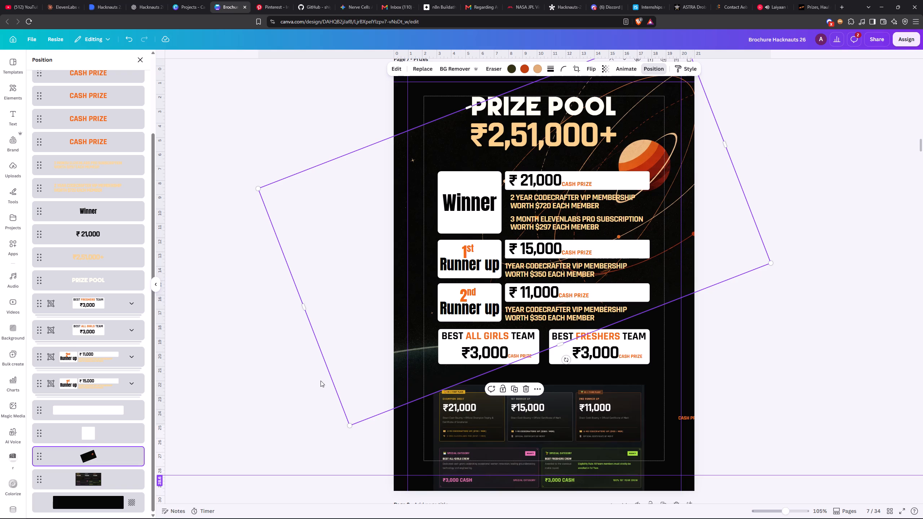
# Shrink the planet image to about 17 wide by 9.6 high, keeping its planet in page 7's upper-right corner, and deselect it.
pyautogui.moveTo(352, 425); pyautogui.dragTo(520, 253)
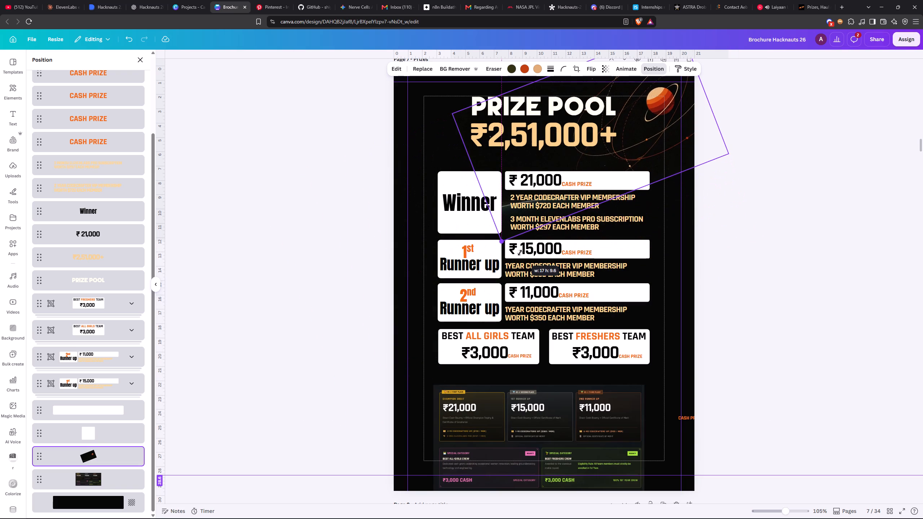
pyautogui.moveTo(520, 253); pyautogui.dragTo(523, 249)
pyautogui.doubleClick(751, 204)
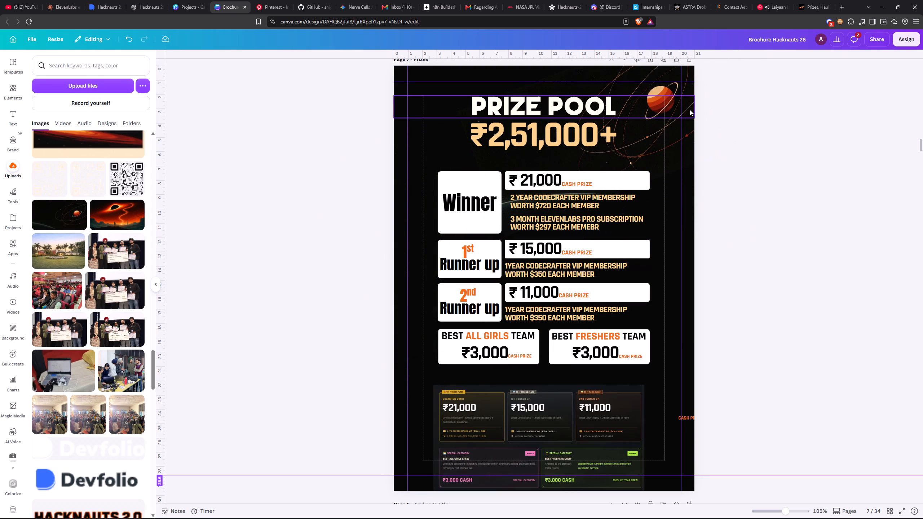
pyautogui.click(690, 110)
pyautogui.click(688, 127)
pyautogui.click(690, 125)
pyautogui.click(792, 134)
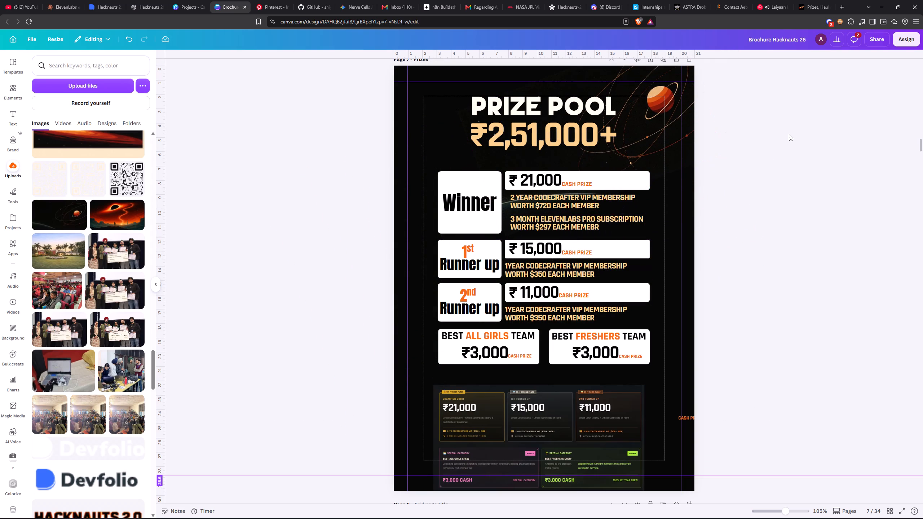
# Crop the planet image's left side to about 11 wide and trim its lower edge to clear the Winner row, and deselect it.
pyautogui.click(660, 142)
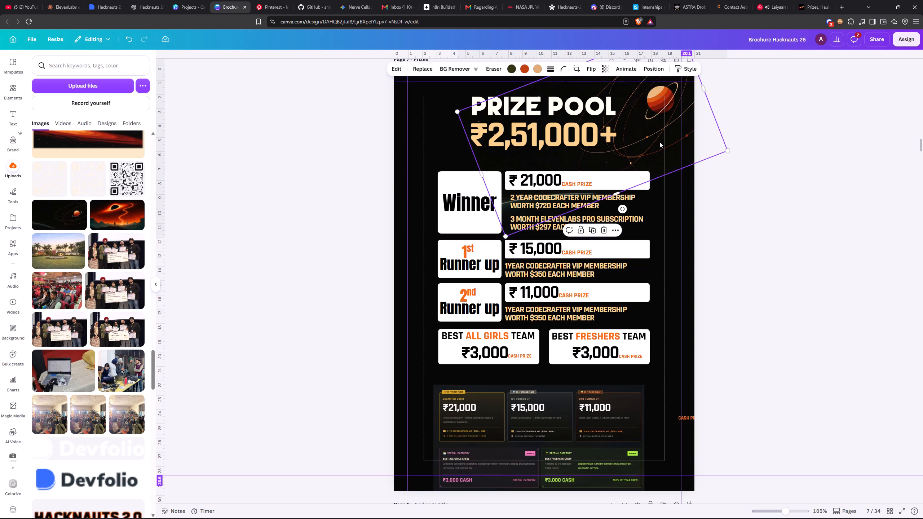
pyautogui.moveTo(480, 172); pyautogui.dragTo(557, 148)
pyautogui.moveTo(657, 179); pyautogui.dragTo(655, 171)
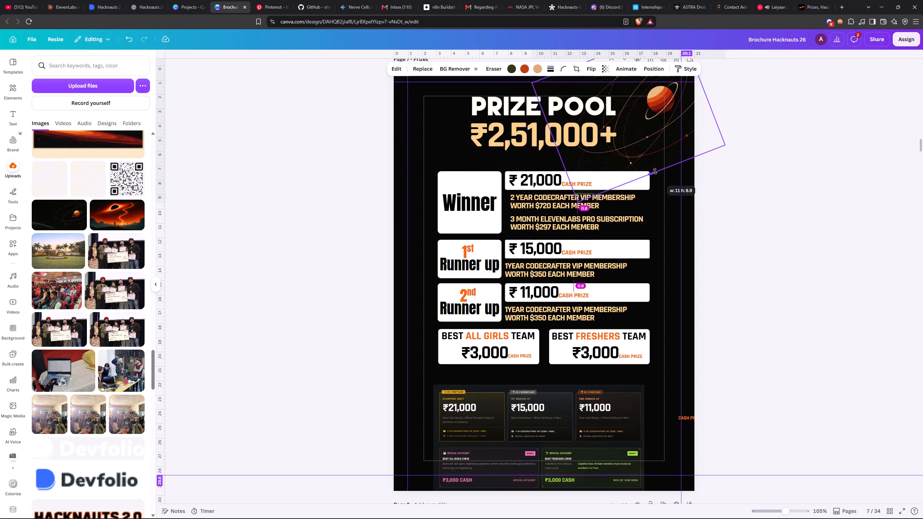
pyautogui.moveTo(655, 171); pyautogui.dragTo(659, 157)
pyautogui.click(764, 150)
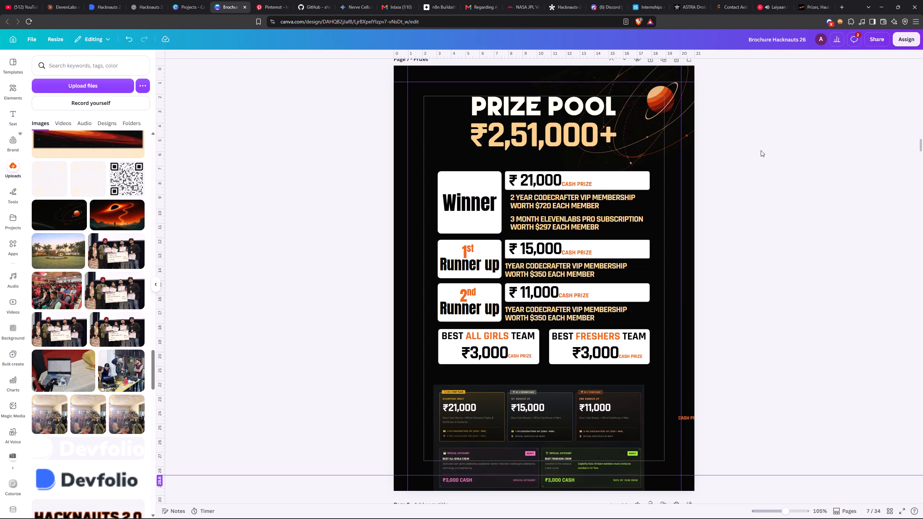
# Browse the uploaded space images and examine page 6's Our Past Sponsors layout and background.
pyautogui.click(759, 151)
pyautogui.scroll(3, 135, 389)
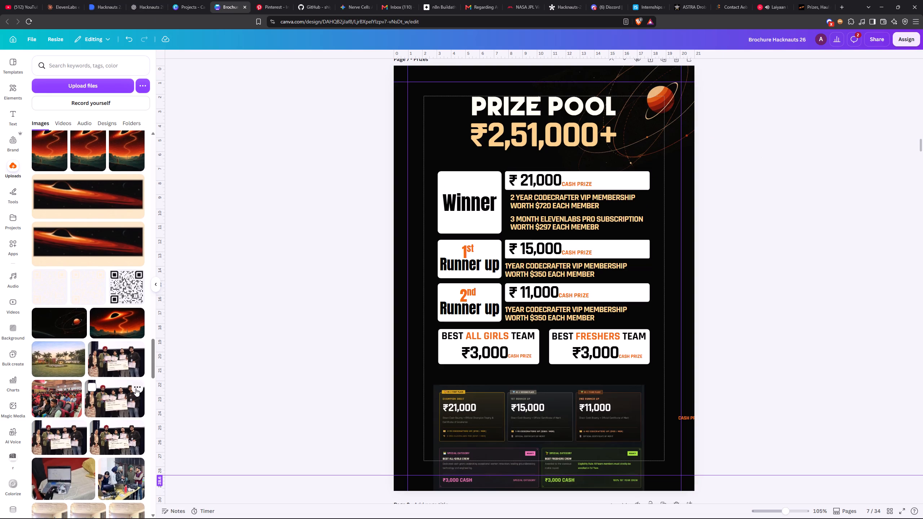
pyautogui.scroll(5, 136, 389)
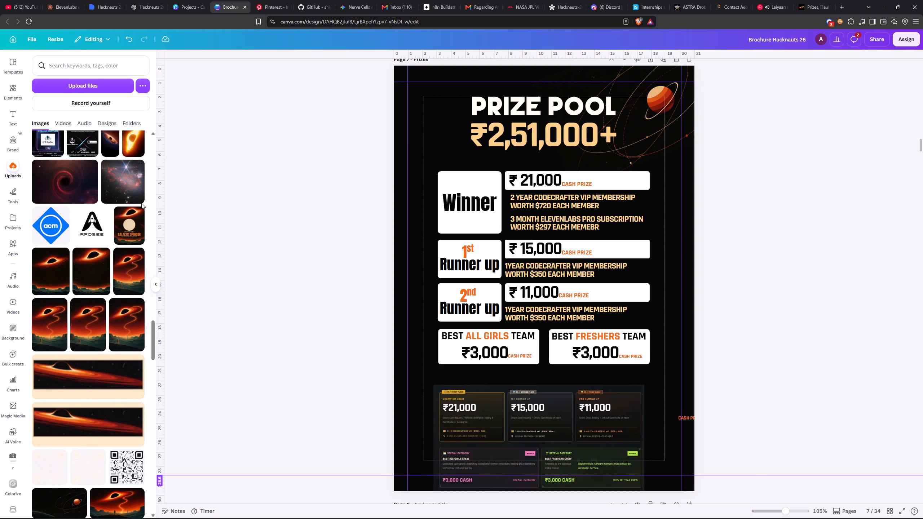
pyautogui.scroll(13, 378, 244)
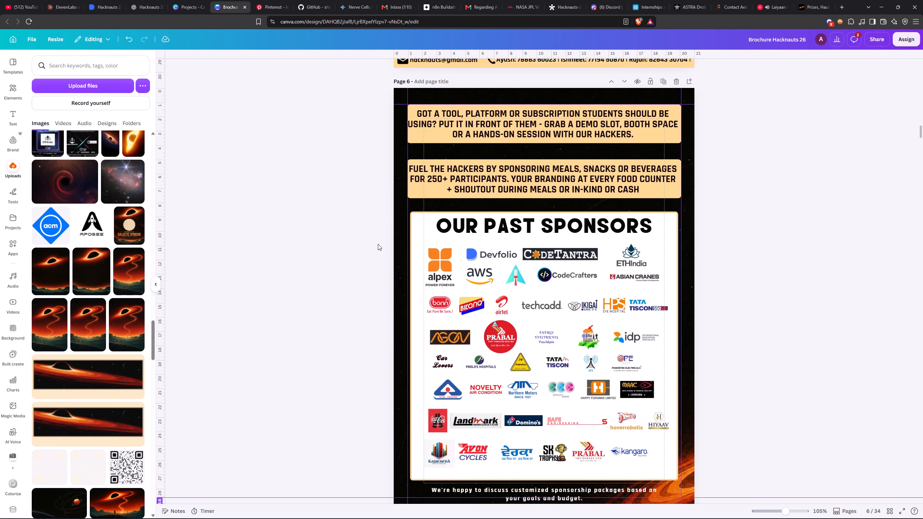
pyautogui.scroll(6, 377, 244)
pyautogui.scroll(-7, 276, 241)
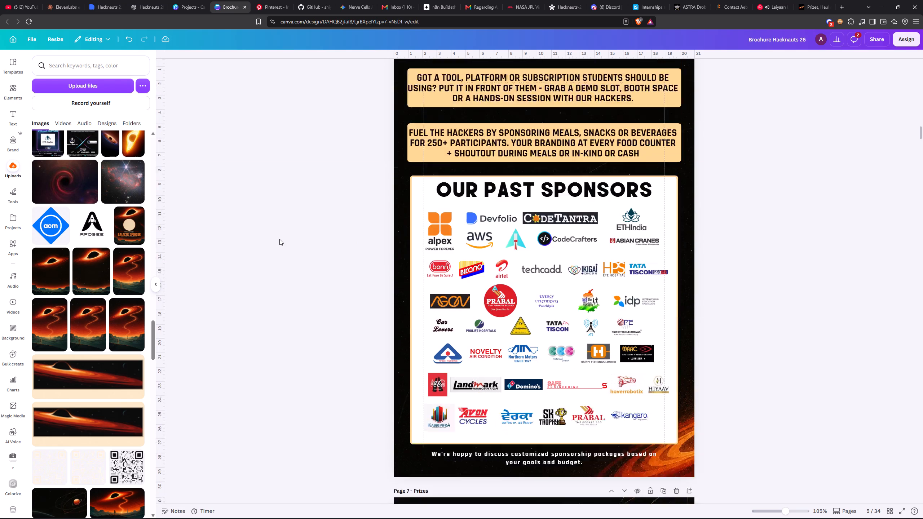
# Examine the page layouts from Sponsorship Perks on page 5 through the prize pages 7 and 8.
pyautogui.scroll(-8, 279, 239)
pyautogui.scroll(18, 281, 238)
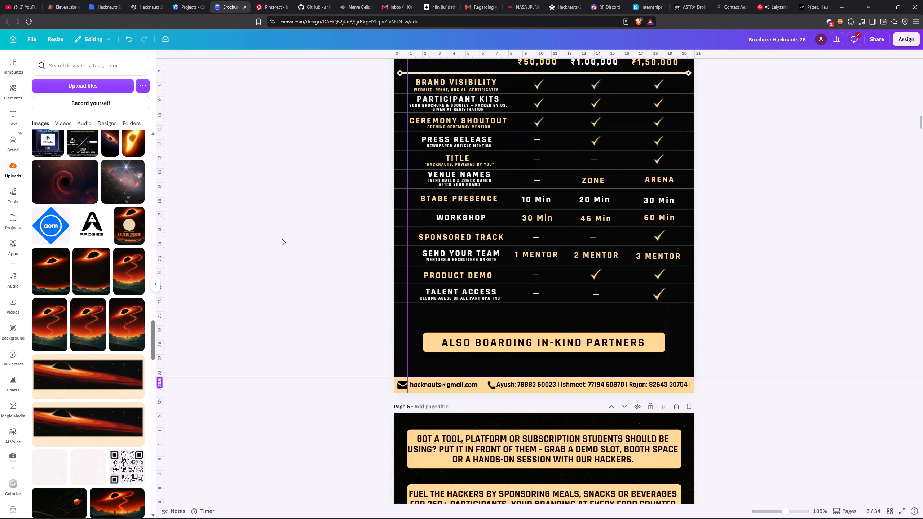
pyautogui.scroll(4, 282, 239)
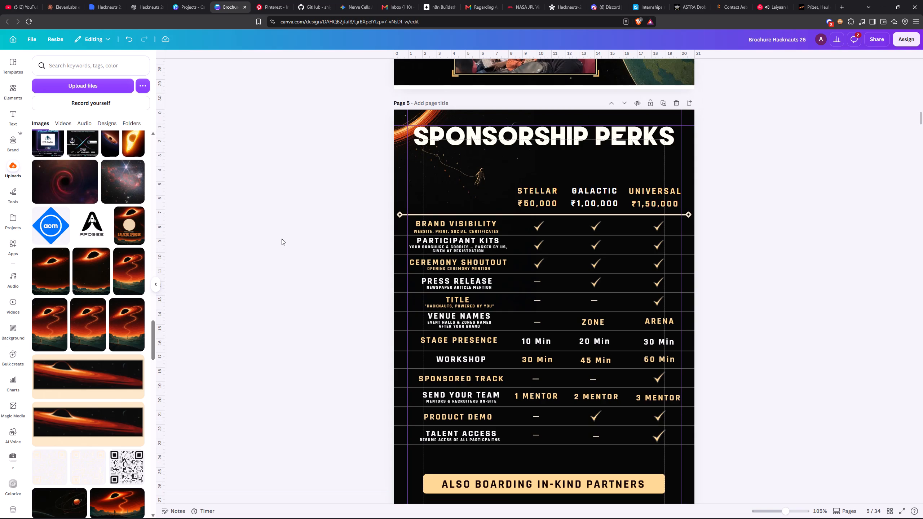
pyautogui.scroll(-15, 282, 239)
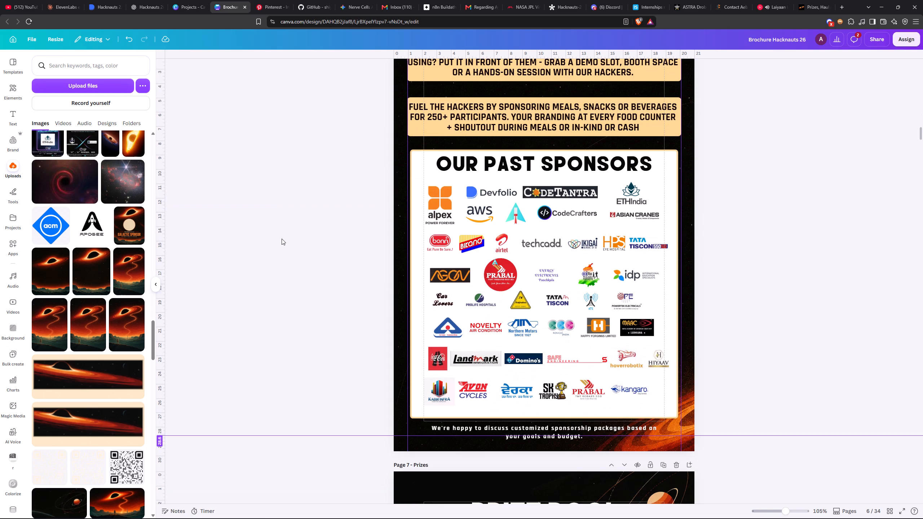
pyautogui.scroll(2, 282, 239)
pyautogui.scroll(-5, 282, 239)
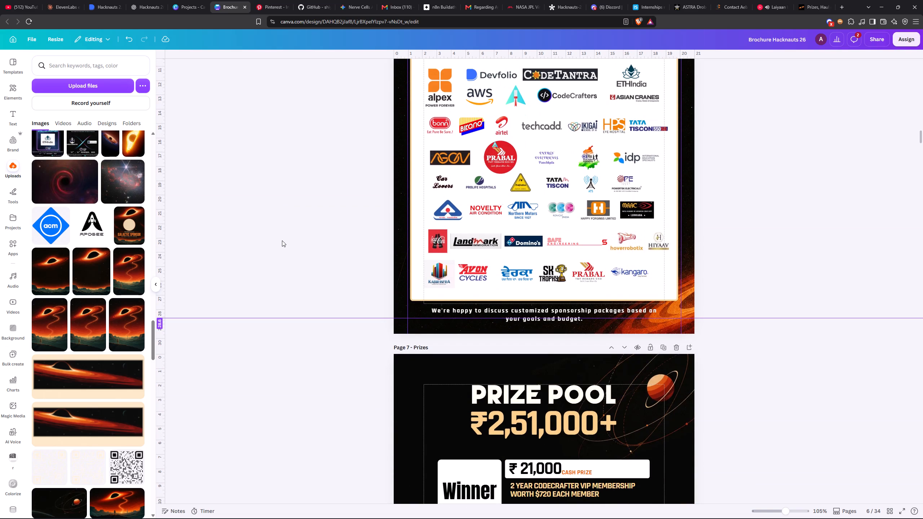
pyautogui.scroll(-15, 282, 240)
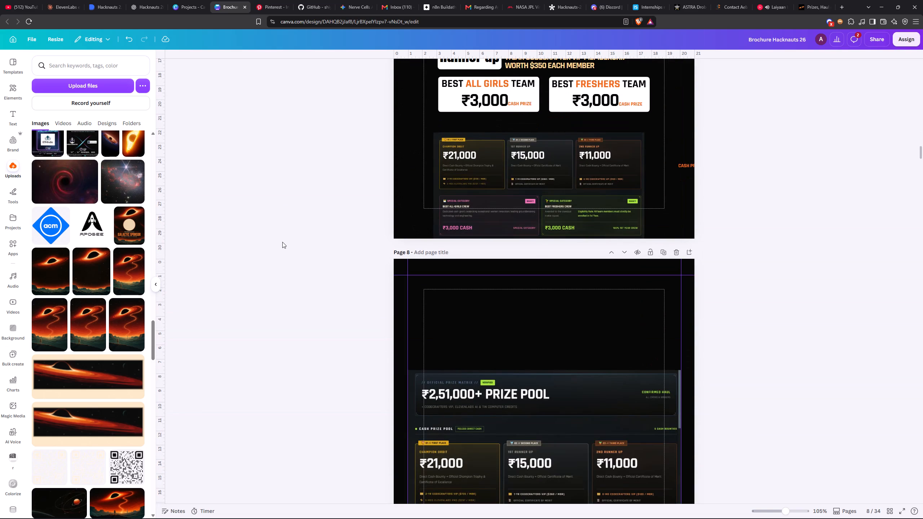
pyautogui.scroll(5, 282, 242)
pyautogui.scroll(2, 764, 249)
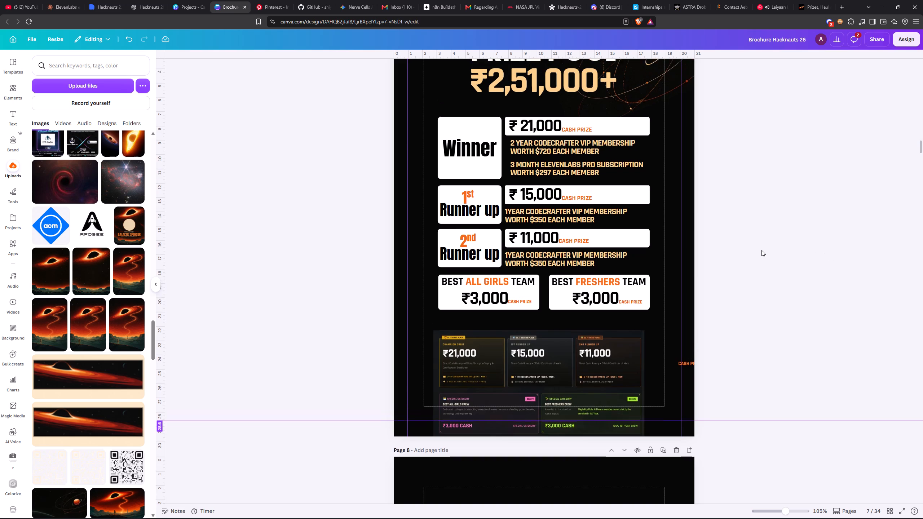
pyautogui.scroll(1, 761, 250)
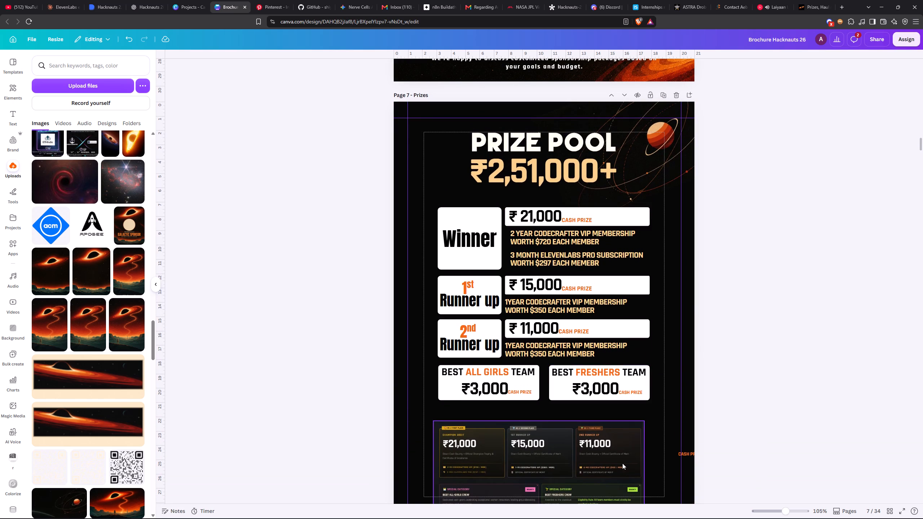
# Remove the reference prize cards image from below the All Girls and Freshers team prizes on page 7.
pyautogui.scroll(-4, 618, 444)
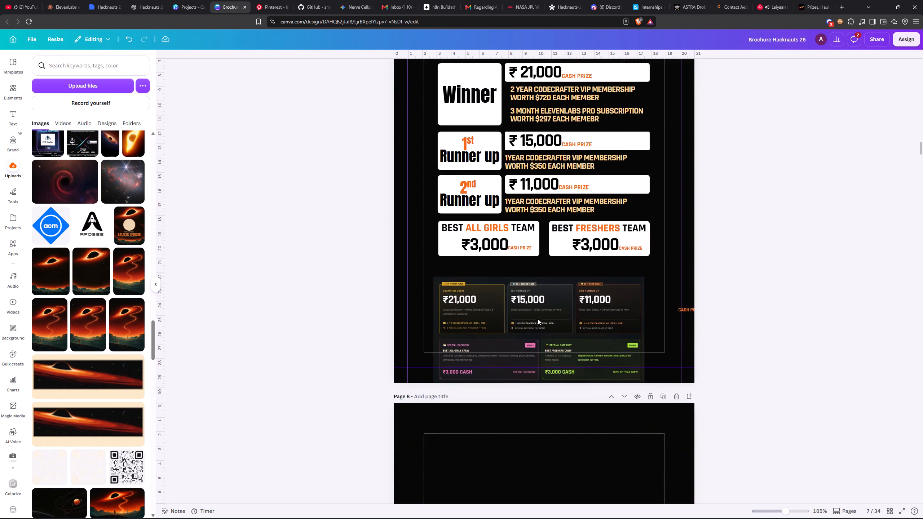
pyautogui.moveTo(543, 293); pyautogui.dragTo(549, 276)
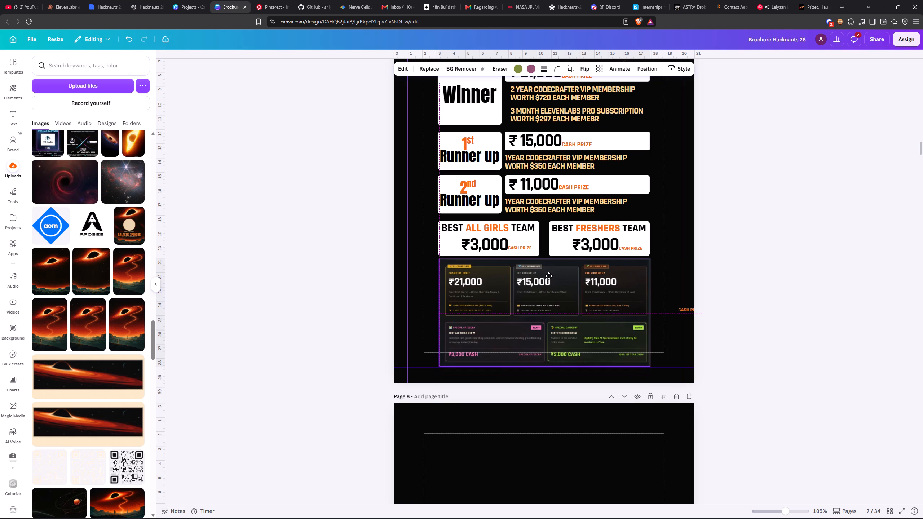
pyautogui.moveTo(549, 276); pyautogui.dragTo(545, 276)
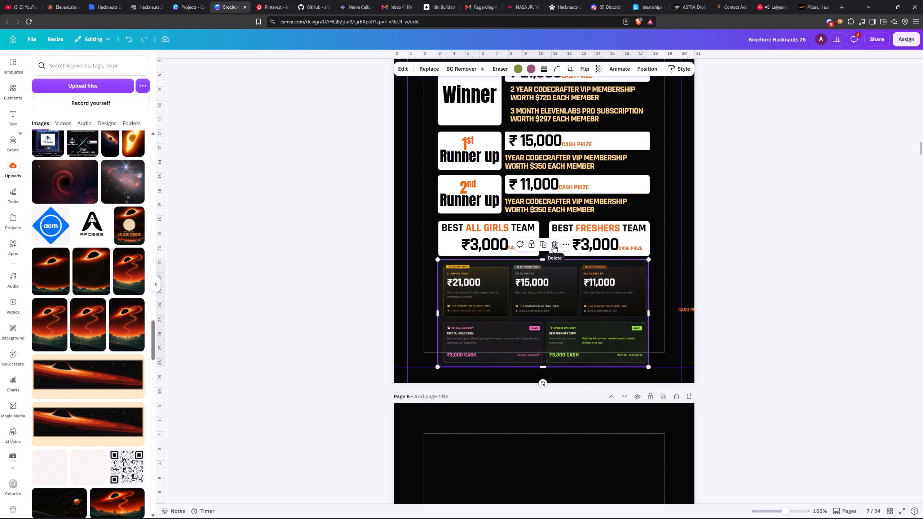
pyautogui.moveTo(547, 368); pyautogui.dragTo(545, 375)
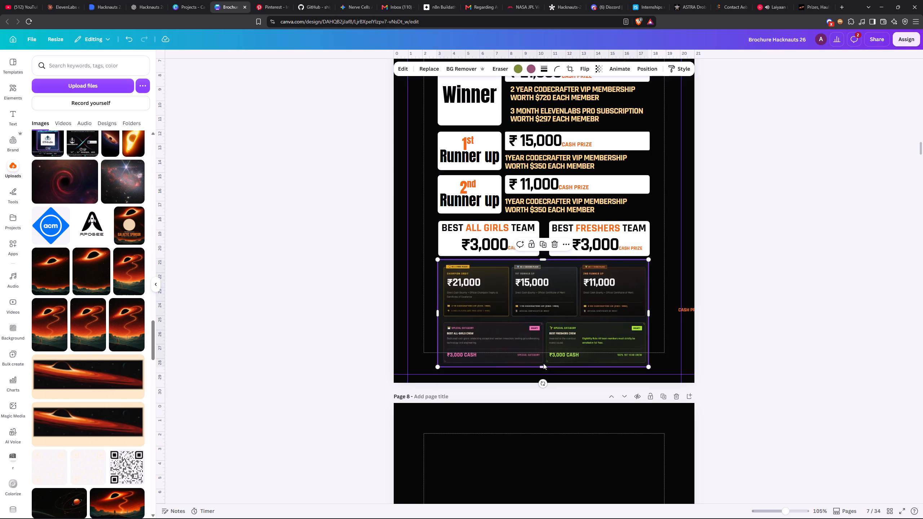
pyautogui.hotkey('ctrl', 'z')
pyautogui.hotkey('ctrl', 'x')
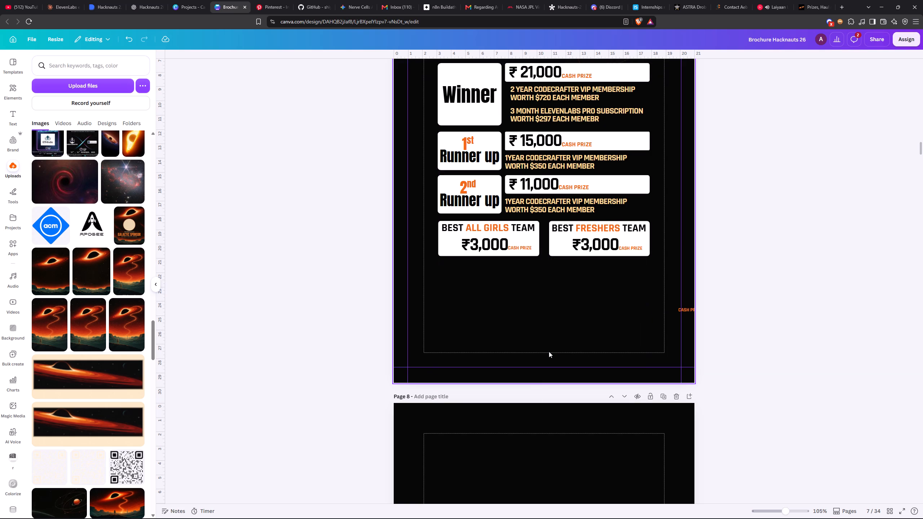
# Move page 8's reference prize pool image up to the top of the page.
pyautogui.scroll(-5, 549, 359)
pyautogui.moveTo(527, 444); pyautogui.dragTo(529, 342)
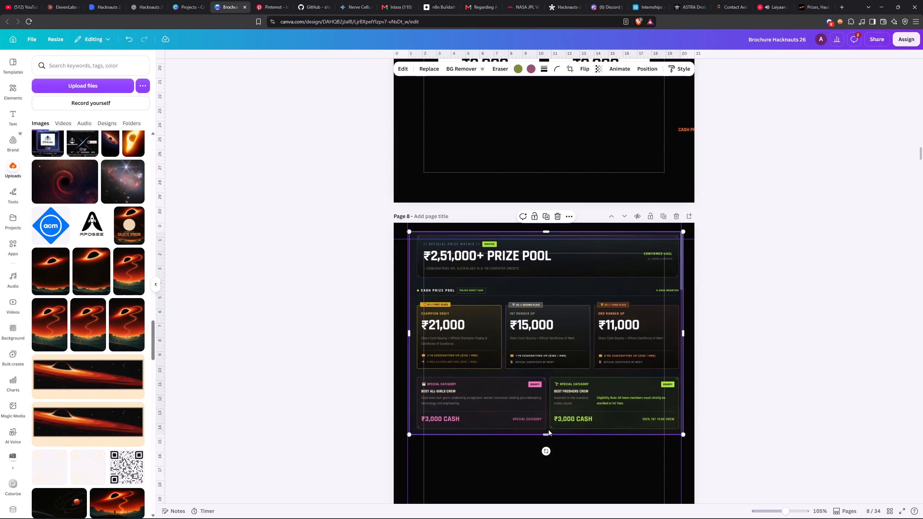
pyautogui.moveTo(545, 433); pyautogui.dragTo(540, 433)
# Switch to the Hacknauts website's Prizes page and examine the CodeCrafters membership and Tin Computer credit details.
pyautogui.click(812, 0)
pyautogui.scroll(-5, 492, 216)
pyautogui.scroll(3, 491, 217)
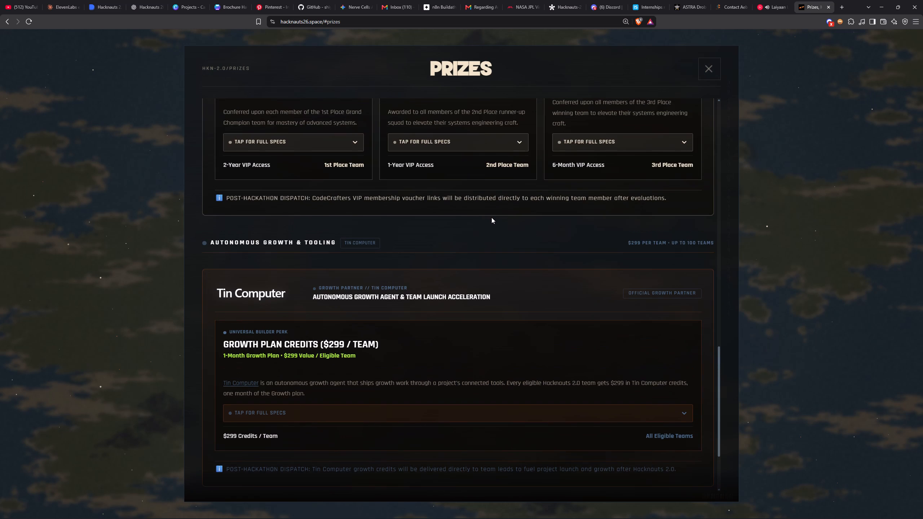
pyautogui.keyDown('ctrl'); pyautogui.scroll(3, 491, 217); pyautogui.keyUp('ctrl')
pyautogui.keyDown('ctrl'); pyautogui.scroll(-6, 491, 217); pyautogui.keyUp('ctrl')
pyautogui.scroll(2, 493, 217)
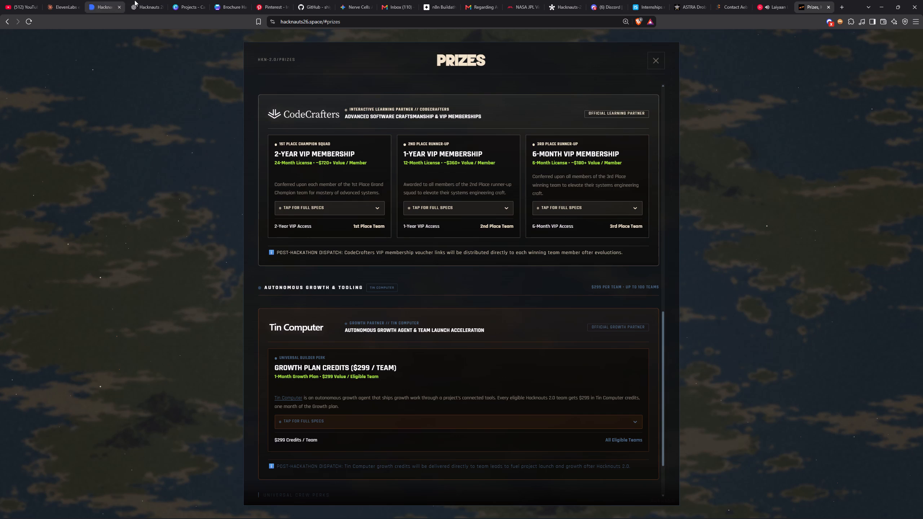
# Back in the brochure, change page 7's 2nd Runner up membership duration to 6 months and widen its text box to about 9.4.
pyautogui.click(222, 0)
pyautogui.scroll(5, 497, 226)
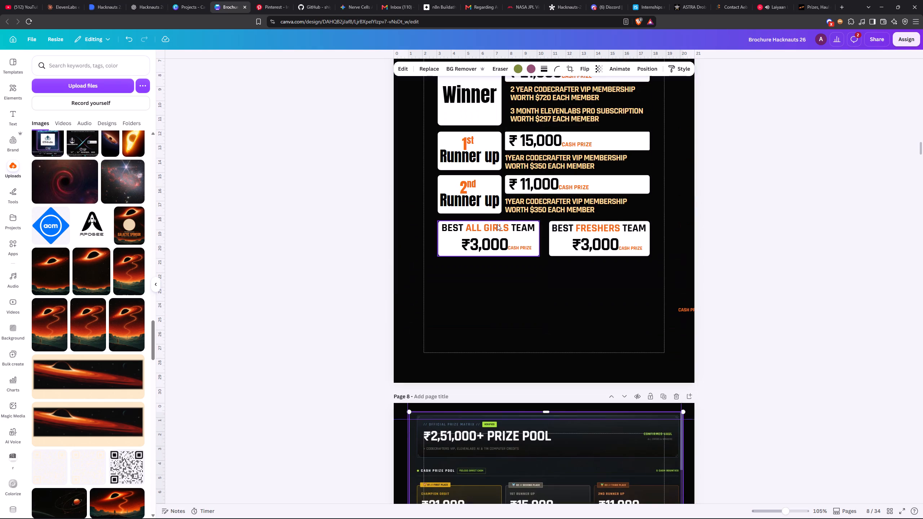
pyautogui.doubleClick(517, 209)
pyautogui.click(522, 203)
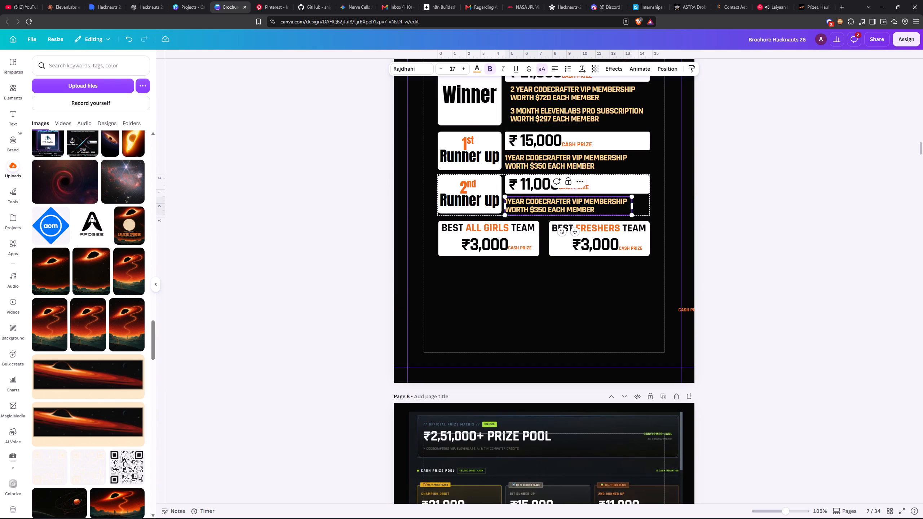
pyautogui.moveTo(526, 198); pyautogui.dragTo(505, 204)
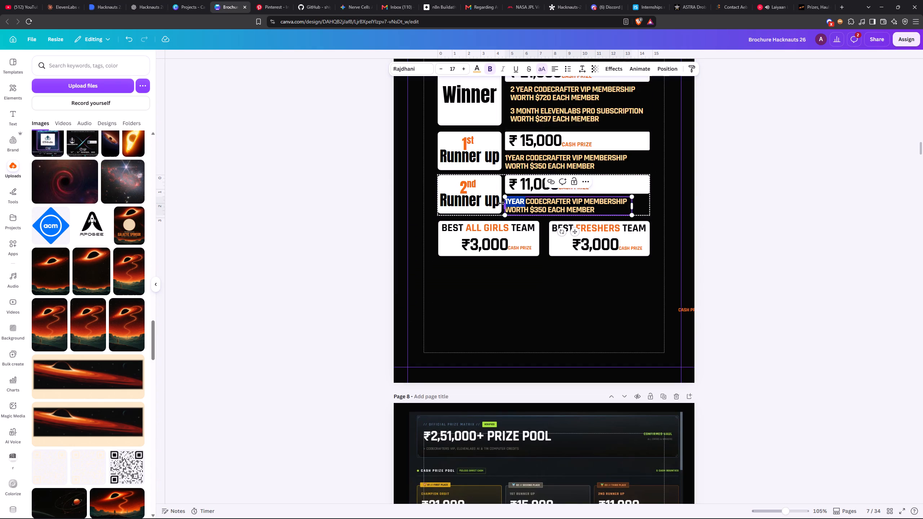
pyautogui.press('6')
pyautogui.write('mont')
pyautogui.press('BackSpace')
pyautogui.press('BackSpace')
pyautogui.press('BackSpace')
pyautogui.press('BackSpace')
pyautogui.press('BackSpace')
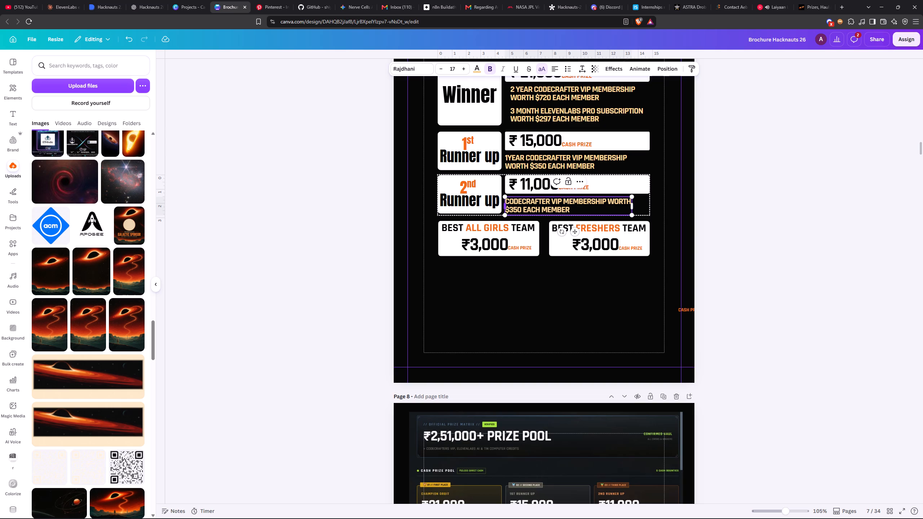
pyautogui.press('5')
pyautogui.press('BackSpace')
pyautogui.write('6 months')
pyautogui.press('space')
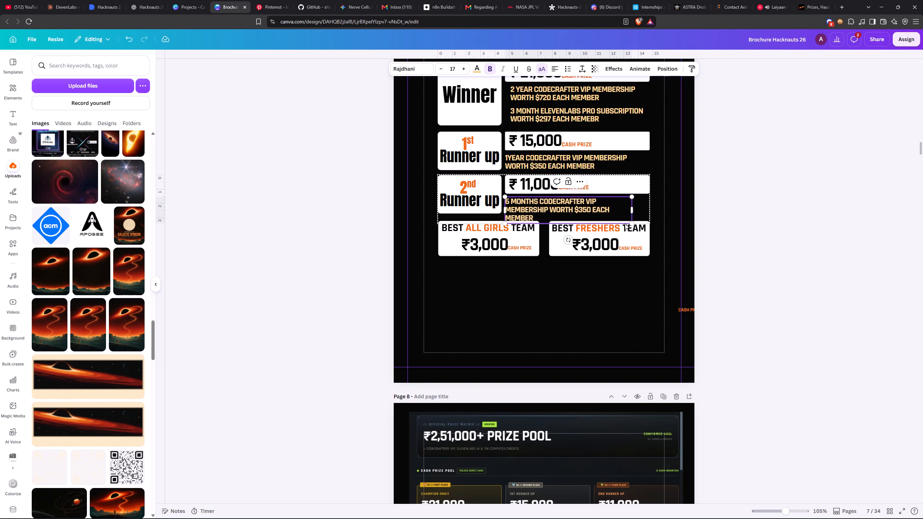
pyautogui.moveTo(632, 211); pyautogui.dragTo(640, 213)
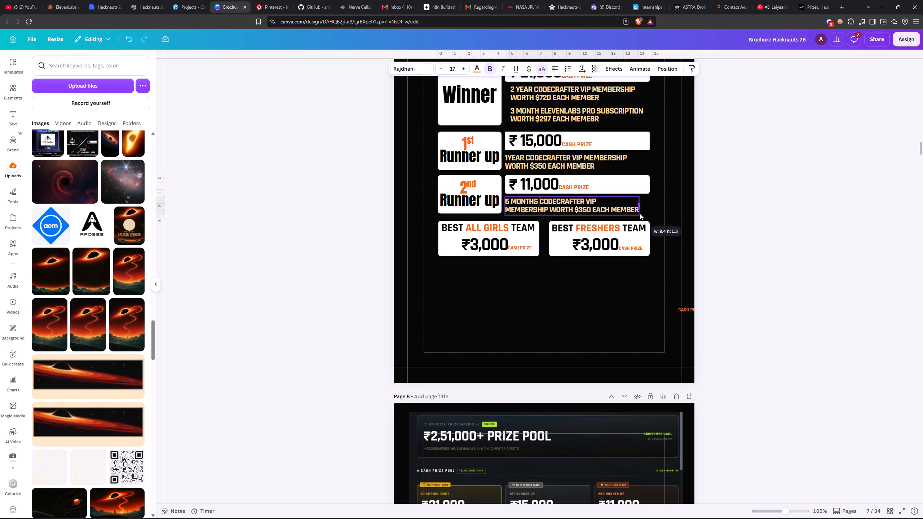
pyautogui.moveTo(640, 213); pyautogui.dragTo(640, 213)
# Change the 2nd Runner up membership's worth to $180 for each member.
pyautogui.click(580, 211)
pyautogui.press('BackSpace')
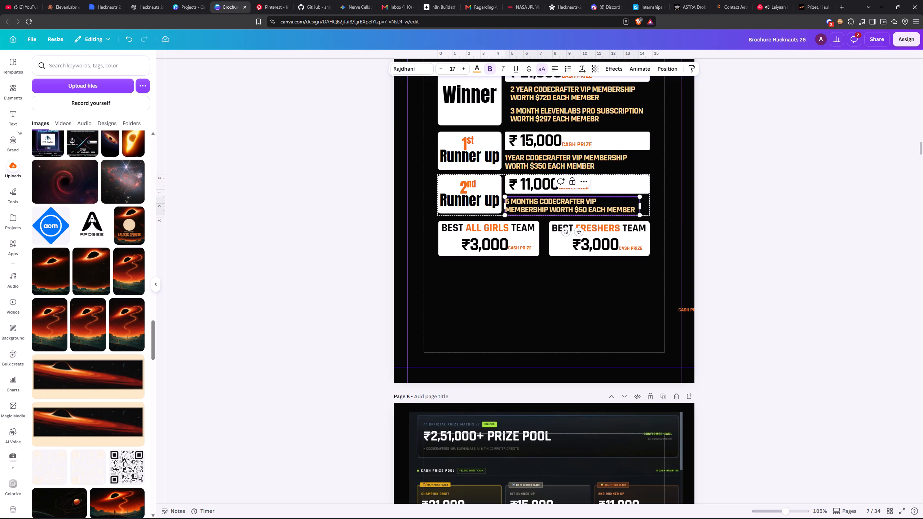
pyautogui.press('Right')
pyautogui.press('BackSpace')
pyautogui.write('18')
# Insert a space between "1" and "YEAR" in the 1st Runner up membership text, and deselect it.
pyautogui.doubleClick(508, 159)
pyautogui.click(508, 159)
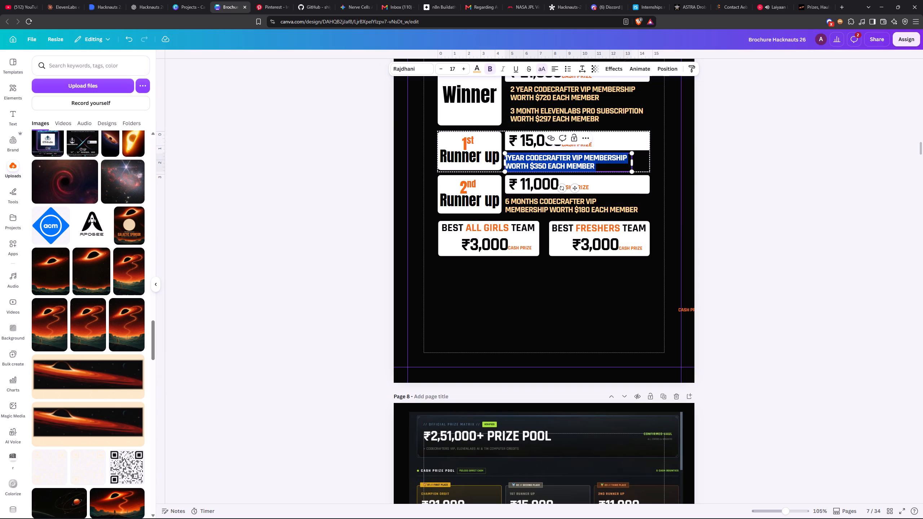
pyautogui.click(508, 159)
pyautogui.press('space')
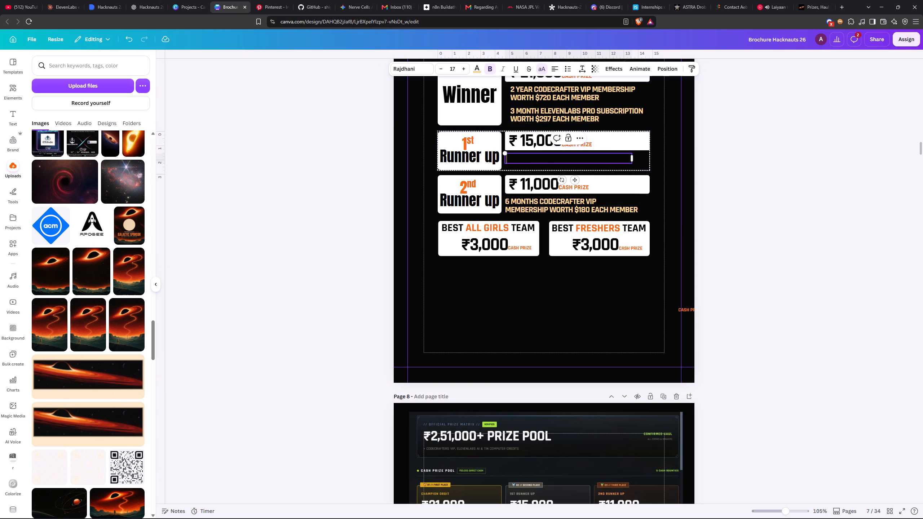
pyautogui.hotkey('ctrl', 'z')
pyautogui.click(509, 158)
pyautogui.press('space')
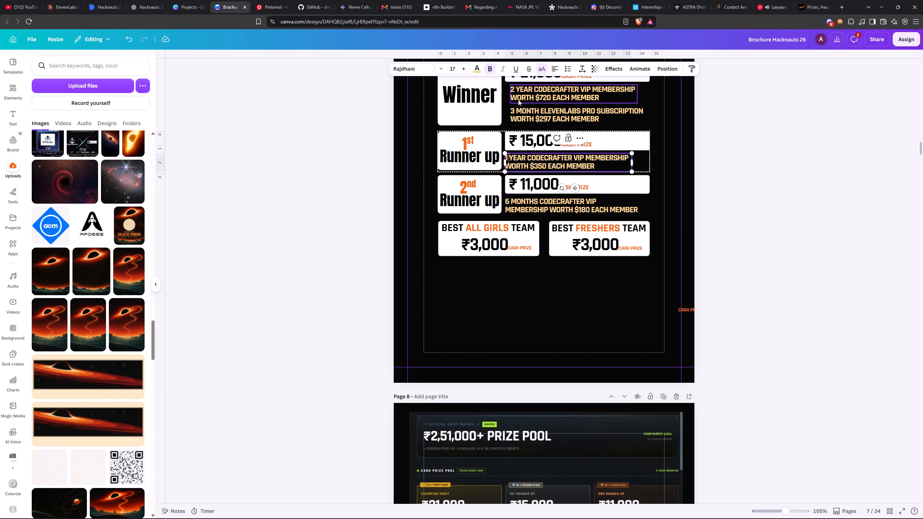
pyautogui.click(777, 123)
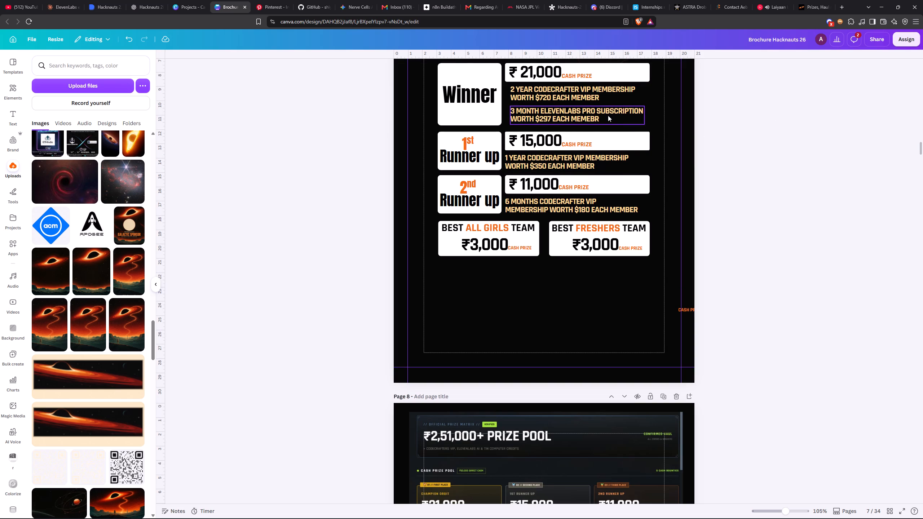
pyautogui.click(763, 115)
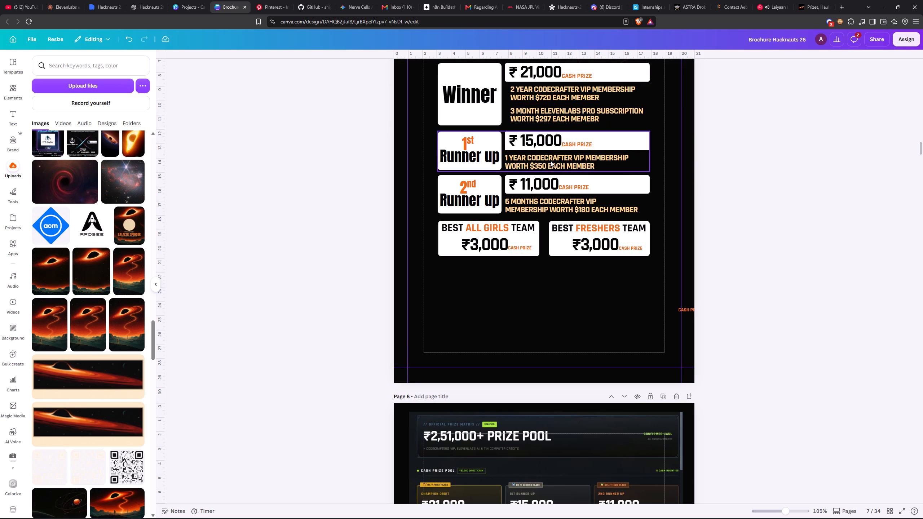
# Ungroup the 1st Runner up row and nudge its membership text right to line up with the Winner perk text.
pyautogui.click(537, 165)
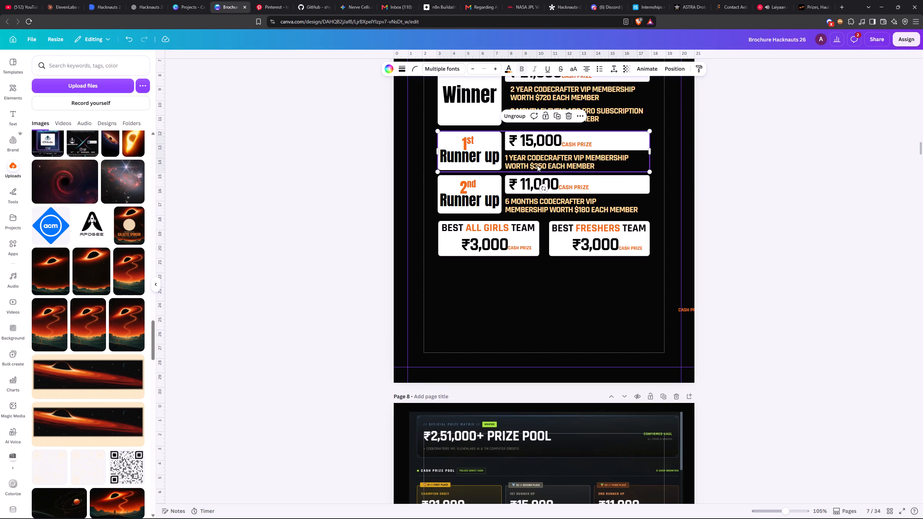
pyautogui.click(522, 111)
pyautogui.click(778, 163)
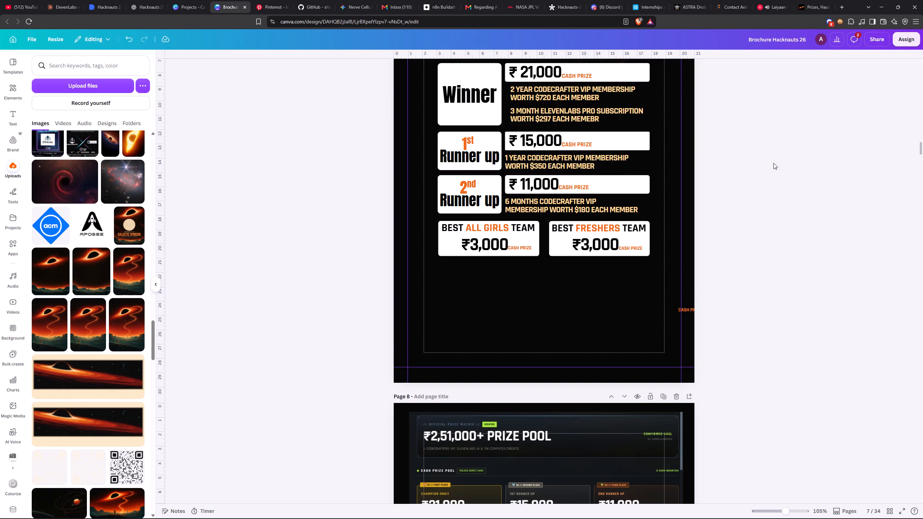
pyautogui.click(574, 161)
pyautogui.press('Right')
pyautogui.press('Right')
pyautogui.press('Right')
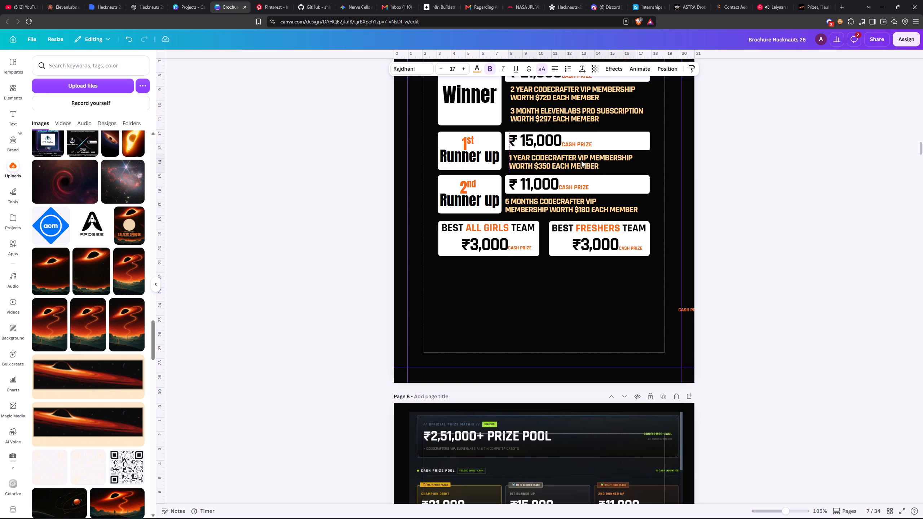
pyautogui.press('Right')
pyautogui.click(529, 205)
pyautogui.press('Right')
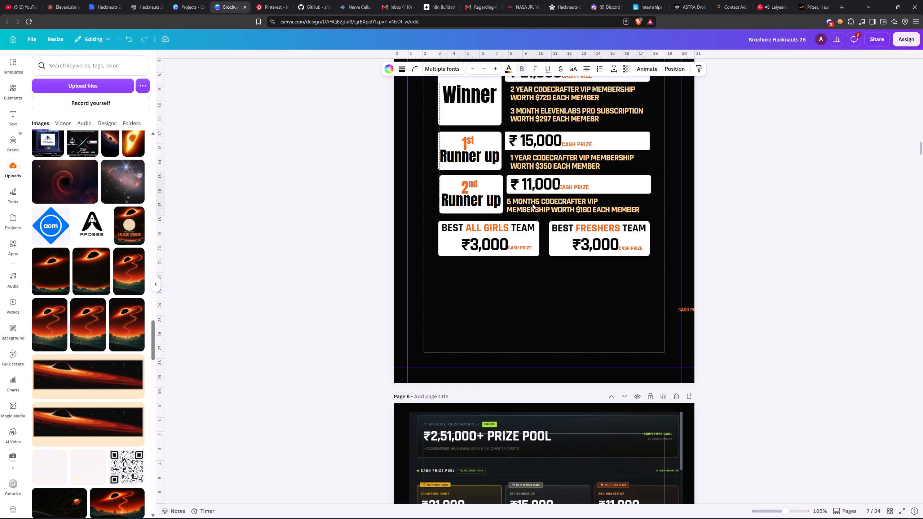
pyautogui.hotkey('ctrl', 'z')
# Ungroup the 2nd Runner up row and nudge its membership text right to line up with the 1st Runner up text, undoing the last nudge.
pyautogui.click(527, 206)
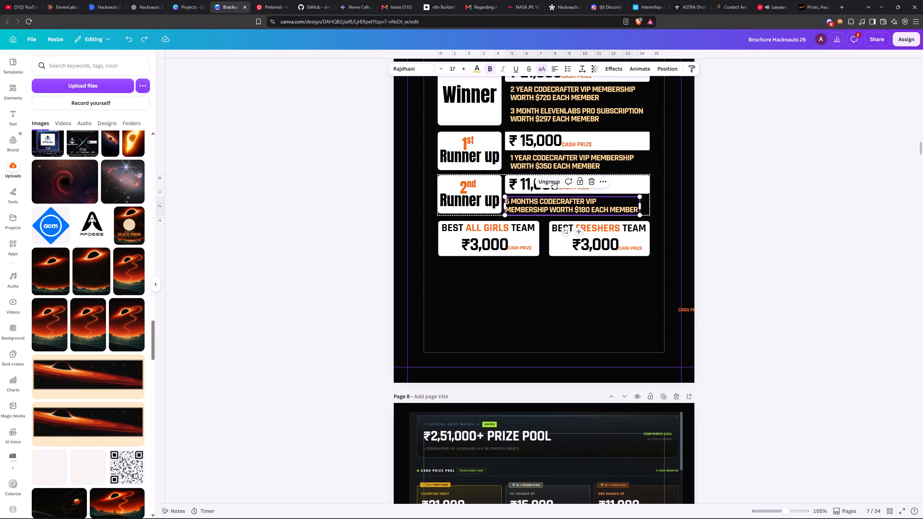
pyautogui.click(553, 181)
pyautogui.click(817, 233)
pyautogui.click(566, 208)
pyautogui.press('Right')
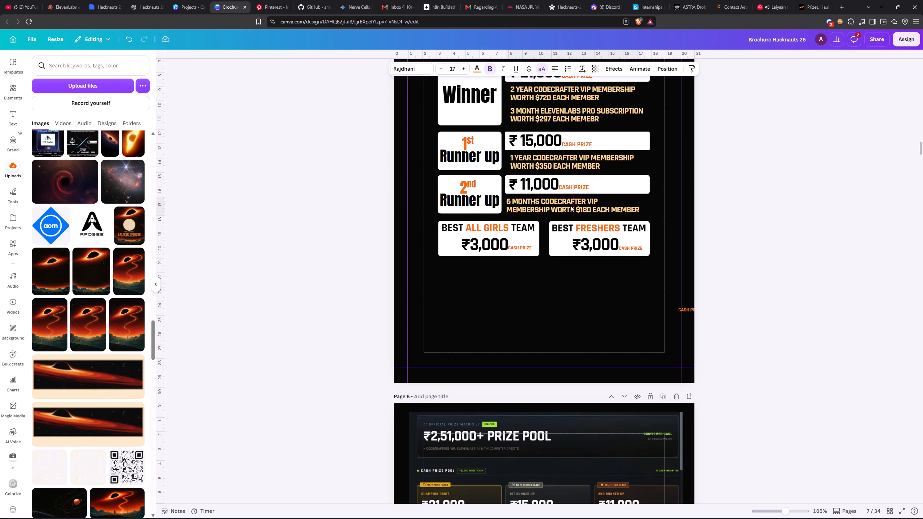
pyautogui.press('Right')
pyautogui.press('Right')
pyautogui.click(759, 191)
pyautogui.click(587, 206)
pyautogui.click(591, 204)
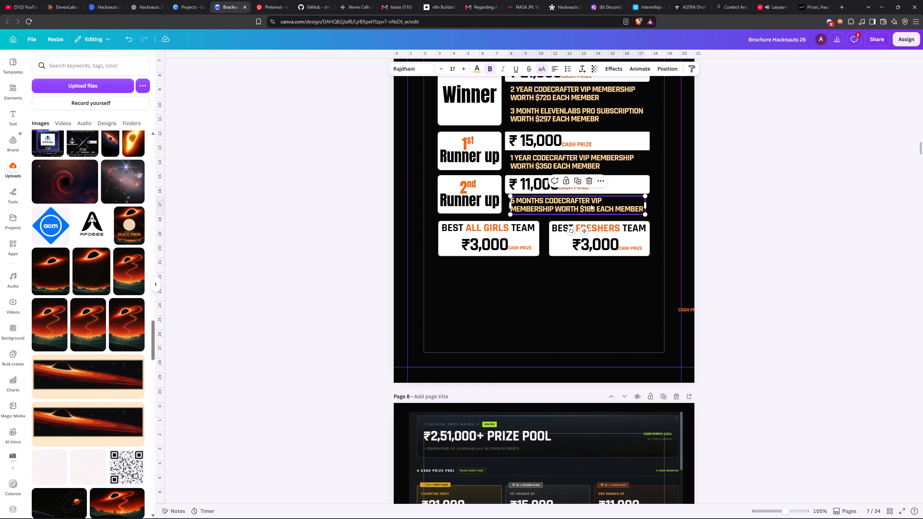
pyautogui.hotkey('ctrl', 'z')
# Colour the $180 and $350 amounts orange in the 2nd and 1st Runner up membership texts.
pyautogui.moveTo(593, 211); pyautogui.dragTo(591, 211)
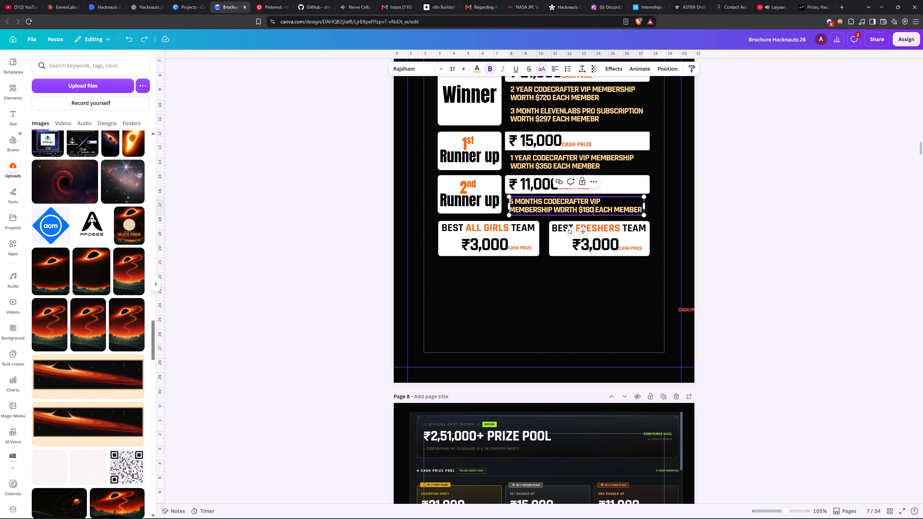
pyautogui.moveTo(591, 211); pyautogui.dragTo(578, 214)
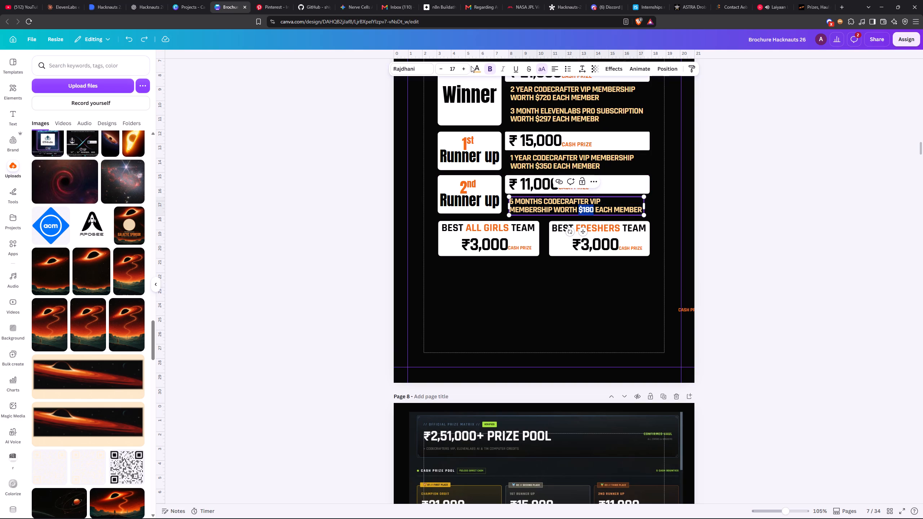
pyautogui.click(475, 66)
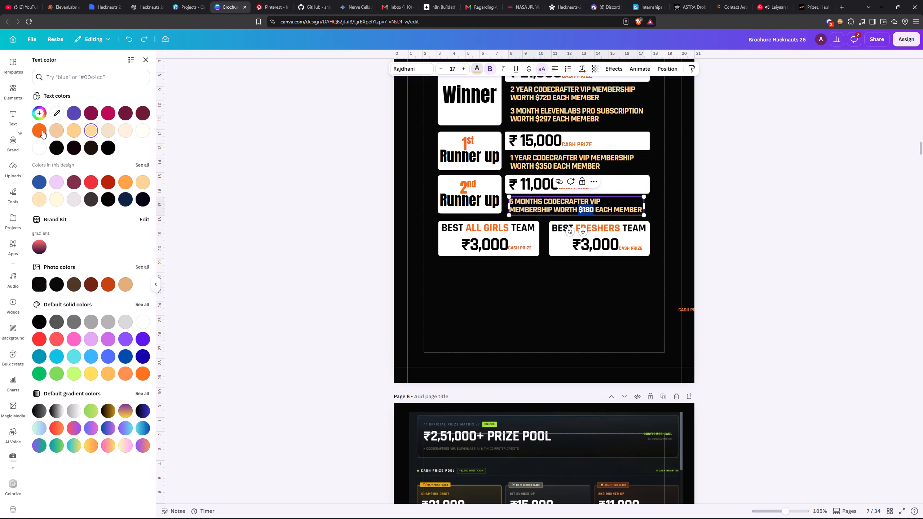
pyautogui.click(42, 131)
pyautogui.click(543, 164)
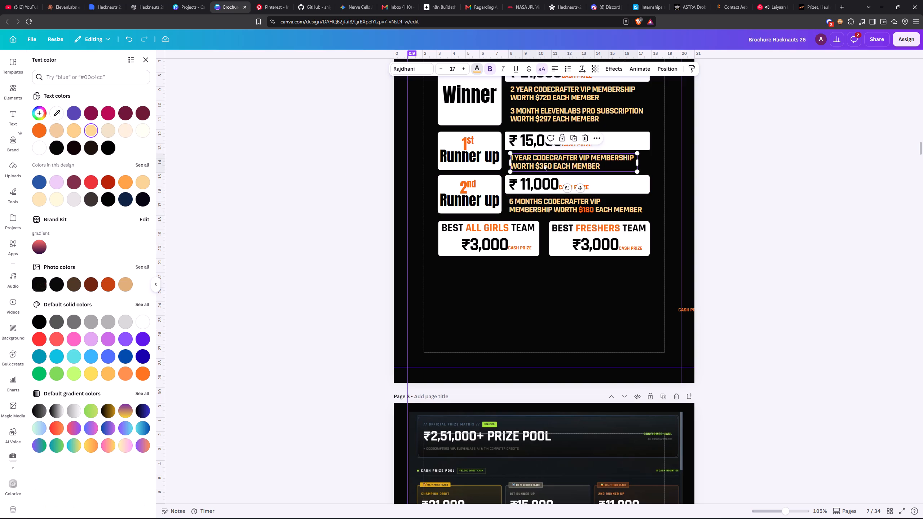
pyautogui.doubleClick(543, 164)
pyautogui.click(552, 163)
pyautogui.moveTo(551, 165); pyautogui.dragTo(545, 166)
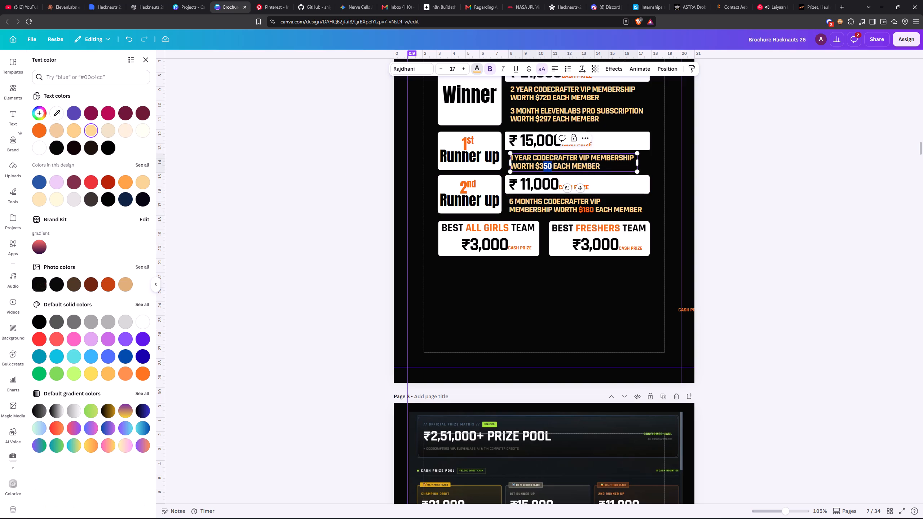
pyautogui.moveTo(545, 166); pyautogui.dragTo(536, 168)
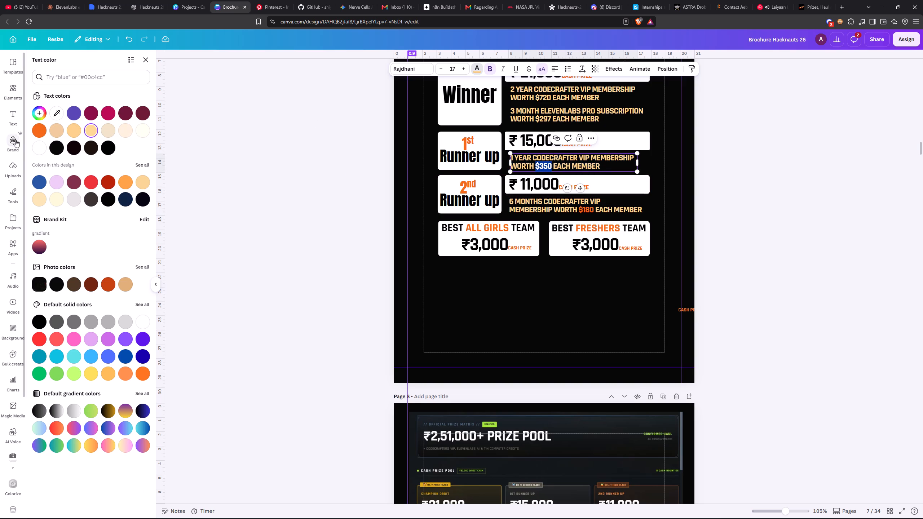
pyautogui.click(36, 132)
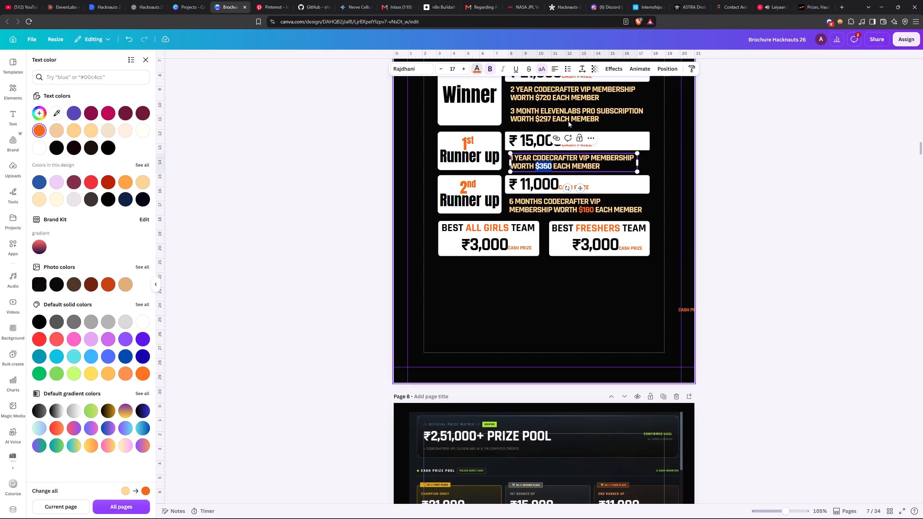
pyautogui.doubleClick(551, 117)
pyautogui.moveTo(550, 117); pyautogui.dragTo(542, 120)
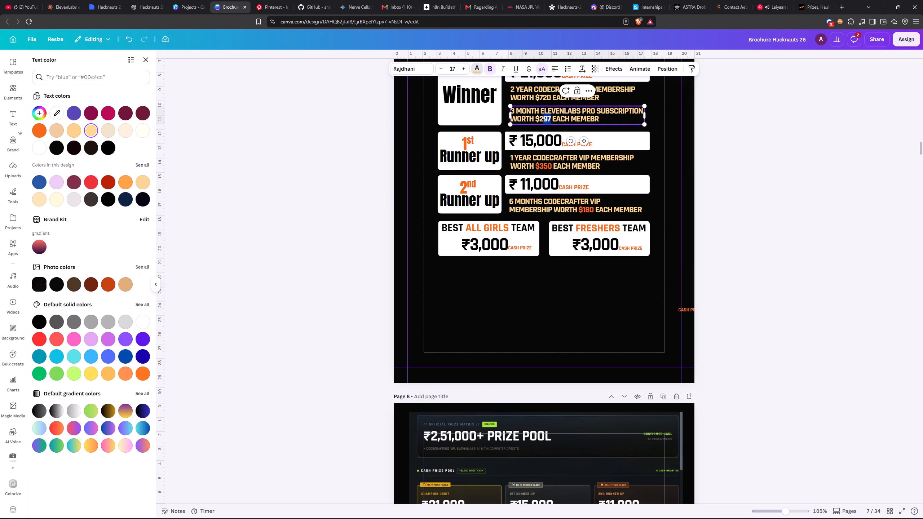
pyautogui.moveTo(542, 120); pyautogui.dragTo(536, 123)
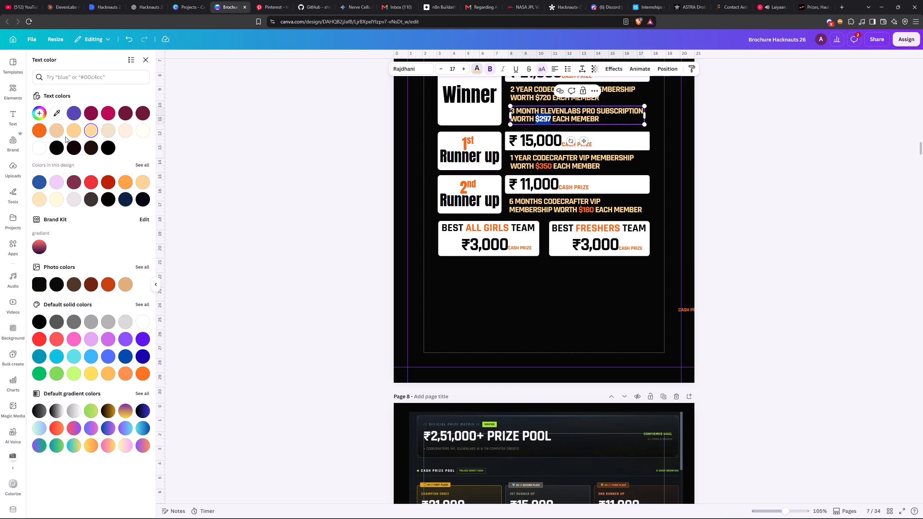
pyautogui.click(36, 129)
pyautogui.doubleClick(540, 96)
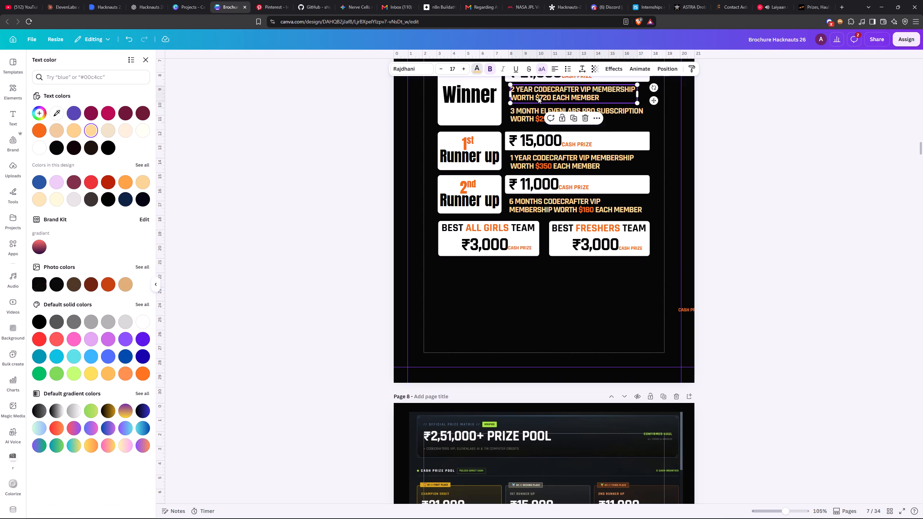
pyautogui.hotkey('ctrl', 'z')
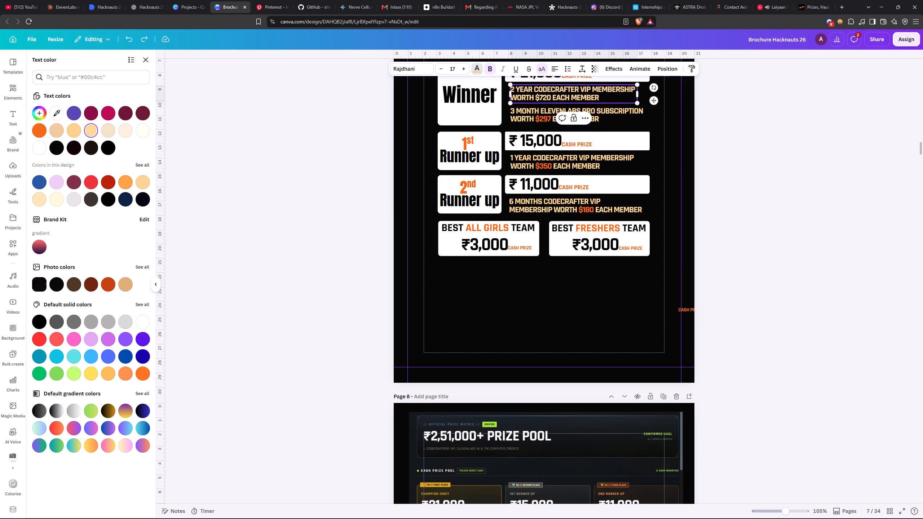
pyautogui.moveTo(551, 99); pyautogui.dragTo(536, 100)
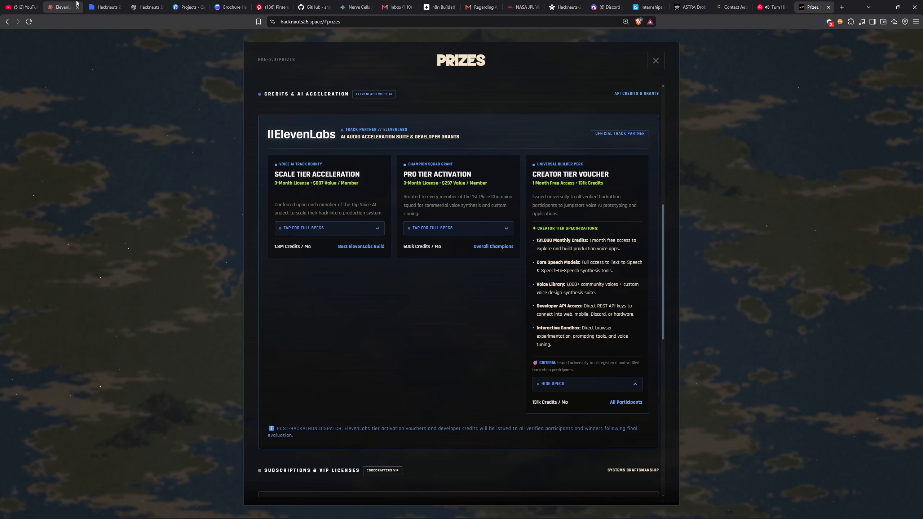
# Back in the Canva brochure, add a square to page 7 and place it in the empty area below the award cards.
pyautogui.click(231, 0)
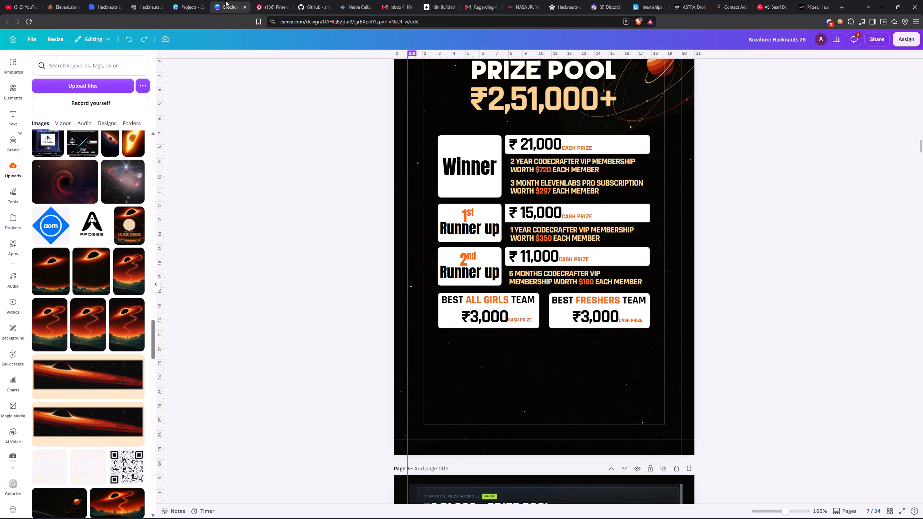
pyautogui.click(798, 261)
pyautogui.press('r')
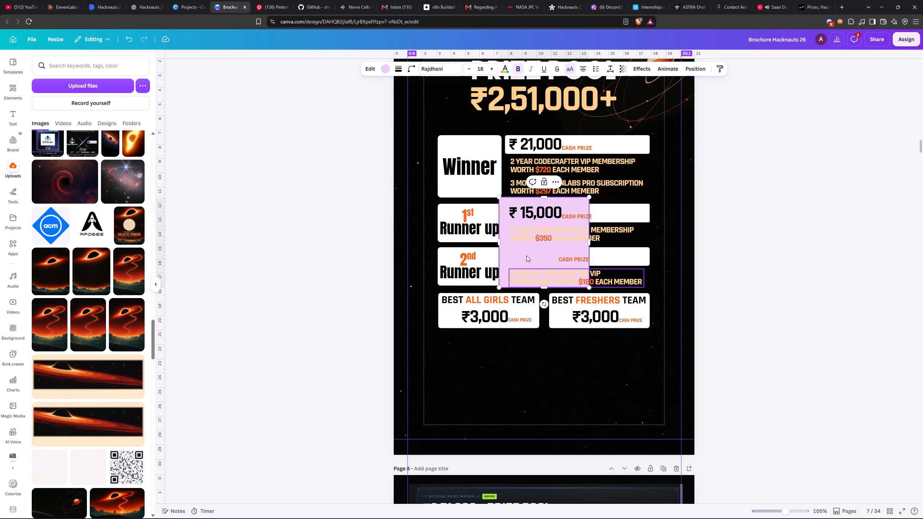
pyautogui.moveTo(534, 250); pyautogui.dragTo(489, 390)
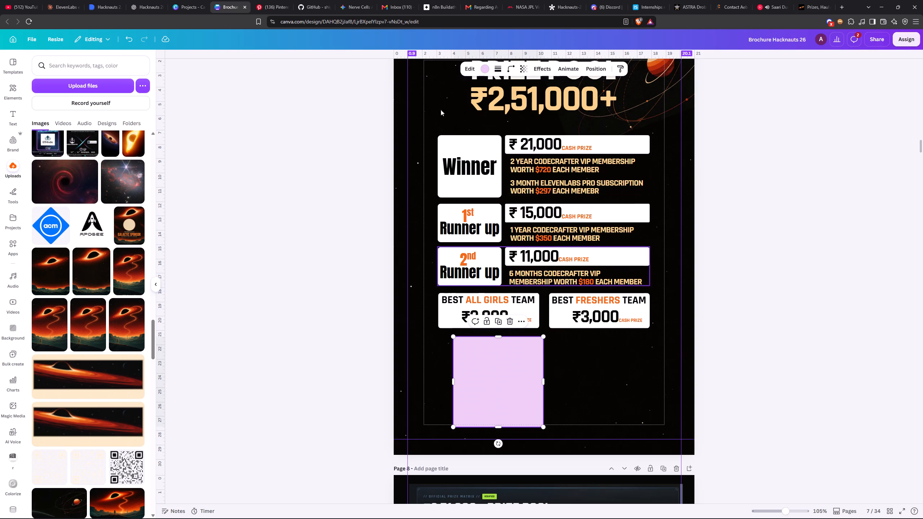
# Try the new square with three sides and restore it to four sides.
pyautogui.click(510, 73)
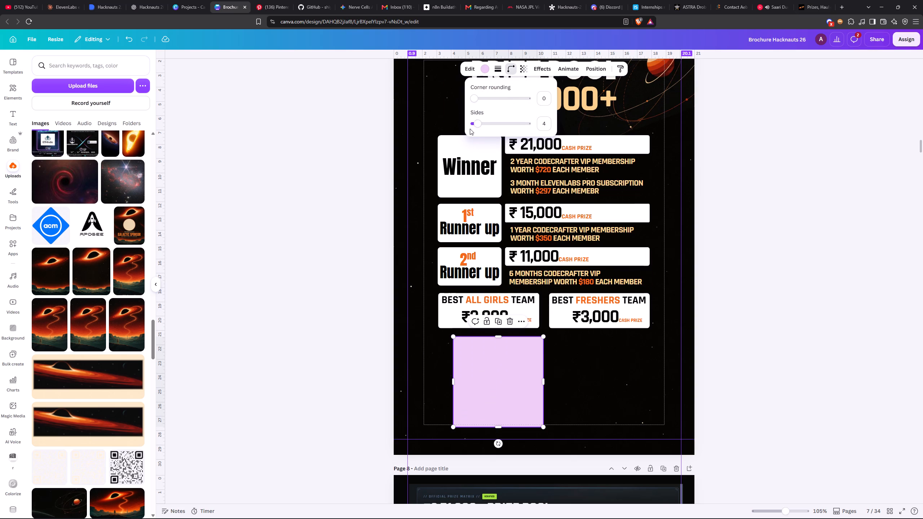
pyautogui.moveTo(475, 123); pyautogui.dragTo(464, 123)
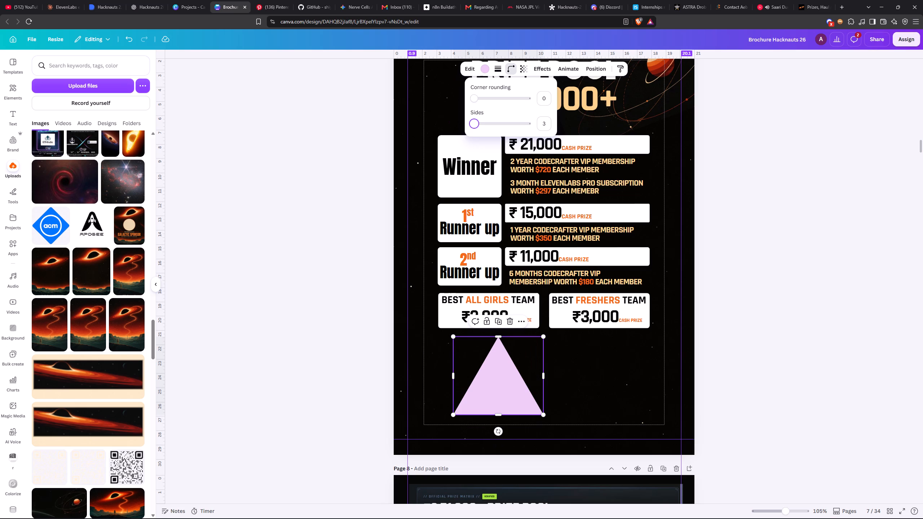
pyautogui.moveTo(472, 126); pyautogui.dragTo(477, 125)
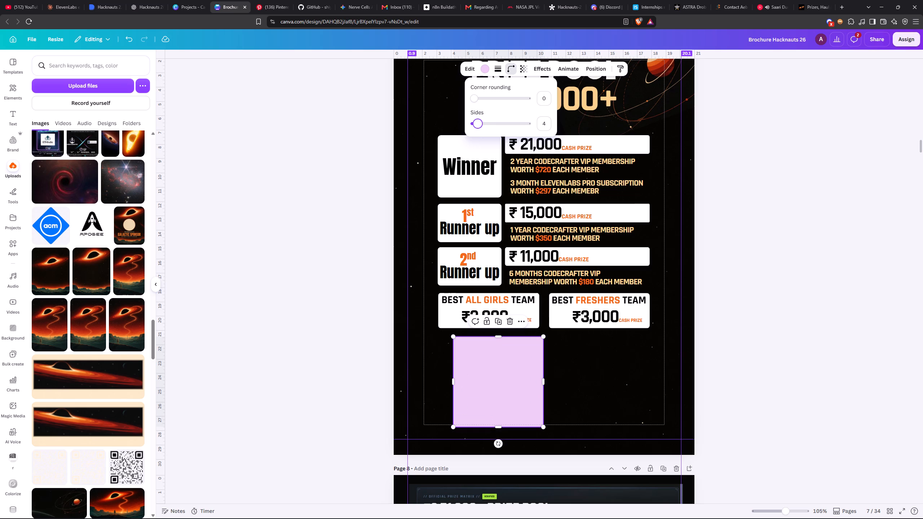
# Turn the square into an outline with no fill and a solid orange stroke of weight 4.
pyautogui.click(495, 72)
pyautogui.click(473, 90)
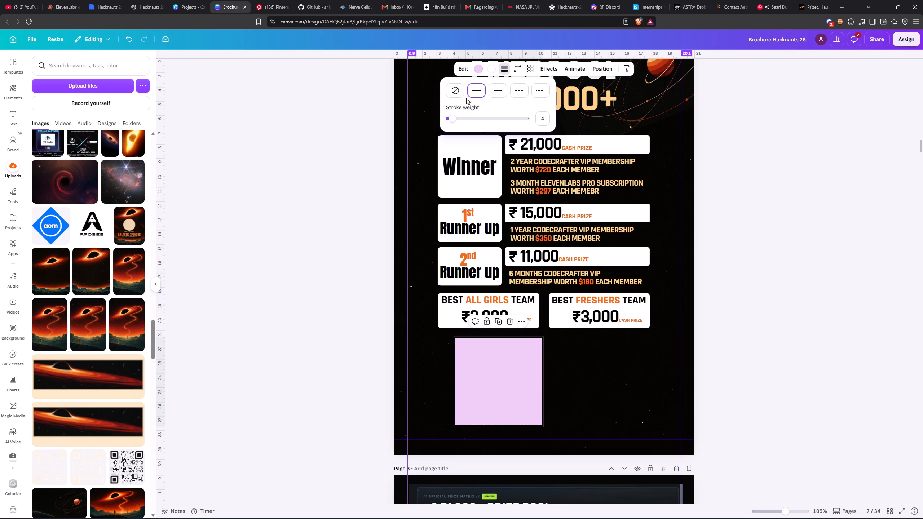
pyautogui.click(482, 69)
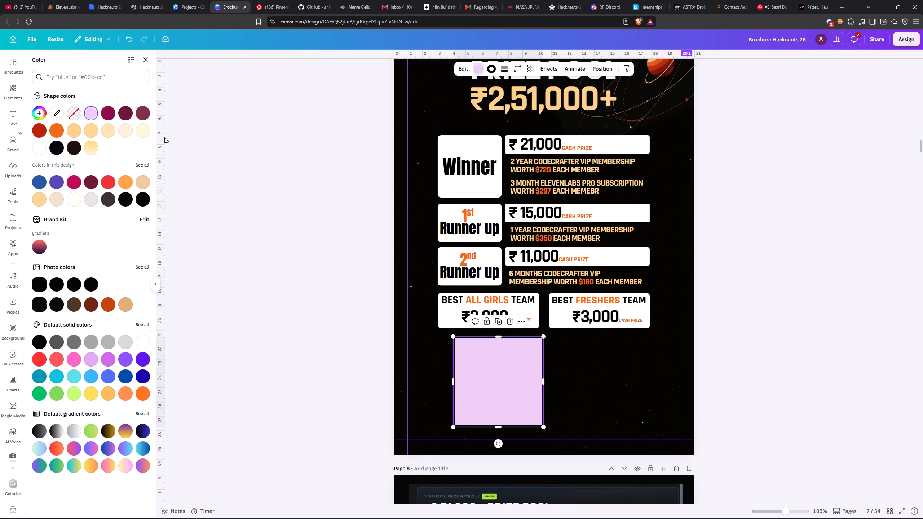
pyautogui.click(79, 112)
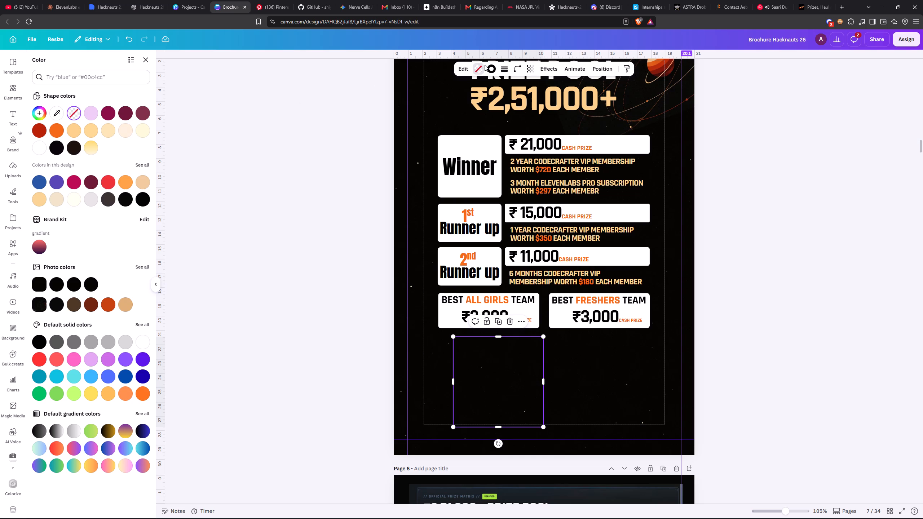
pyautogui.click(492, 65)
pyautogui.click(59, 183)
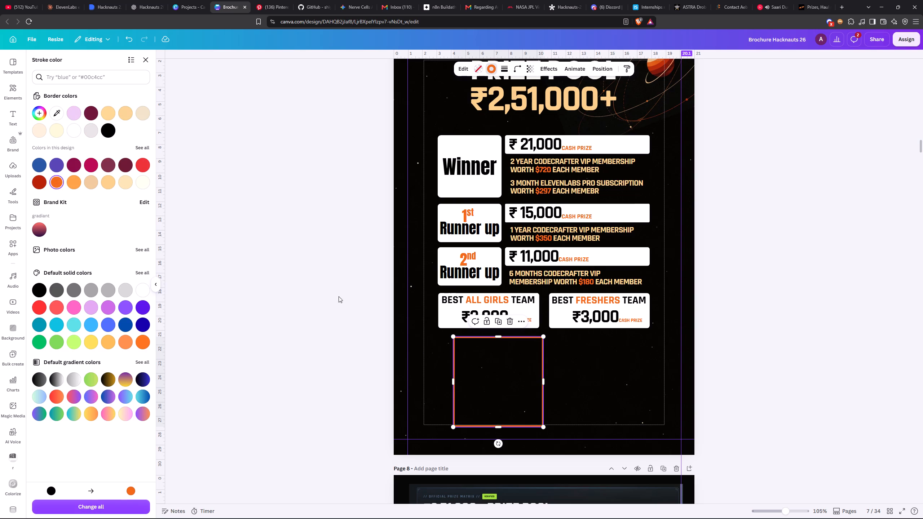
# Move the orange outline over the award cards and enlarge it to frame the whole block from Winner to Best Freshers Team.
pyautogui.moveTo(503, 381); pyautogui.dragTo(485, 281)
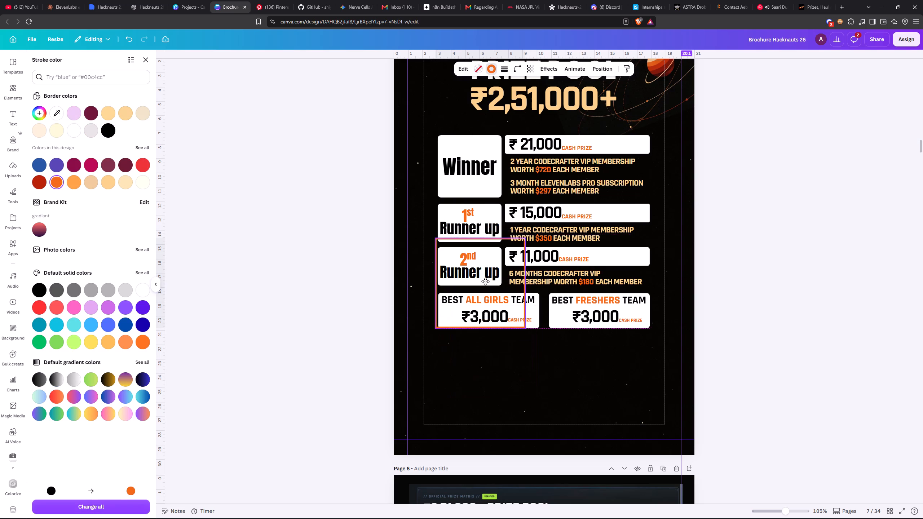
pyautogui.moveTo(485, 281); pyautogui.dragTo(486, 283)
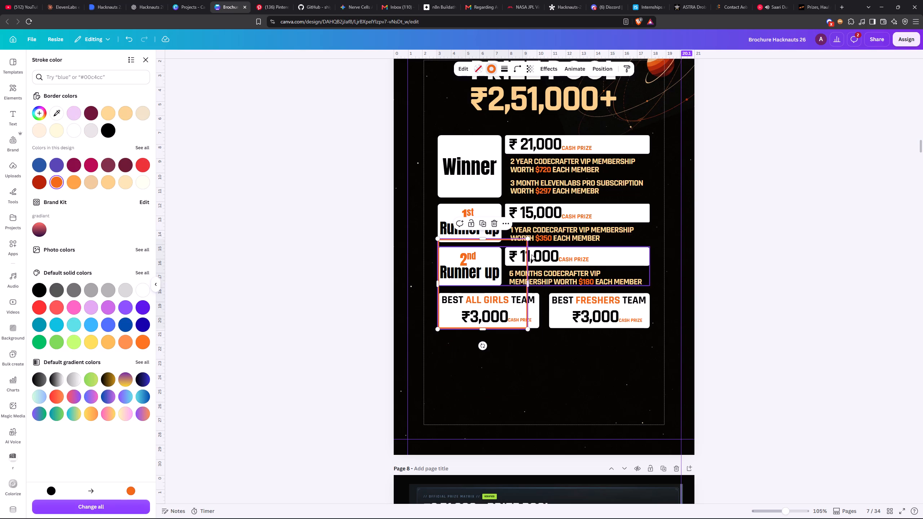
pyautogui.moveTo(529, 239); pyautogui.dragTo(666, 161)
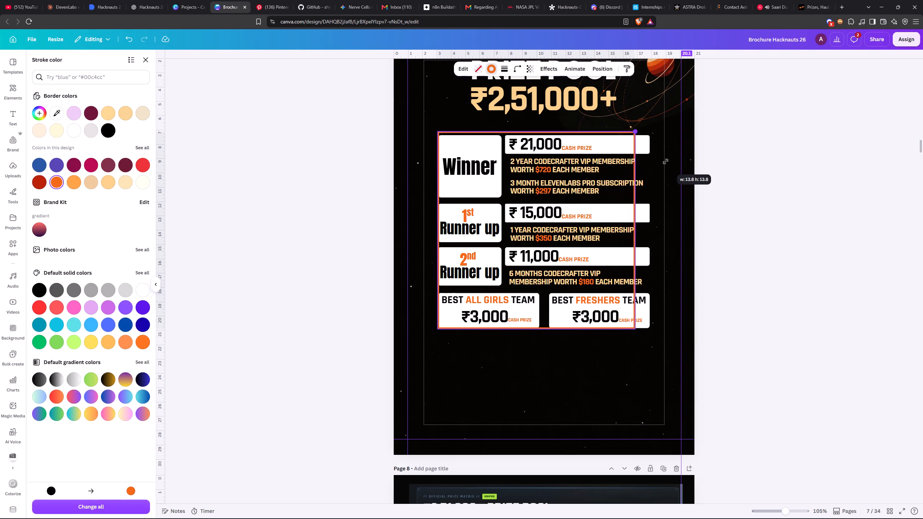
pyautogui.moveTo(666, 161); pyautogui.dragTo(681, 181)
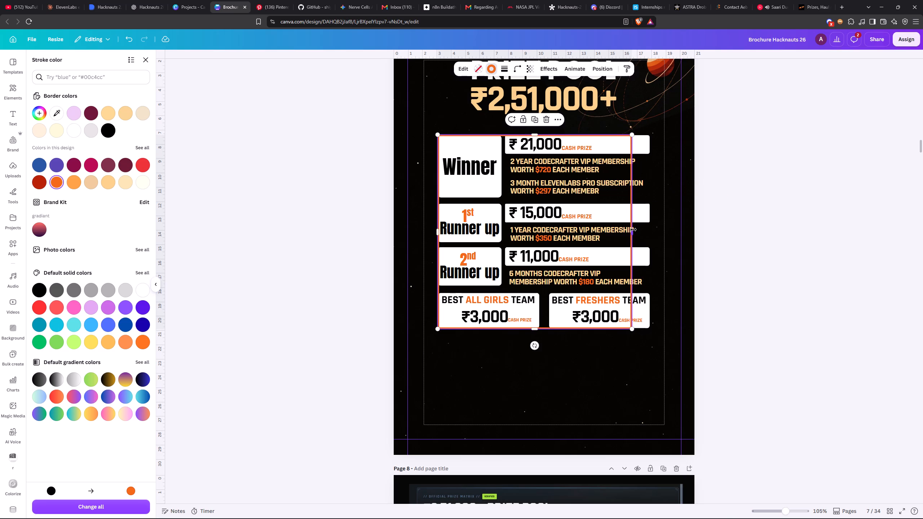
pyautogui.moveTo(633, 230); pyautogui.dragTo(653, 227)
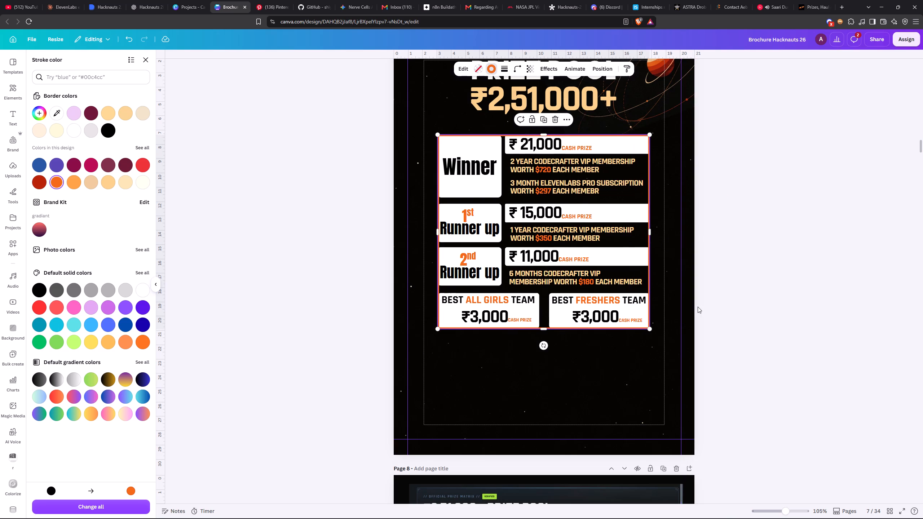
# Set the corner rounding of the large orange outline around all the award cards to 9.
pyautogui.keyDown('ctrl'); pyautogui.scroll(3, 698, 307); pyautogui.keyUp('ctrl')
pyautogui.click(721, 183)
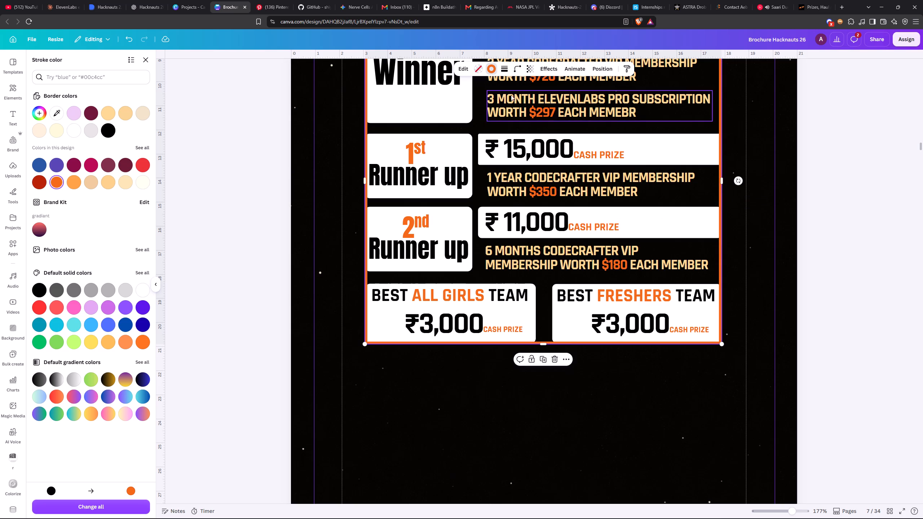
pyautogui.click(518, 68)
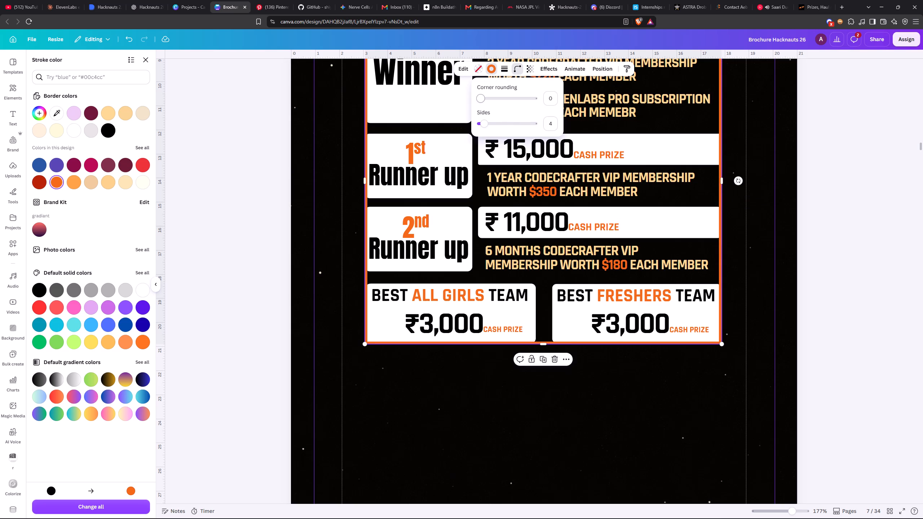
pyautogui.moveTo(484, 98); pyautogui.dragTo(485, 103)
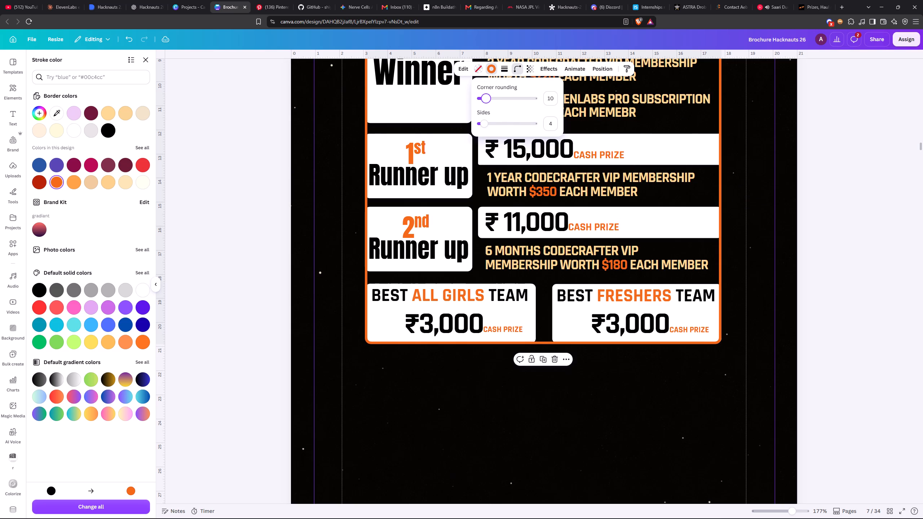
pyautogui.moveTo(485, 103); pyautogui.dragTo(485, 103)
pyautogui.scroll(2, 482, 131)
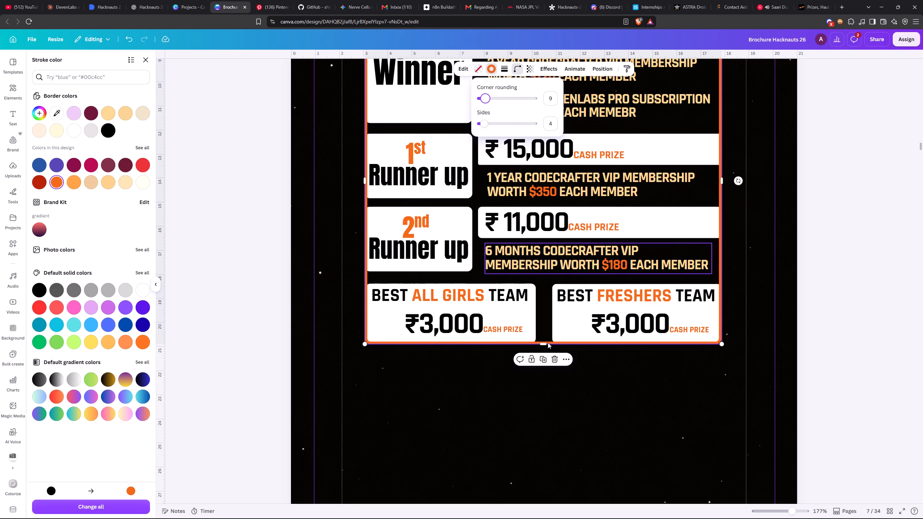
# Duplicate the large orange outline and resize the copy to fit tightly around the 2nd Runner up row.
pyautogui.click(546, 359)
pyautogui.moveTo(553, 354); pyautogui.dragTo(518, 274)
pyautogui.scroll(3, 685, 303)
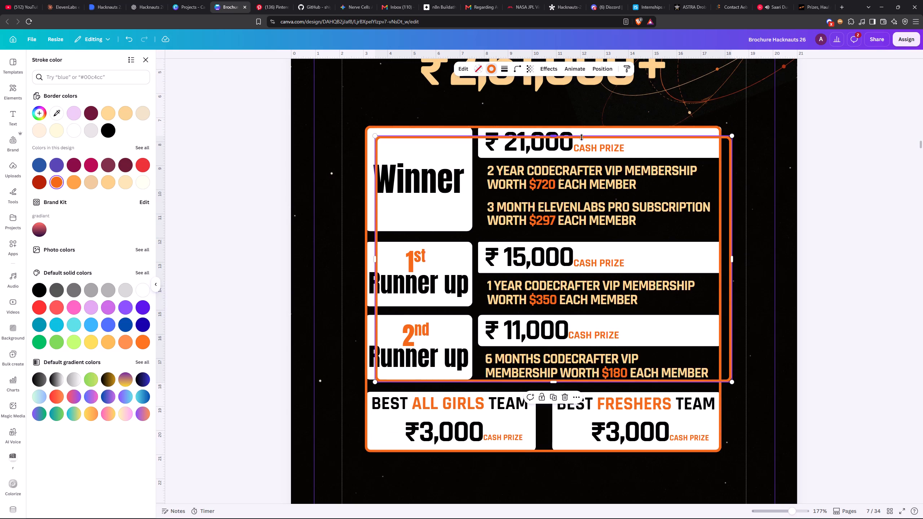
pyautogui.moveTo(726, 267); pyautogui.dragTo(718, 259)
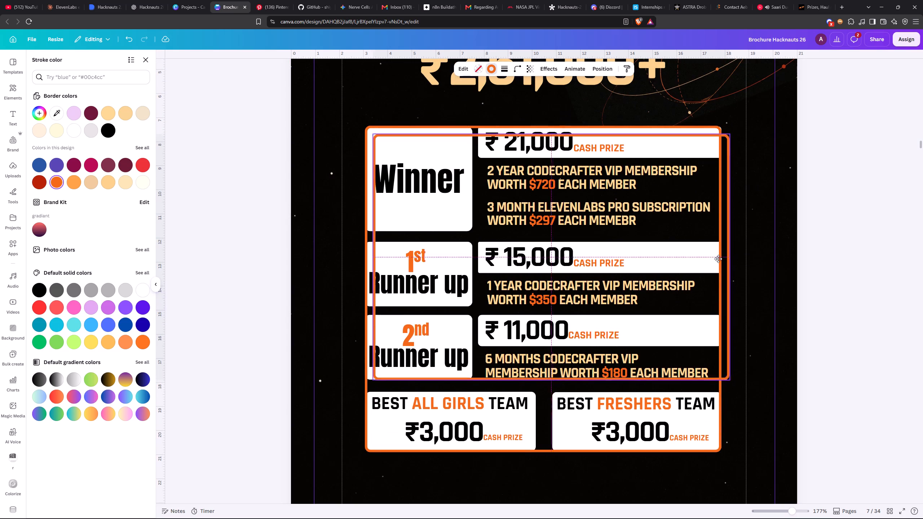
pyautogui.moveTo(718, 259); pyautogui.dragTo(716, 254)
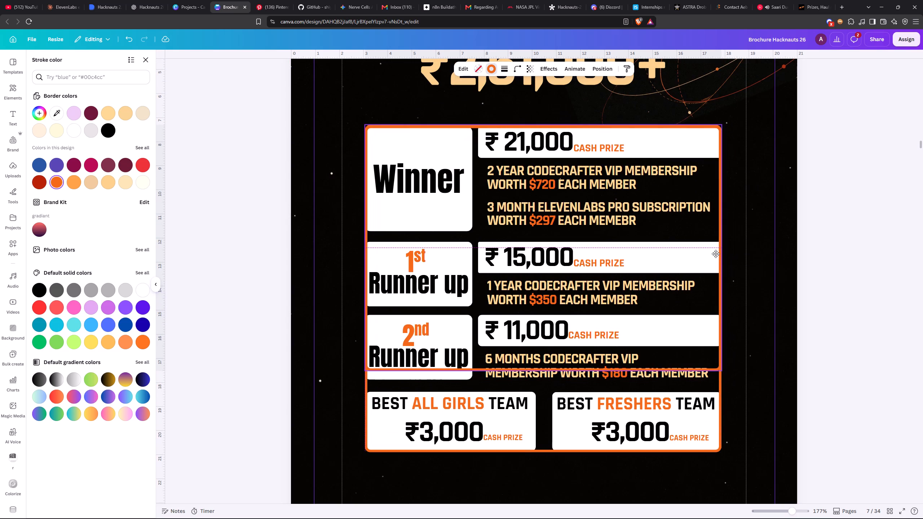
pyautogui.moveTo(716, 254); pyautogui.dragTo(715, 255)
pyautogui.moveTo(542, 126); pyautogui.dragTo(545, 158)
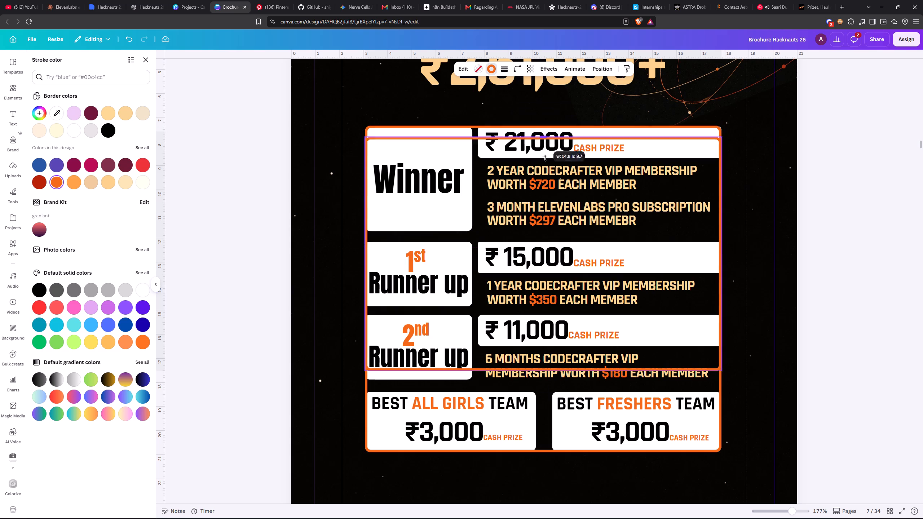
pyautogui.moveTo(545, 158); pyautogui.dragTo(550, 316)
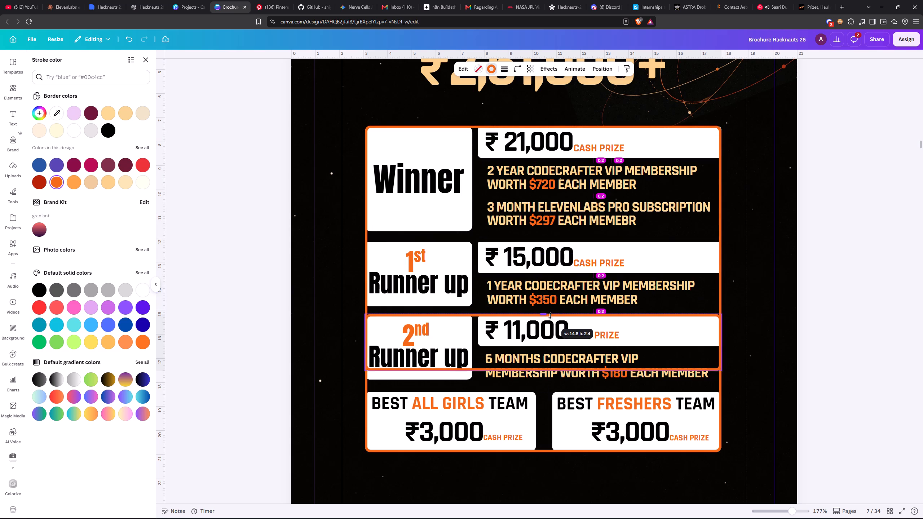
pyautogui.moveTo(550, 316); pyautogui.dragTo(549, 318)
pyautogui.click(547, 315)
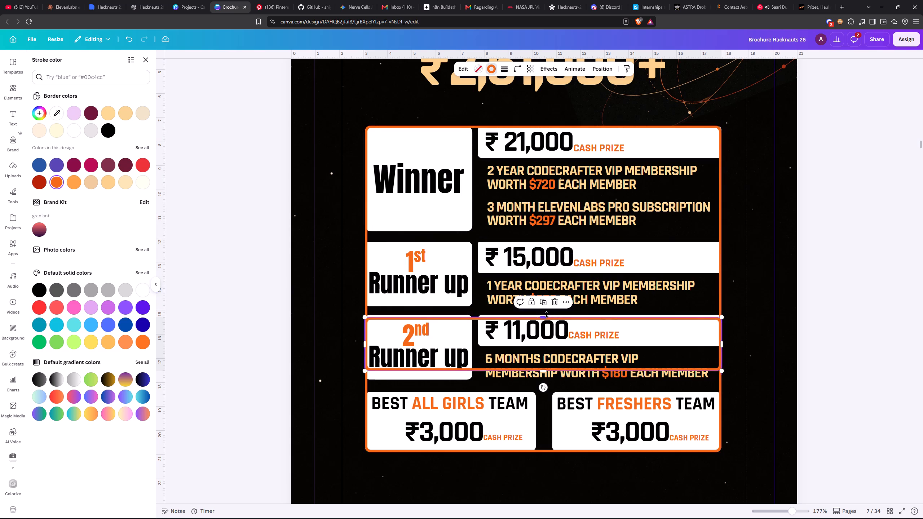
pyautogui.moveTo(536, 371); pyautogui.dragTo(535, 384)
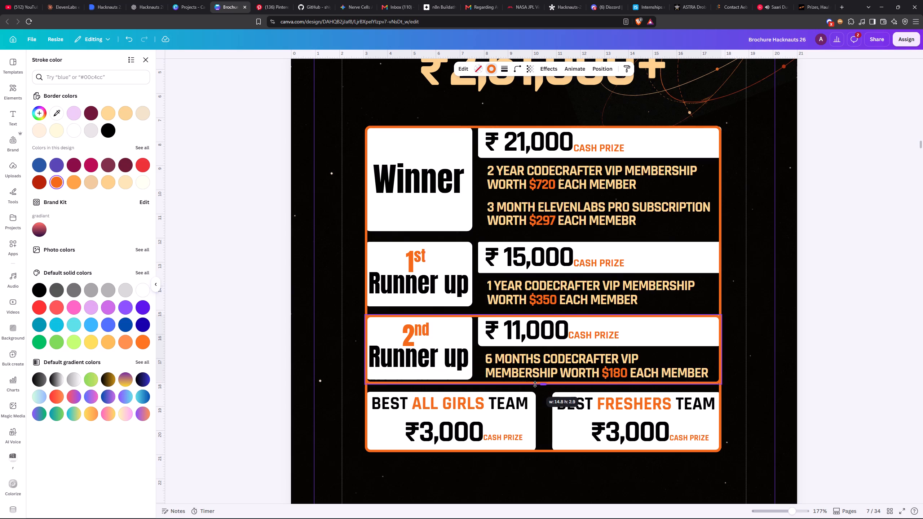
pyautogui.moveTo(535, 384); pyautogui.dragTo(535, 381)
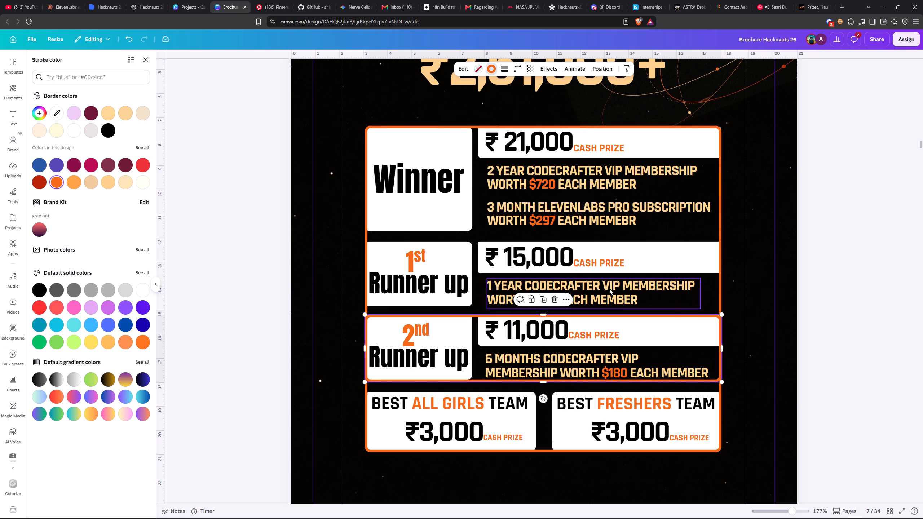
# Set the corner rounding of the 2nd Runner up outline to 0.
pyautogui.click(517, 66)
pyautogui.moveTo(485, 97); pyautogui.dragTo(432, 110)
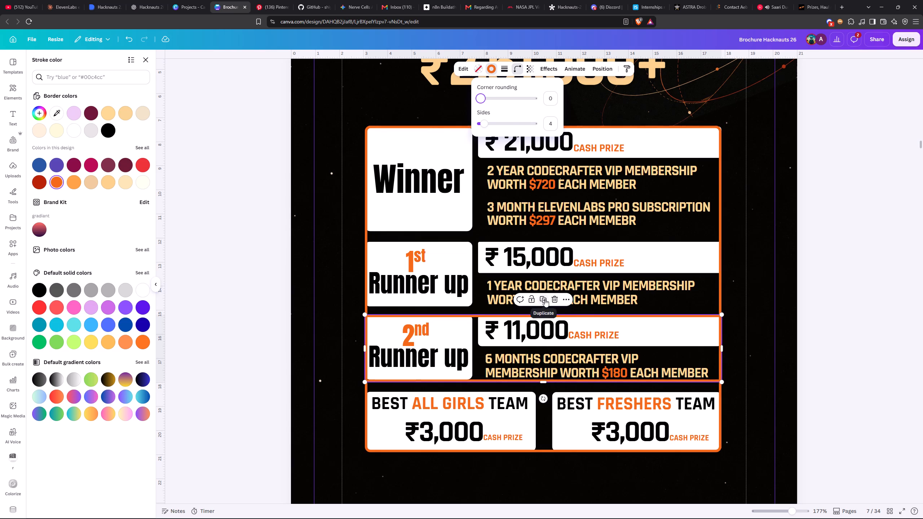
# Duplicate the 2nd Runner up outline and align the copy around the 1st Runner up row.
pyautogui.click(545, 299)
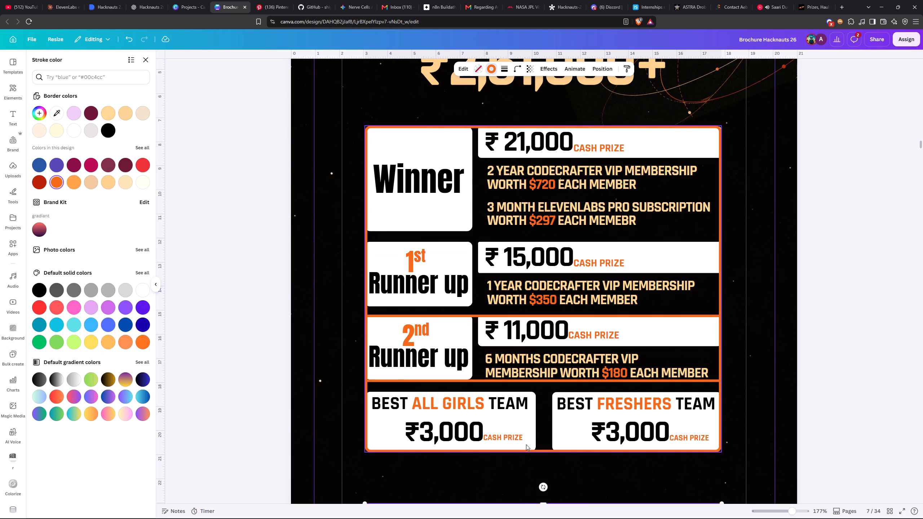
pyautogui.hotkey('ctrl', 'z')
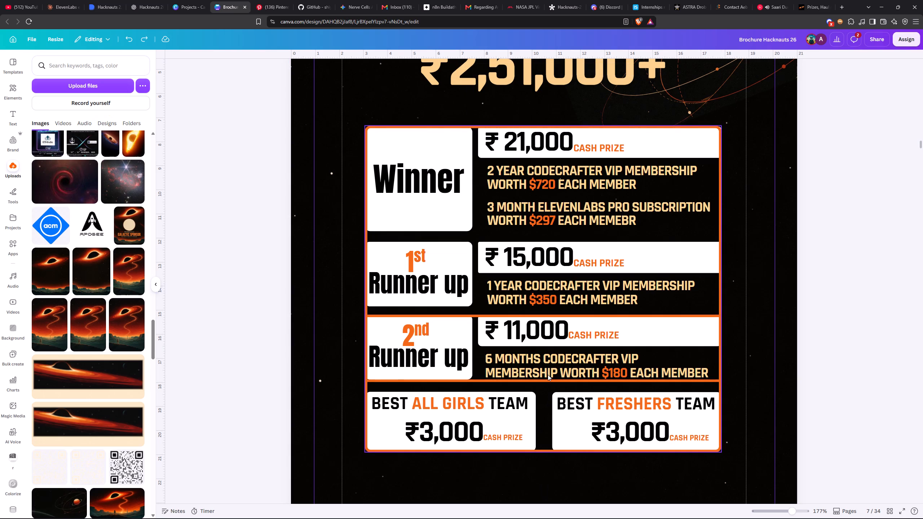
pyautogui.click(548, 378)
pyautogui.click(540, 295)
pyautogui.moveTo(561, 366); pyautogui.dragTo(556, 321)
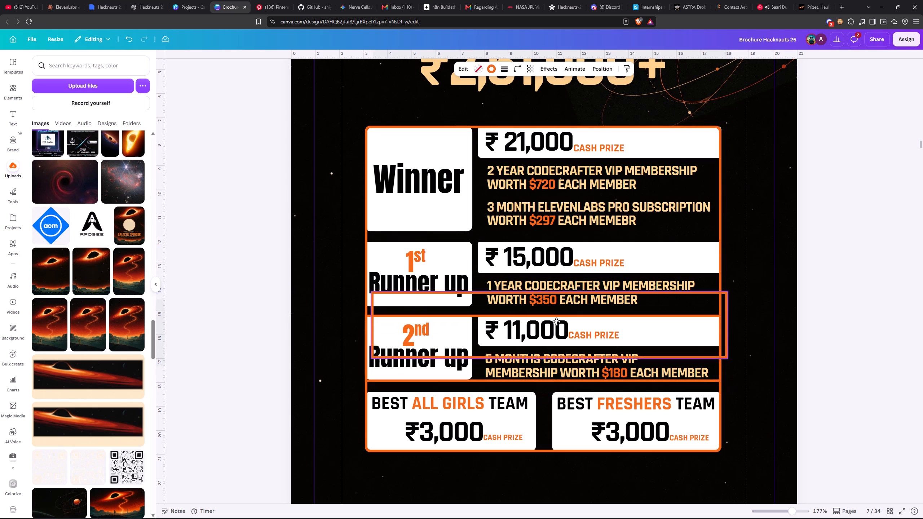
pyautogui.moveTo(556, 321); pyautogui.dragTo(555, 284)
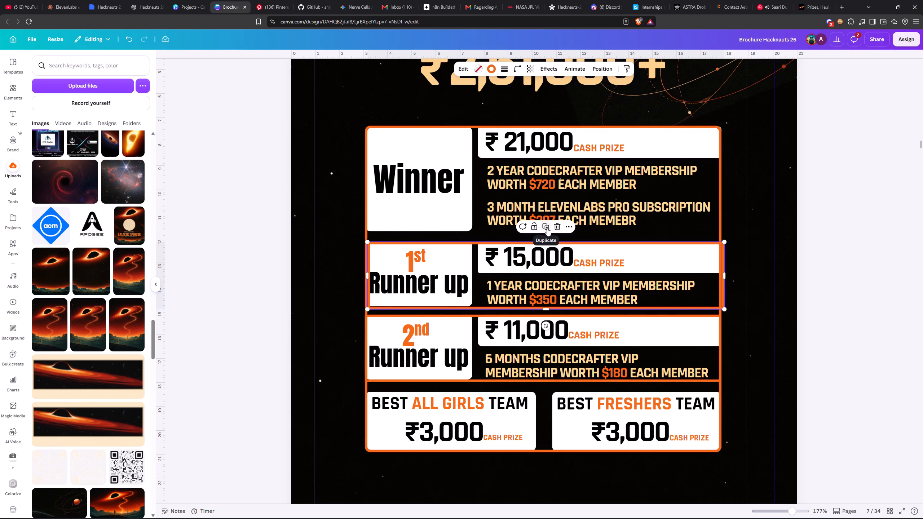
pyautogui.moveTo(669, 262); pyautogui.dragTo(664, 263)
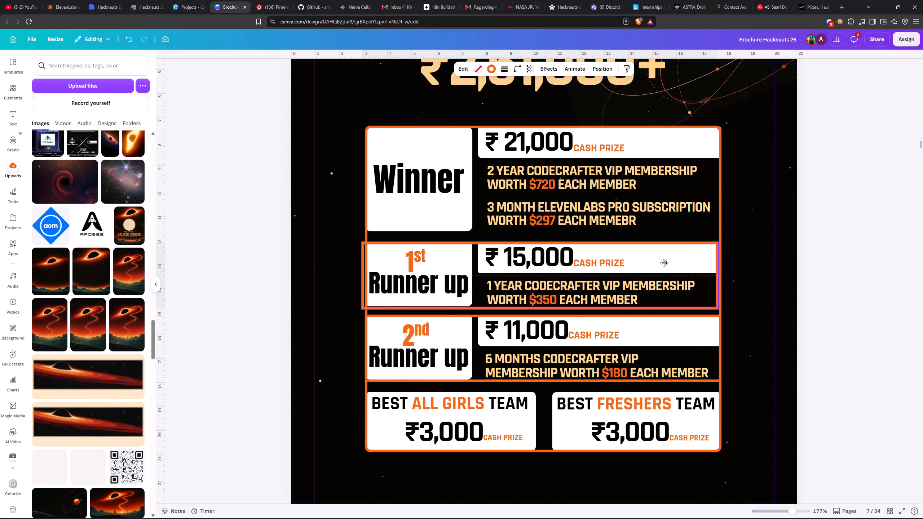
pyautogui.moveTo(664, 263); pyautogui.dragTo(665, 263)
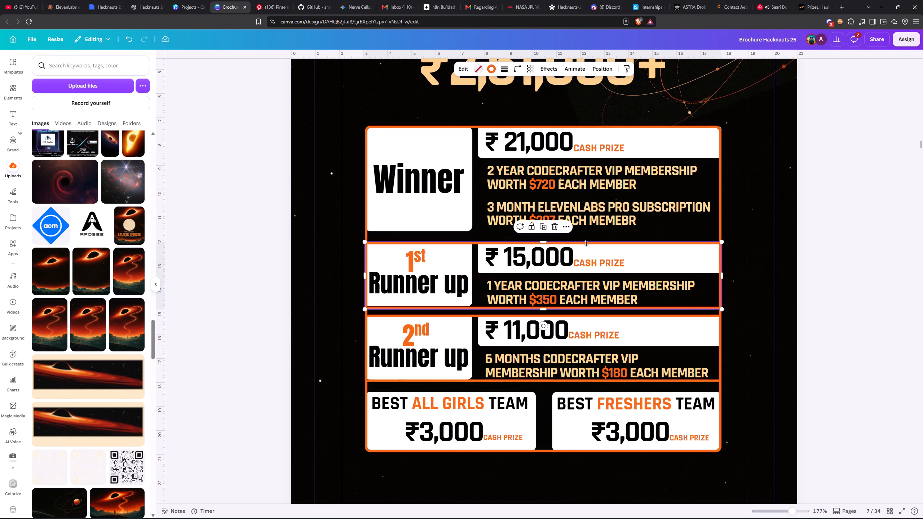
# Duplicate the 1st Runner up outline, move the copy to the Winner row and extend its height to enclose both perks.
pyautogui.click(542, 228)
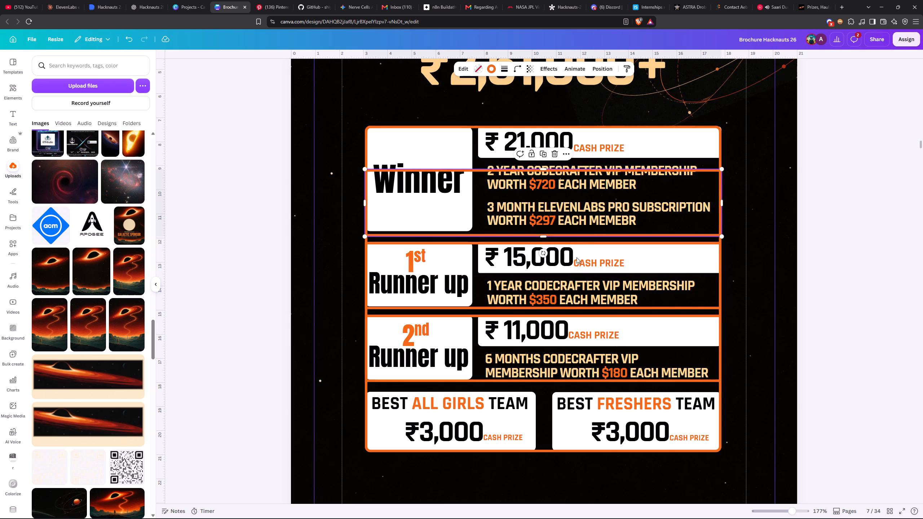
pyautogui.moveTo(680, 219); pyautogui.dragTo(682, 178)
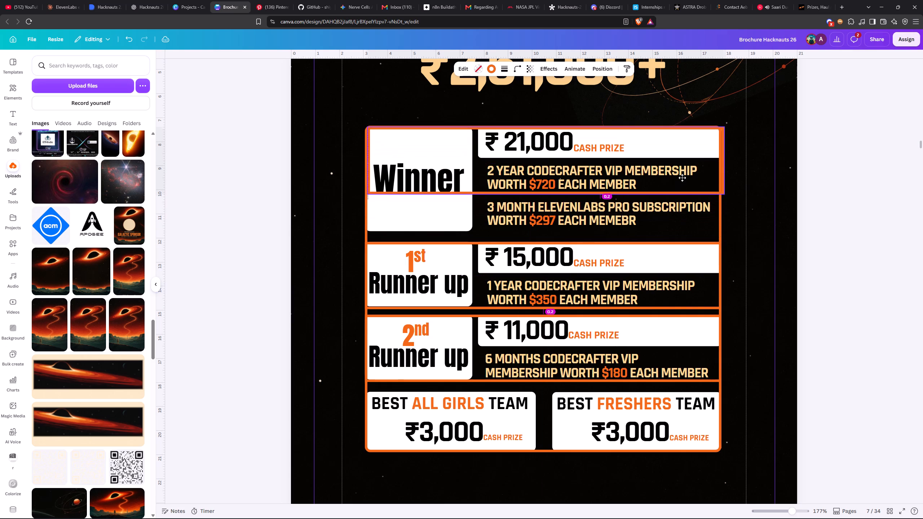
pyautogui.moveTo(682, 178); pyautogui.dragTo(679, 176)
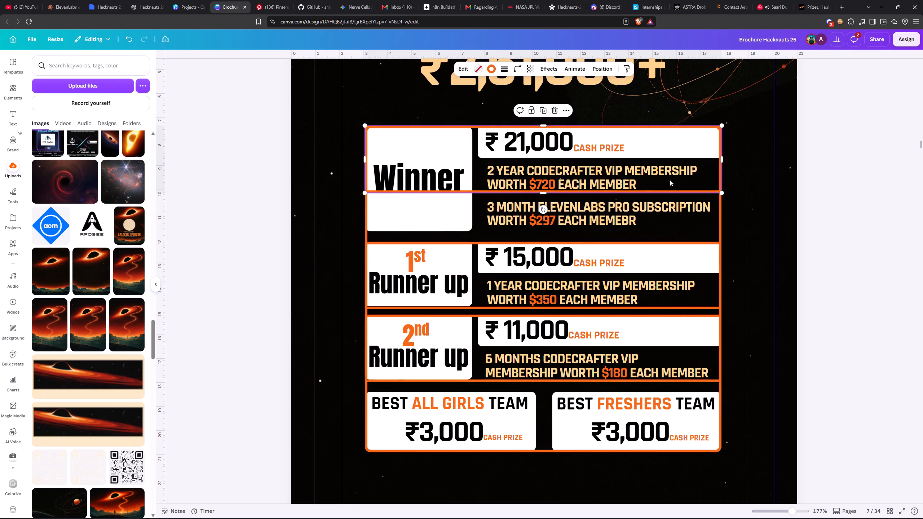
pyautogui.moveTo(547, 192); pyautogui.dragTo(553, 231)
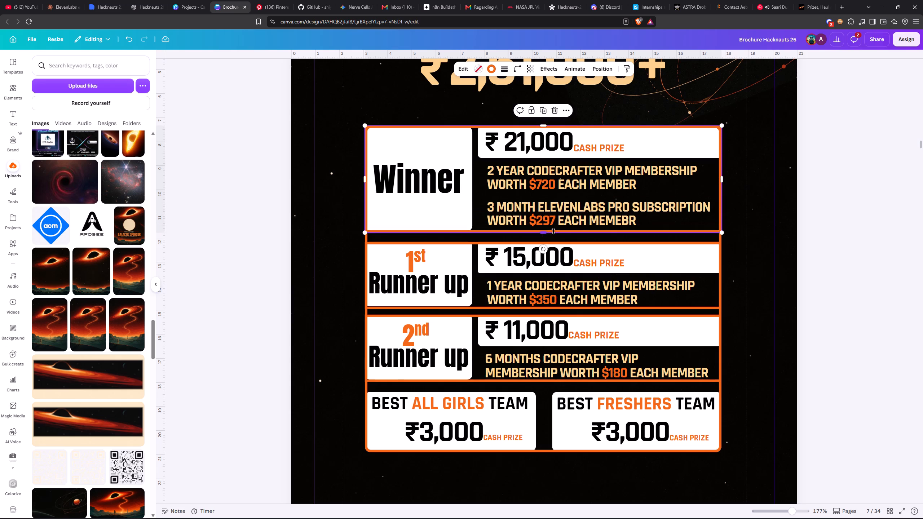
# Set the corner rounding of the Winner row's outline to 7.
pyautogui.click(519, 64)
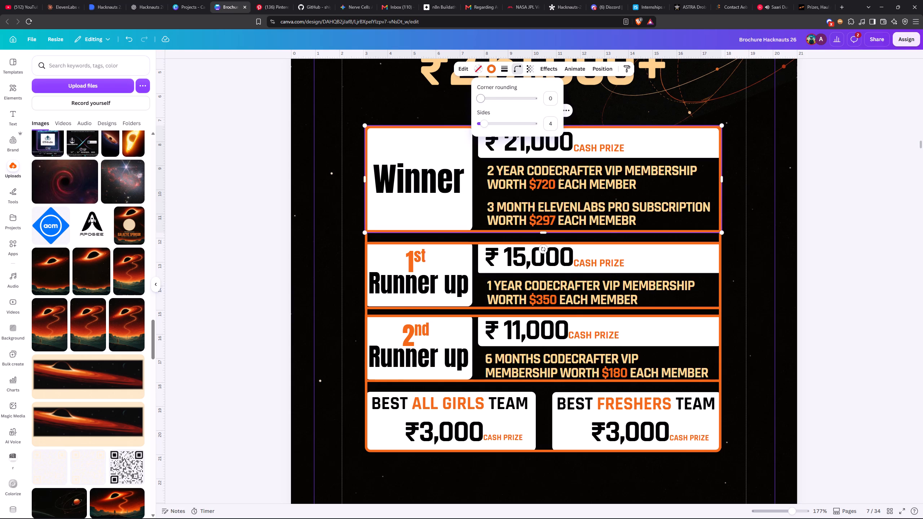
pyautogui.click(484, 95)
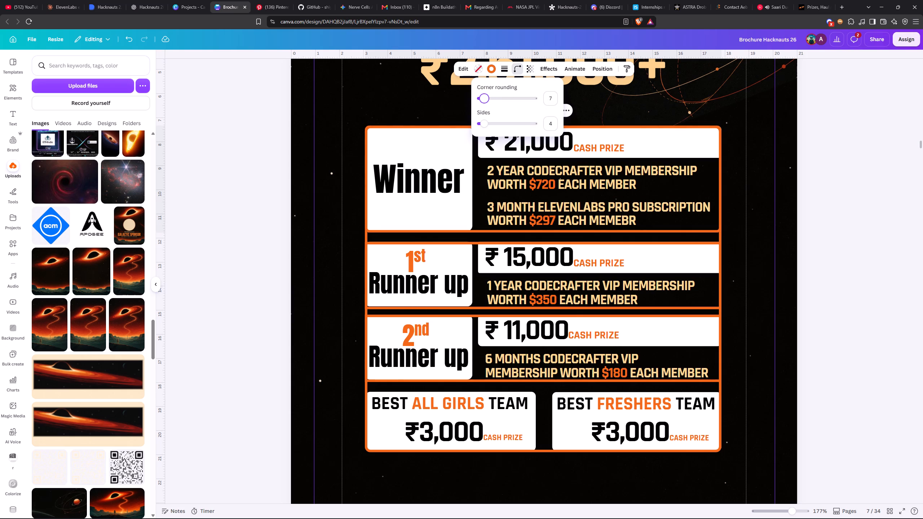
pyautogui.click(831, 136)
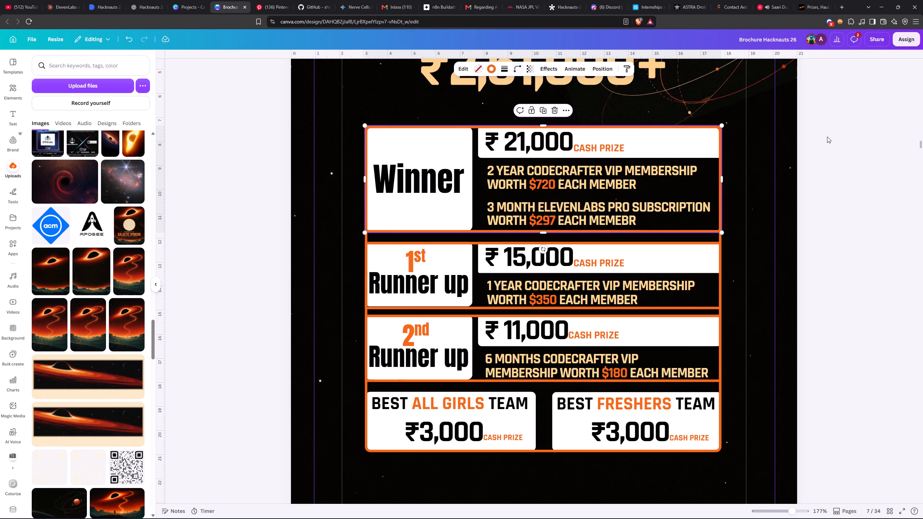
pyautogui.click(827, 137)
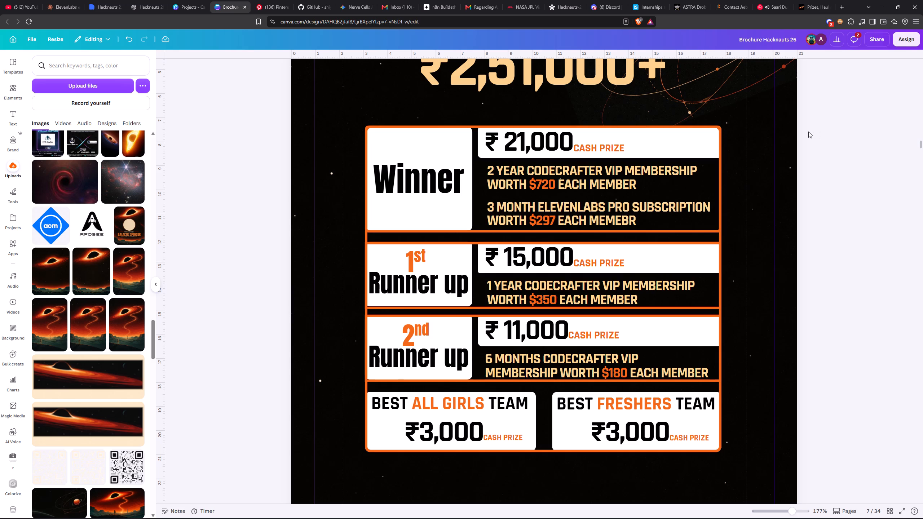
# Adjust the corner rounding of the large outer outline around all the award cards.
pyautogui.click(710, 447)
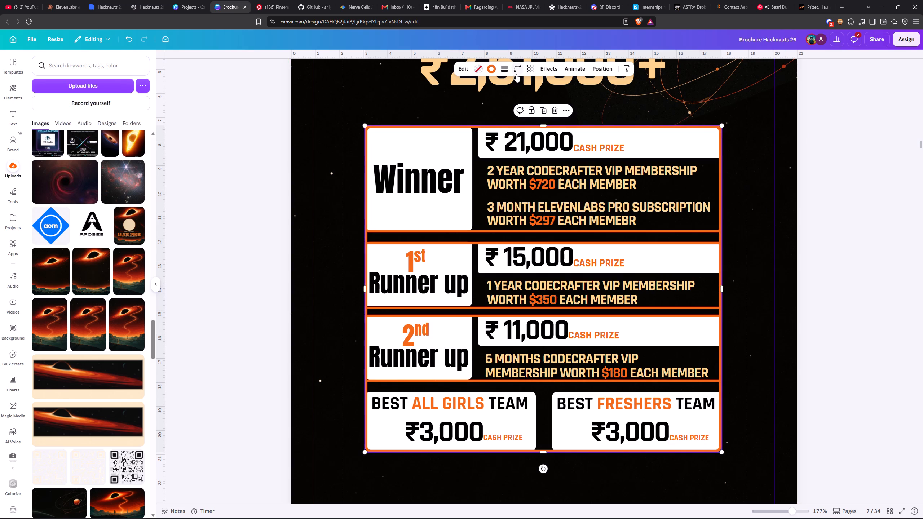
pyautogui.click(519, 70)
pyautogui.moveTo(487, 96); pyautogui.dragTo(486, 95)
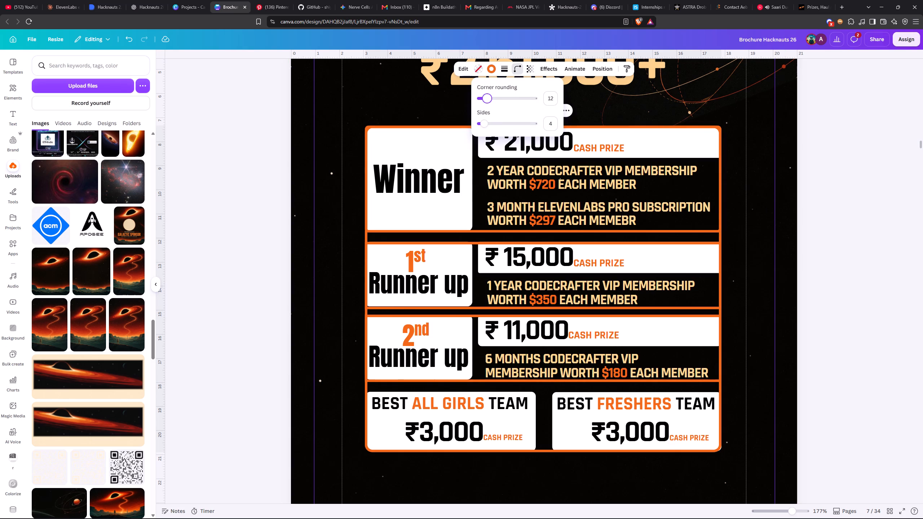
pyautogui.moveTo(486, 95); pyautogui.dragTo(483, 96)
# Set the corner rounding of the 2nd Runner up row's outline to 6.
pyautogui.click(401, 321)
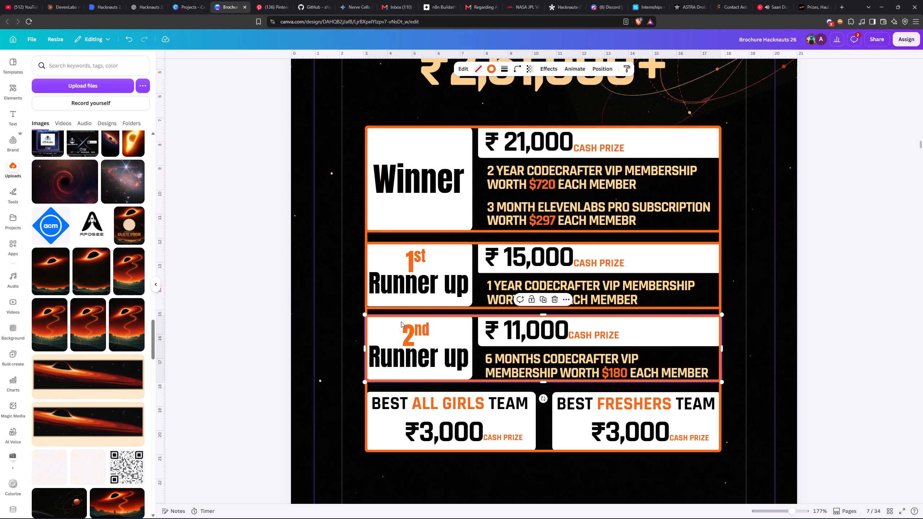
pyautogui.click(516, 71)
pyautogui.click(481, 94)
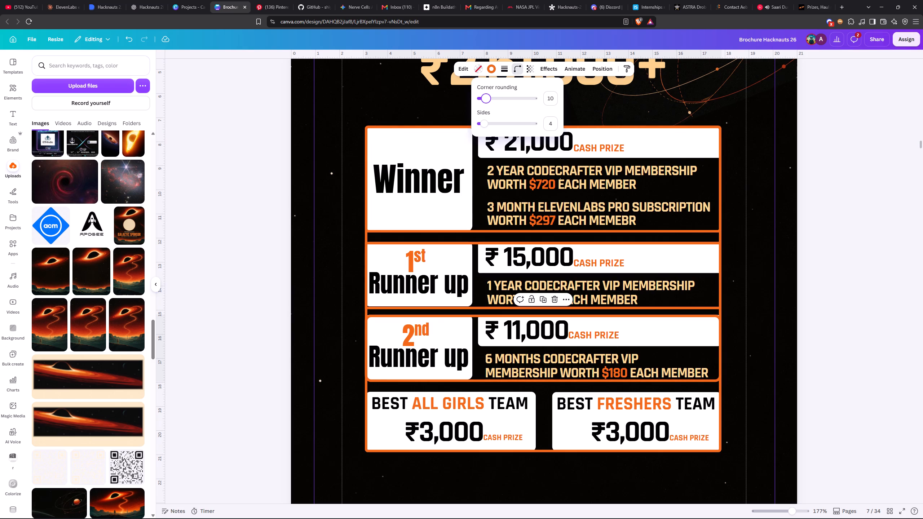
# Set the corner rounding of the 1st Runner up row's outline to 5.
pyautogui.click(674, 294)
pyautogui.click(514, 65)
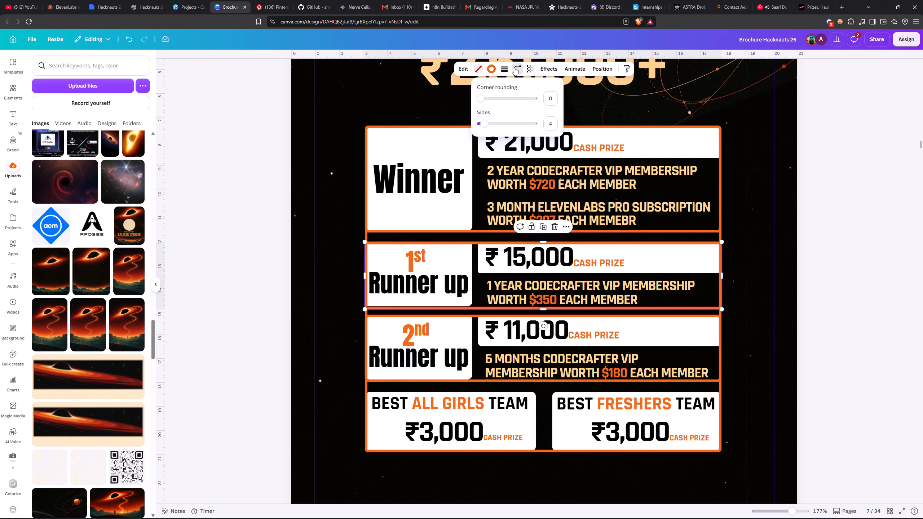
pyautogui.moveTo(477, 96); pyautogui.dragTo(489, 90)
pyautogui.moveTo(489, 90); pyautogui.dragTo(522, 84)
pyautogui.moveTo(522, 84); pyautogui.dragTo(517, 84)
pyautogui.click(482, 94)
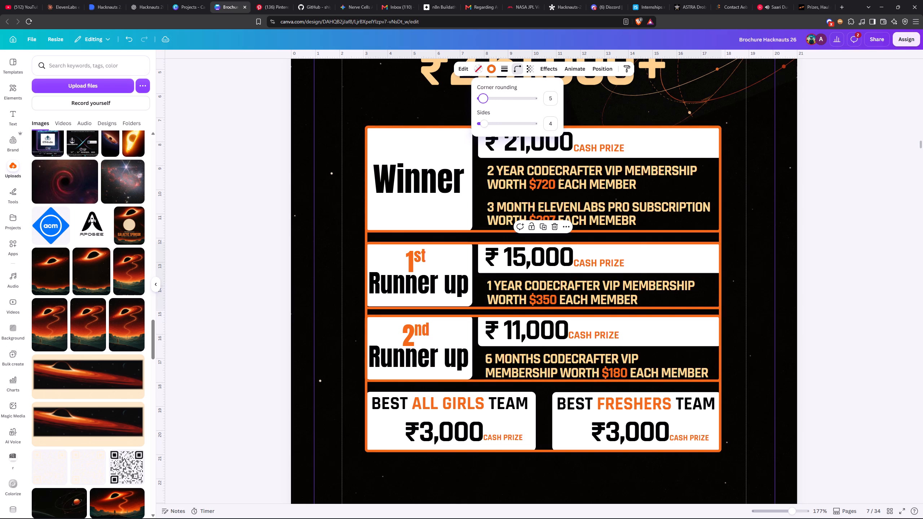
pyautogui.doubleClick(836, 225)
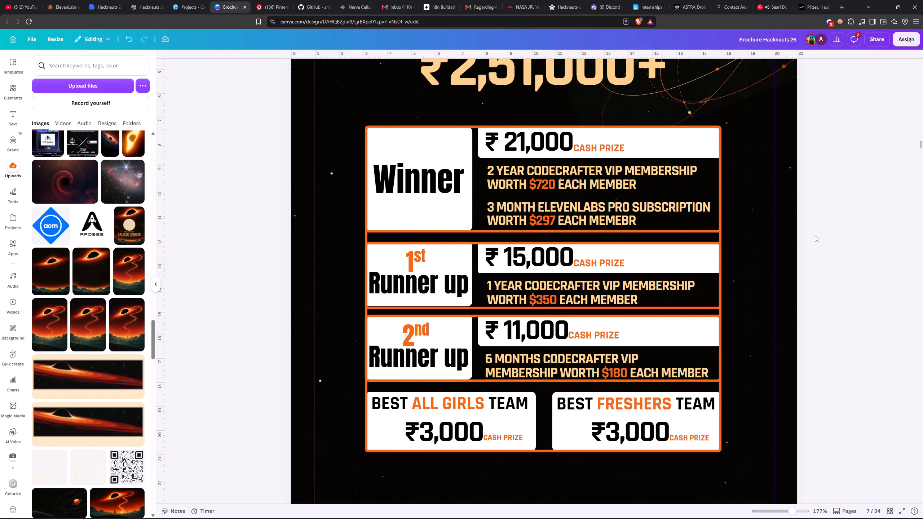
# Fine-tune the top edges of the 1st and 2nd Runner up outlines so they sit flush with their white cards.
pyautogui.keyDown('ctrl'); pyautogui.scroll(2, 886, 252); pyautogui.keyUp('ctrl')
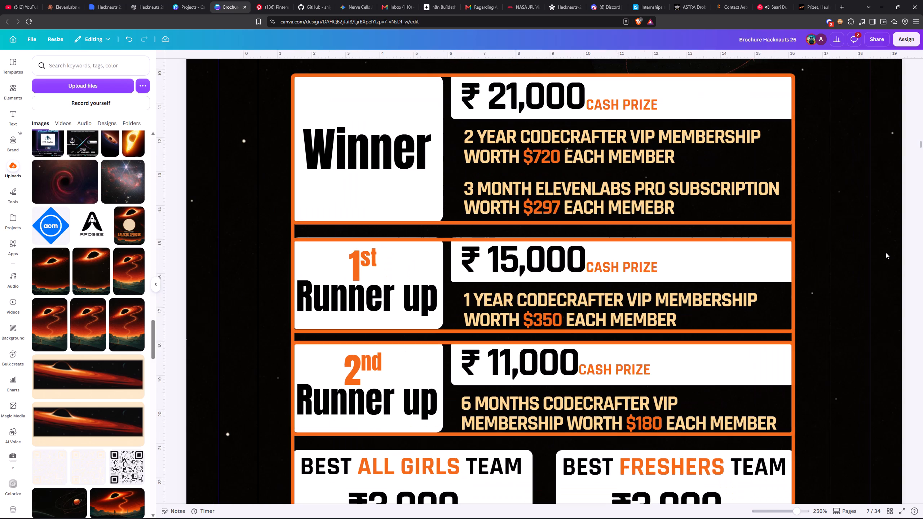
pyautogui.click(432, 240)
pyautogui.click(534, 239)
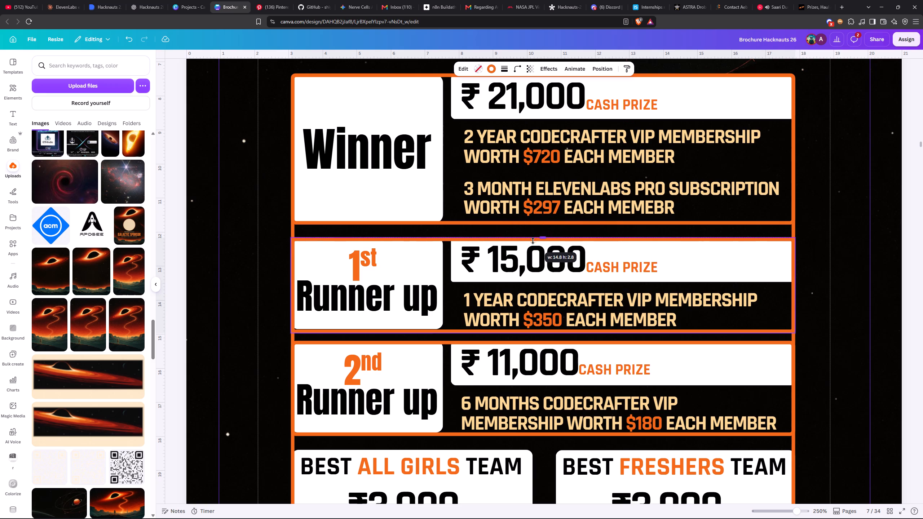
pyautogui.click(916, 249)
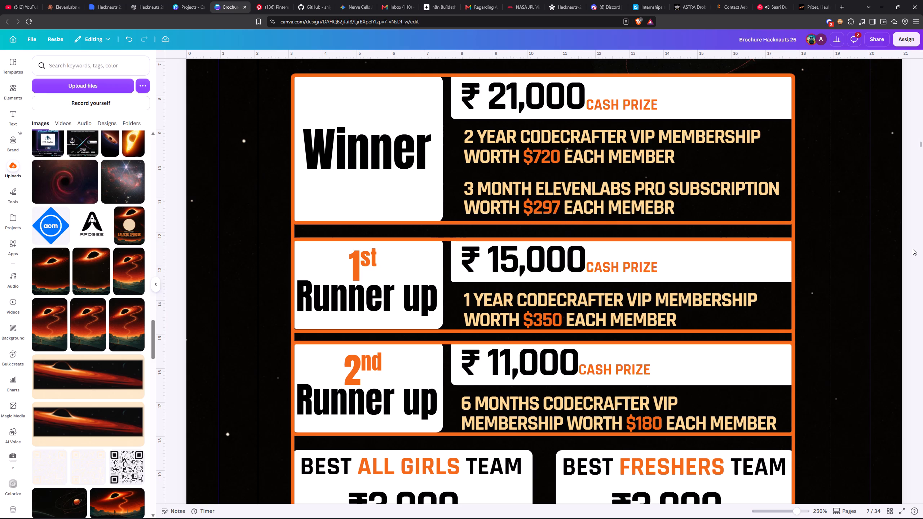
pyautogui.click(424, 344)
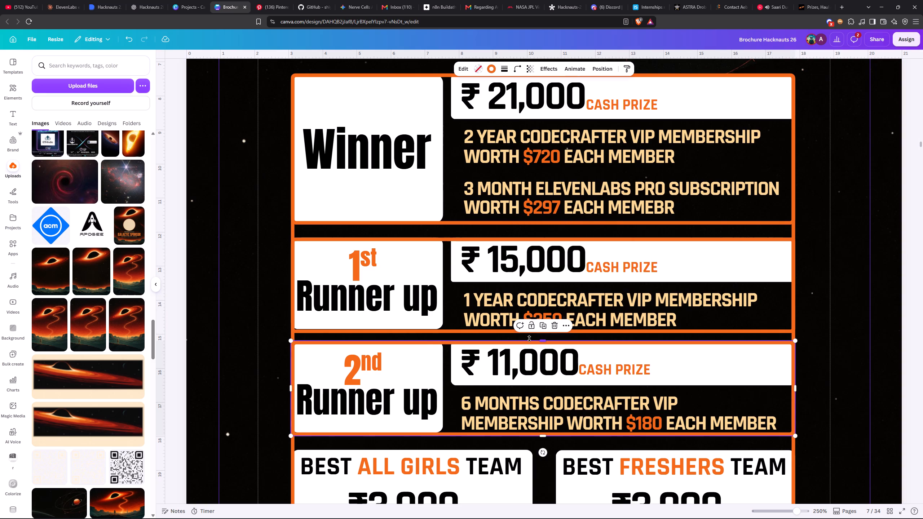
pyautogui.click(533, 342)
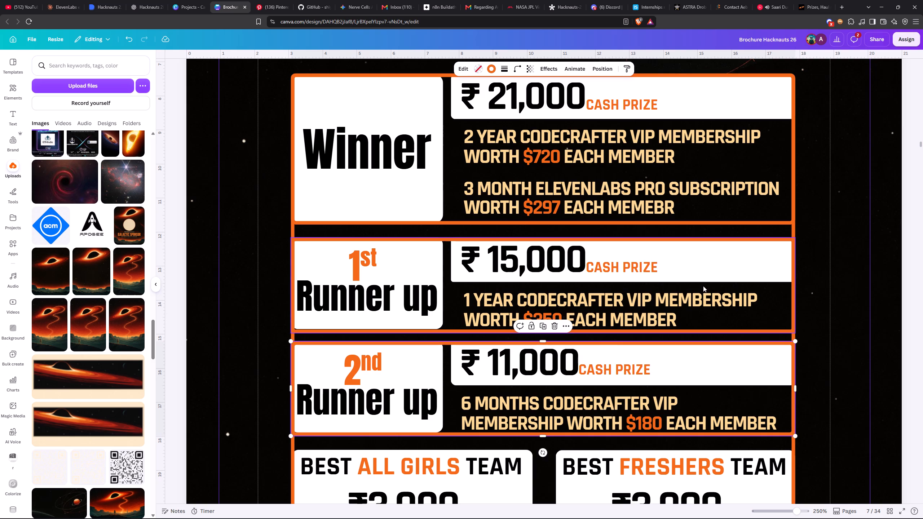
pyautogui.scroll(1, 695, 276)
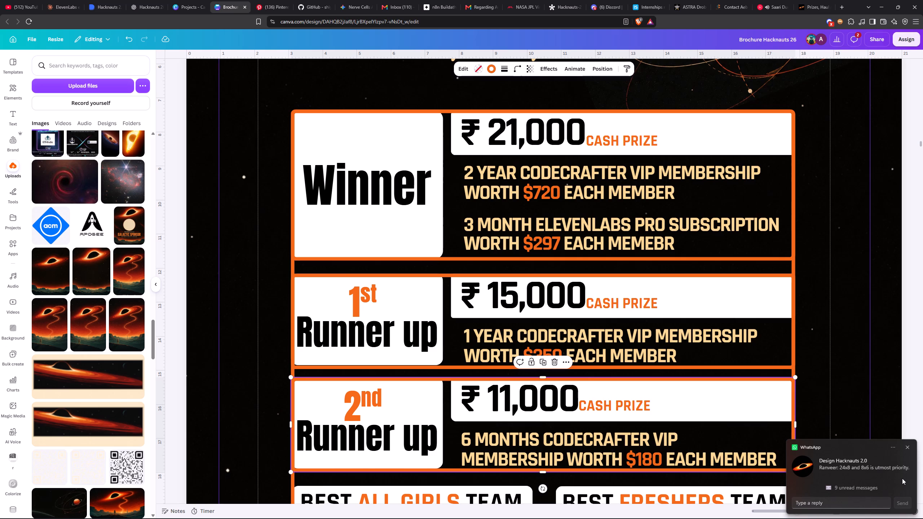
pyautogui.click(905, 347)
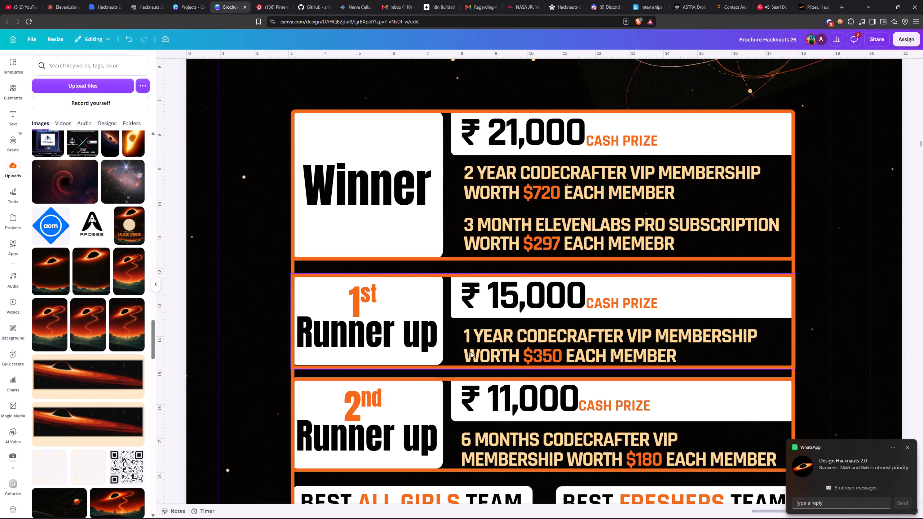
# Duplicate the 2nd Runner up outline, move the copy over the Winner row's perks and recolour its stroke white.
pyautogui.click(642, 379)
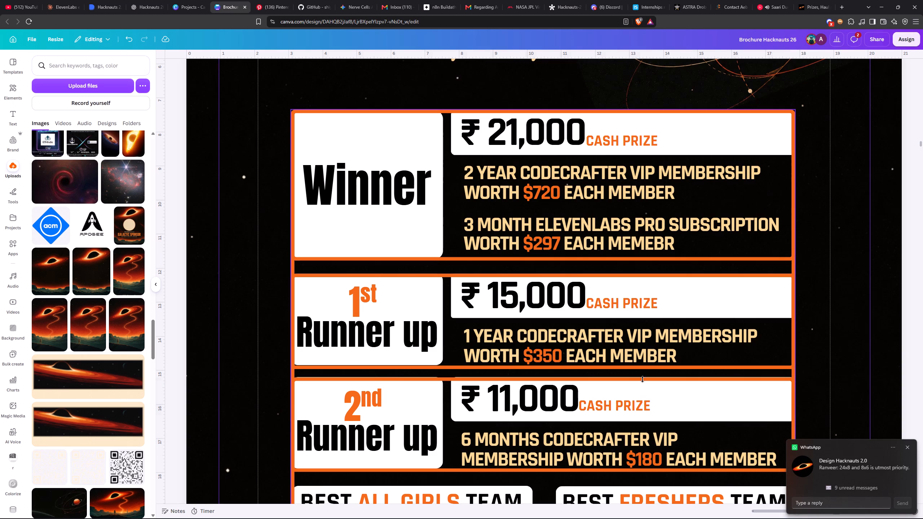
pyautogui.click(545, 361)
pyautogui.moveTo(566, 412); pyautogui.dragTo(560, 389)
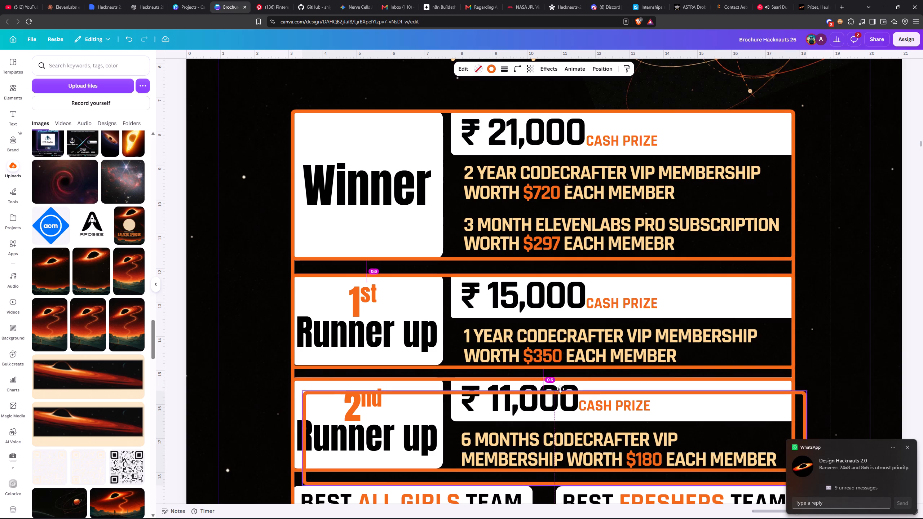
pyautogui.moveTo(560, 389); pyautogui.dragTo(593, 203)
pyautogui.click(493, 63)
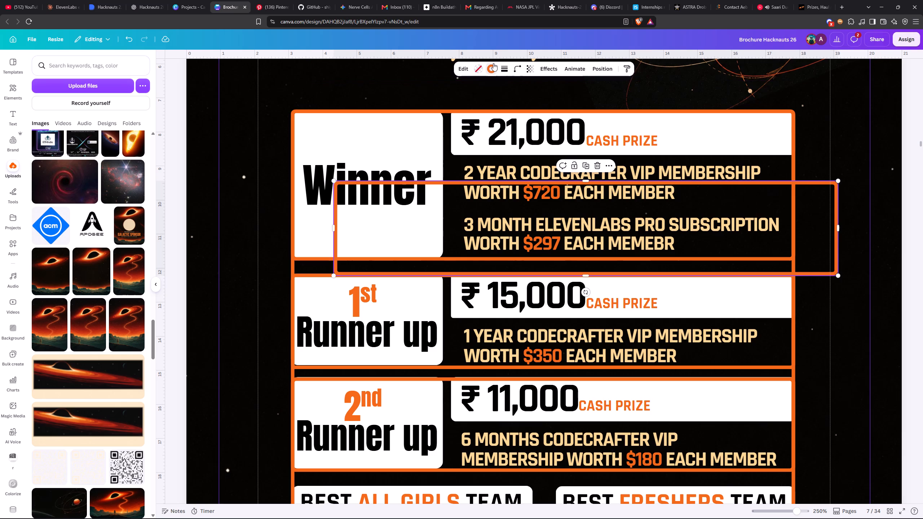
pyautogui.click(85, 130)
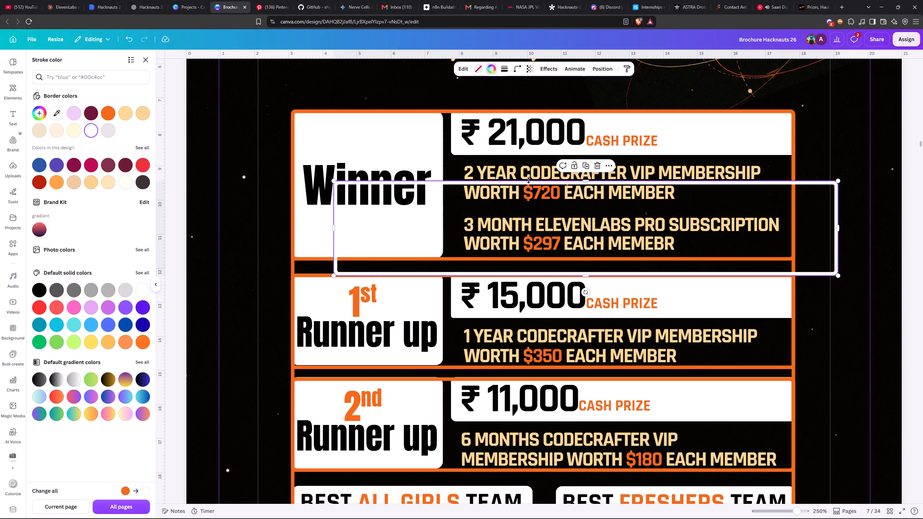
# Resize the white outline to about 10 wide so it closely frames the Winner row's ElevenLabs Pro subscription perk.
pyautogui.moveTo(438, 182); pyautogui.dragTo(443, 180)
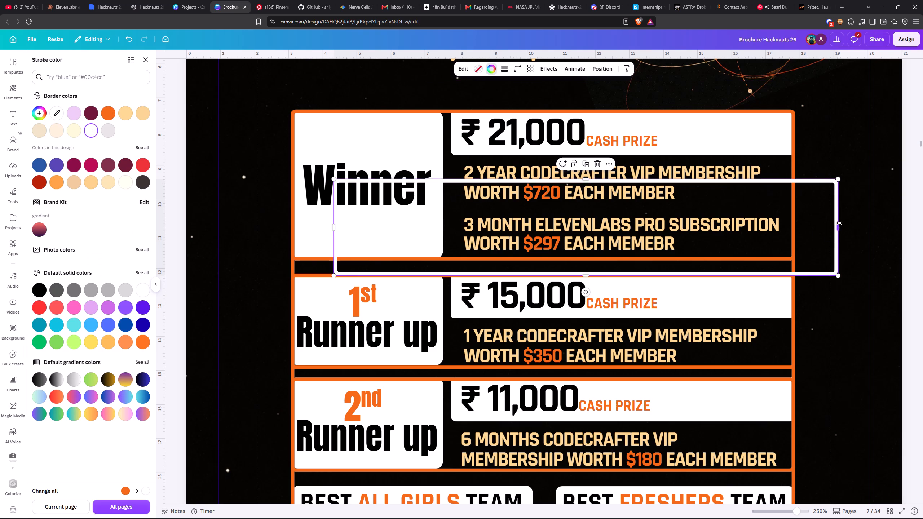
pyautogui.moveTo(839, 223); pyautogui.dragTo(791, 218)
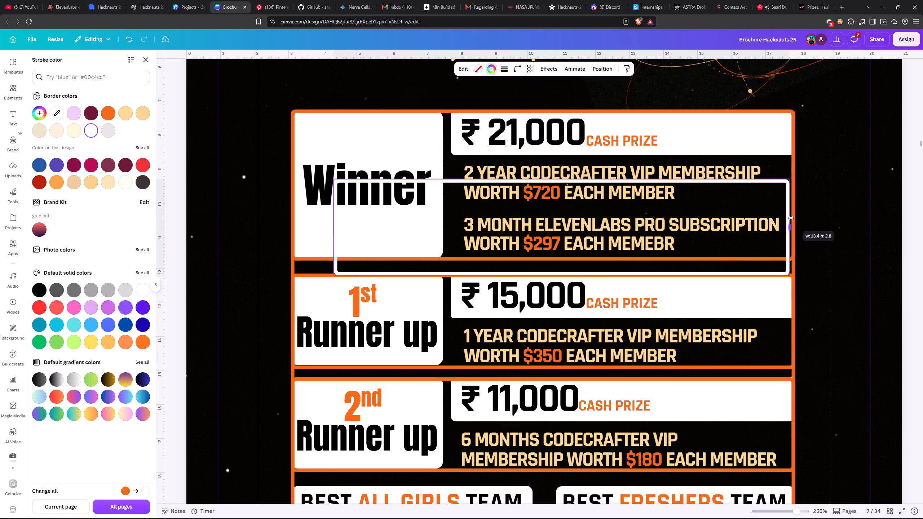
pyautogui.moveTo(791, 218); pyautogui.dragTo(791, 218)
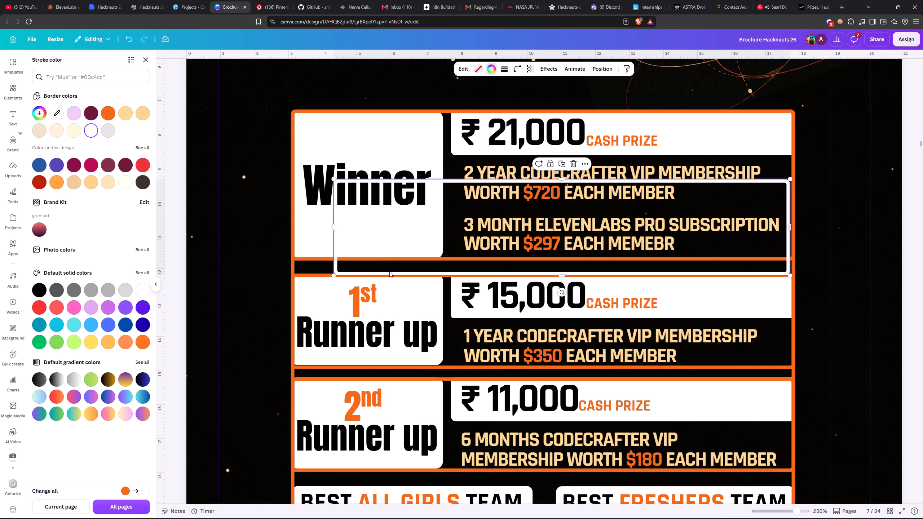
pyautogui.moveTo(335, 273); pyautogui.dragTo(451, 240)
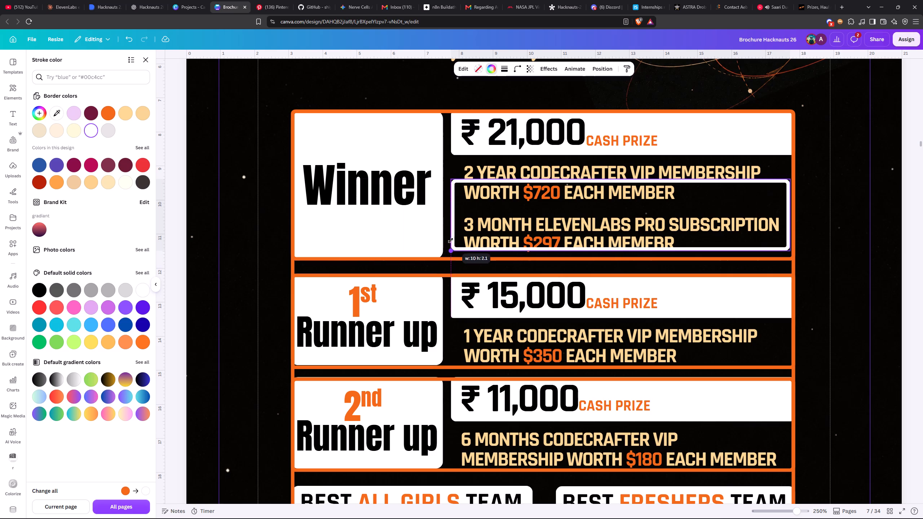
pyautogui.moveTo(451, 240); pyautogui.dragTo(452, 241)
pyautogui.moveTo(637, 179); pyautogui.dragTo(654, 209)
pyautogui.moveTo(614, 252); pyautogui.dragTo(615, 258)
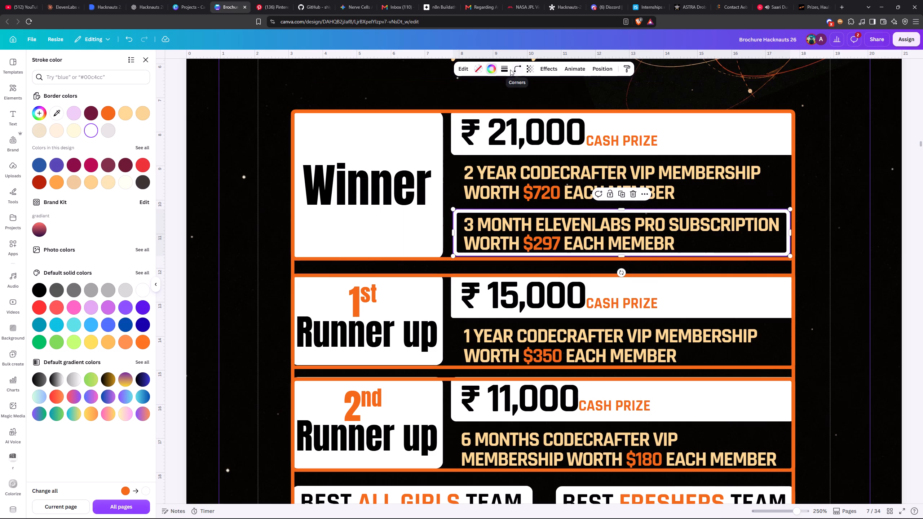
# Set the stroke weight of the white ElevenLabs perk outline to 3.
pyautogui.click(509, 70)
pyautogui.click(550, 115)
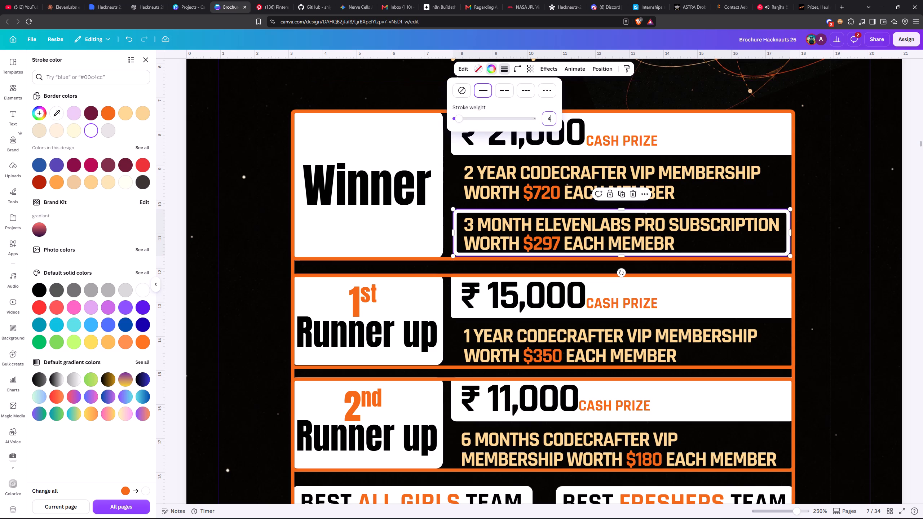
pyautogui.press('3')
pyautogui.press('Return')
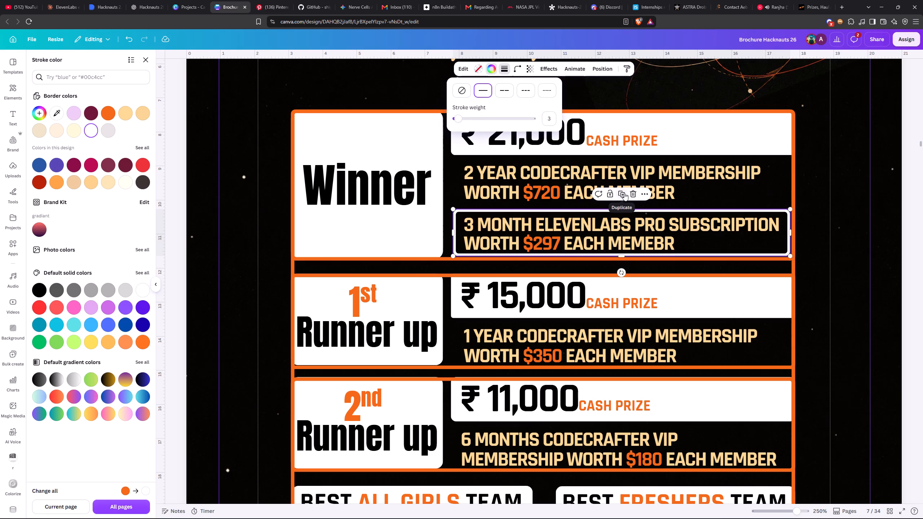
# Duplicate the white outline, place the copy around the Winner row's 2-year CodeCrafter perk and extend its left edge slightly.
pyautogui.click(624, 193)
pyautogui.moveTo(805, 72); pyautogui.dragTo(635, 184)
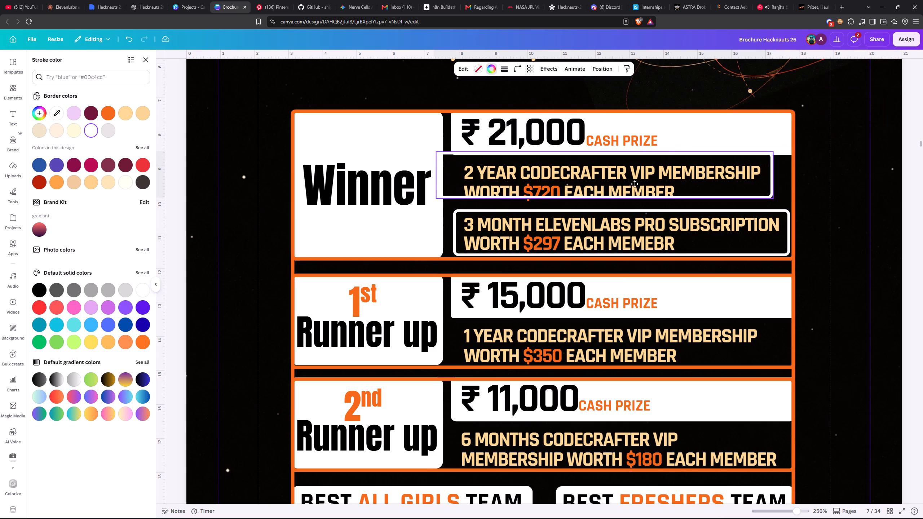
pyautogui.moveTo(635, 184); pyautogui.dragTo(642, 189)
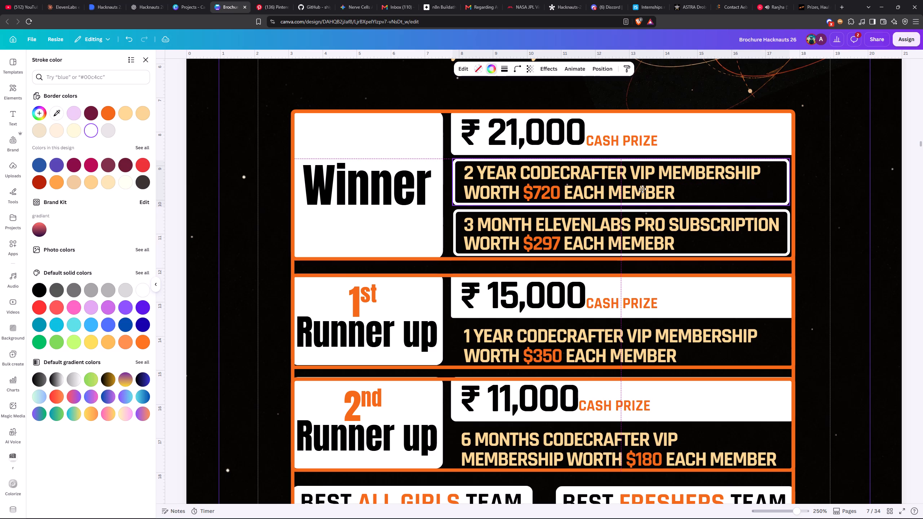
pyautogui.moveTo(642, 189); pyautogui.dragTo(643, 188)
pyautogui.hotkey('ctrl', 'z')
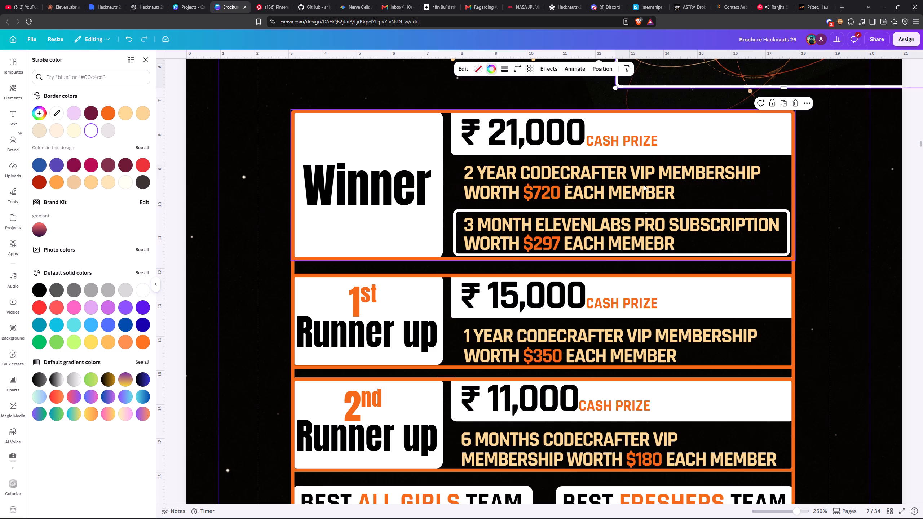
pyautogui.moveTo(783, 66); pyautogui.dragTo(621, 185)
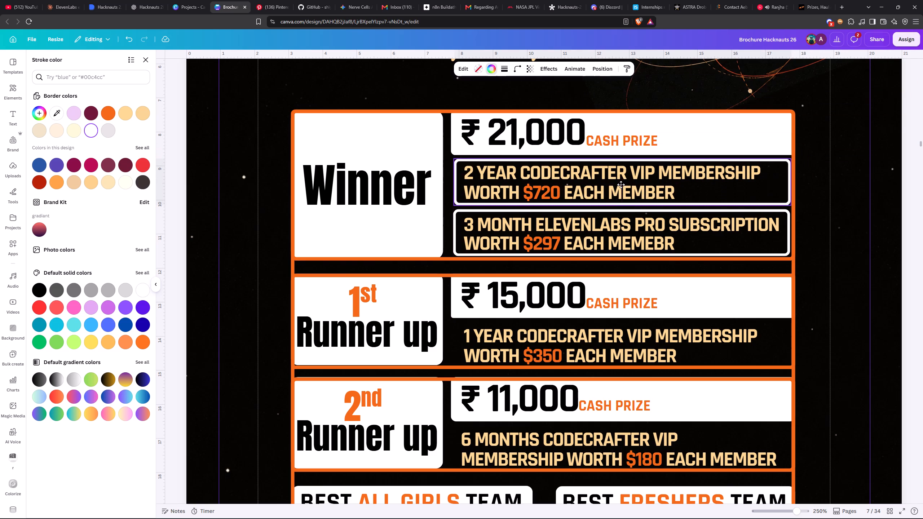
pyautogui.moveTo(621, 185); pyautogui.dragTo(621, 184)
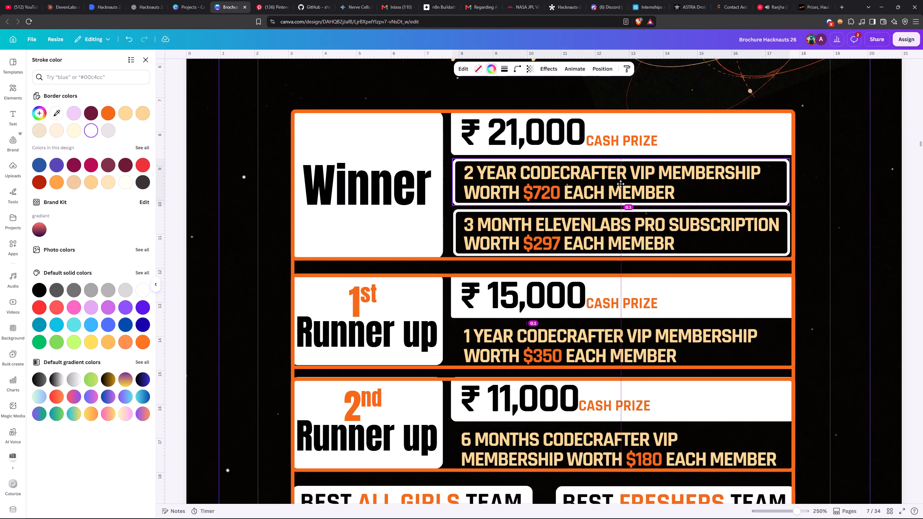
pyautogui.moveTo(621, 184); pyautogui.dragTo(621, 184)
pyautogui.click(452, 180)
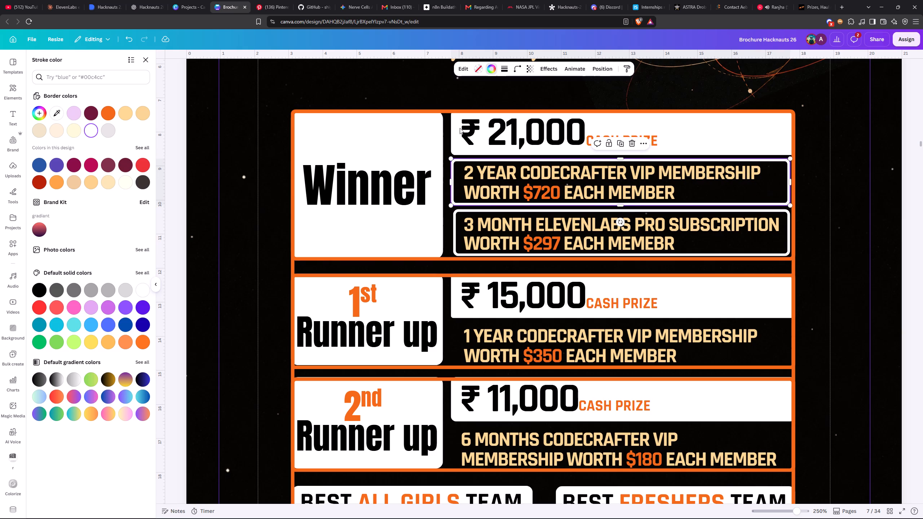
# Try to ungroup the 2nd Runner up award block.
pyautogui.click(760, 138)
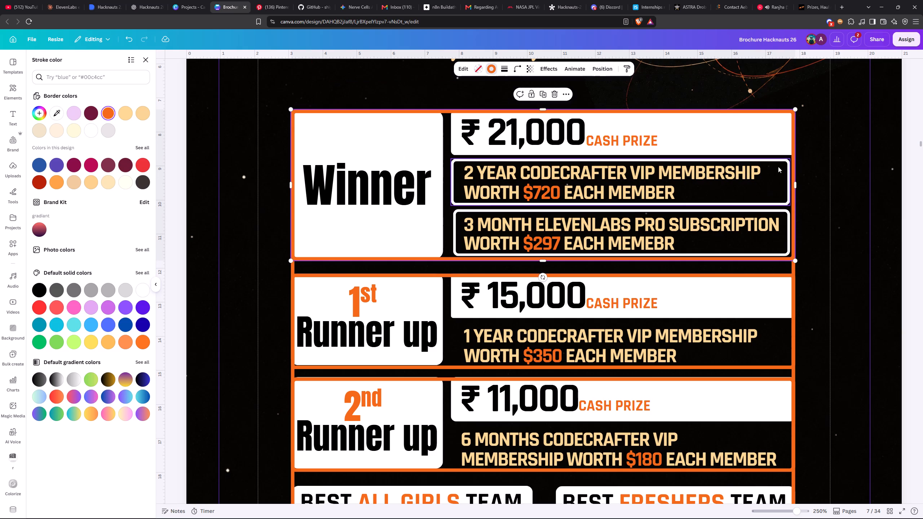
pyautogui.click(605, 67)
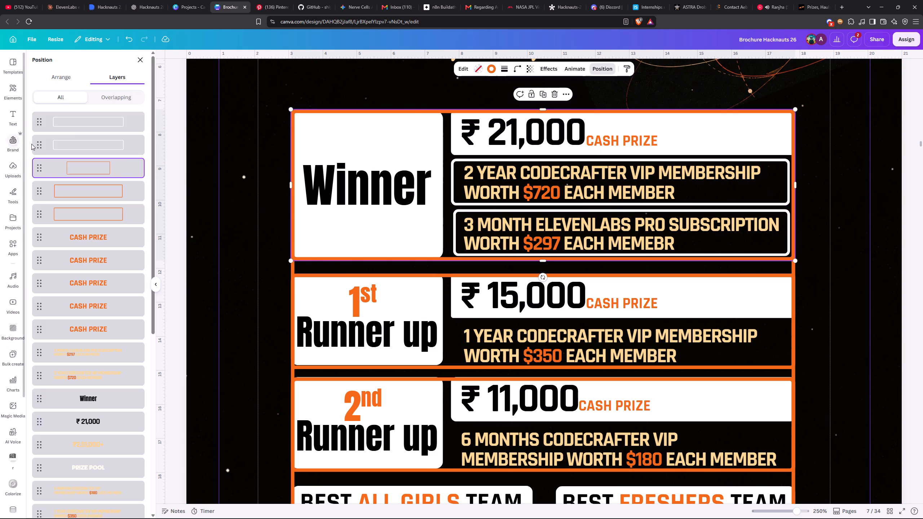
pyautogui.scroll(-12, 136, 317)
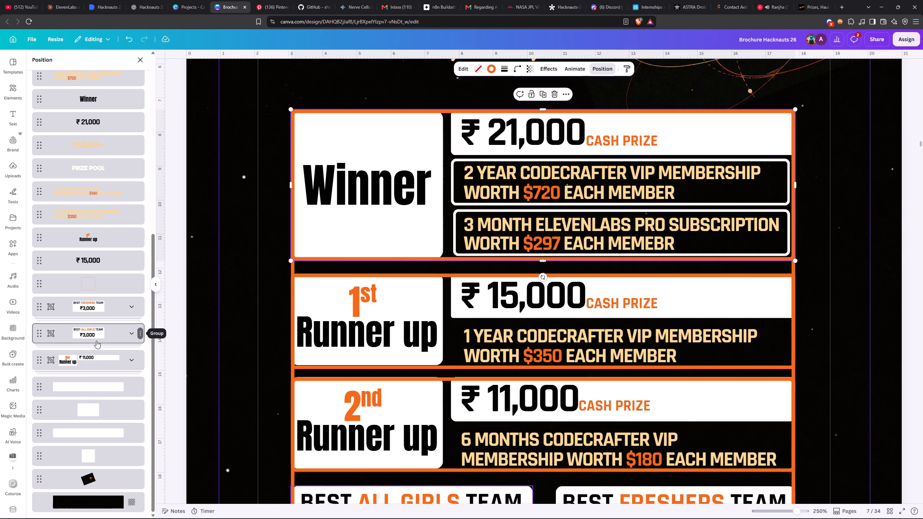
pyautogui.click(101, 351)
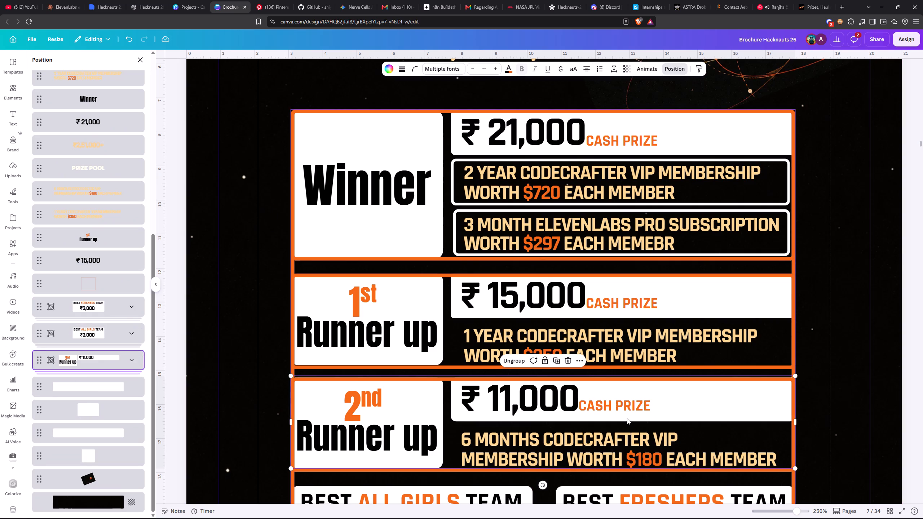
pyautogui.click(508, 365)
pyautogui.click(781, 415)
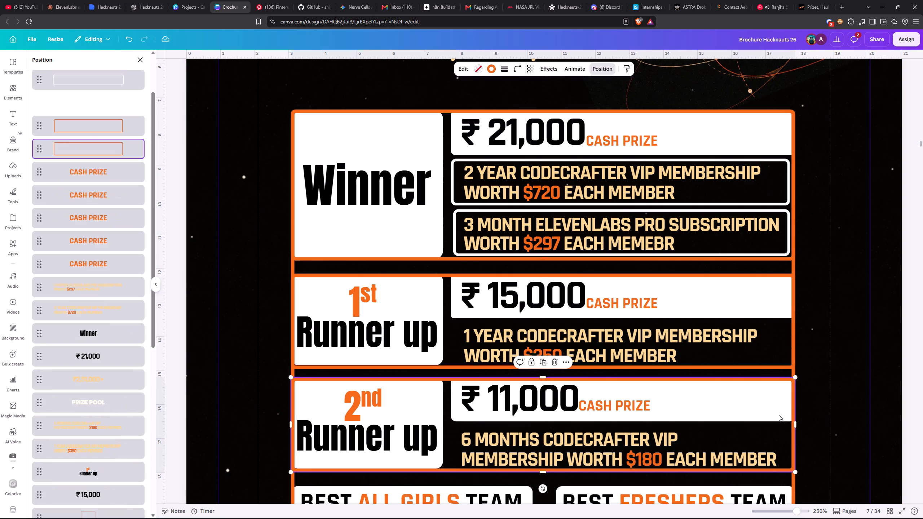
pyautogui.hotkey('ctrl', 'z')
# Shrink the white box behind the 1st Runner up's ₹15,000 cash prize to about 10 by 1.1, inside the orange outline.
pyautogui.scroll(-7, 98, 328)
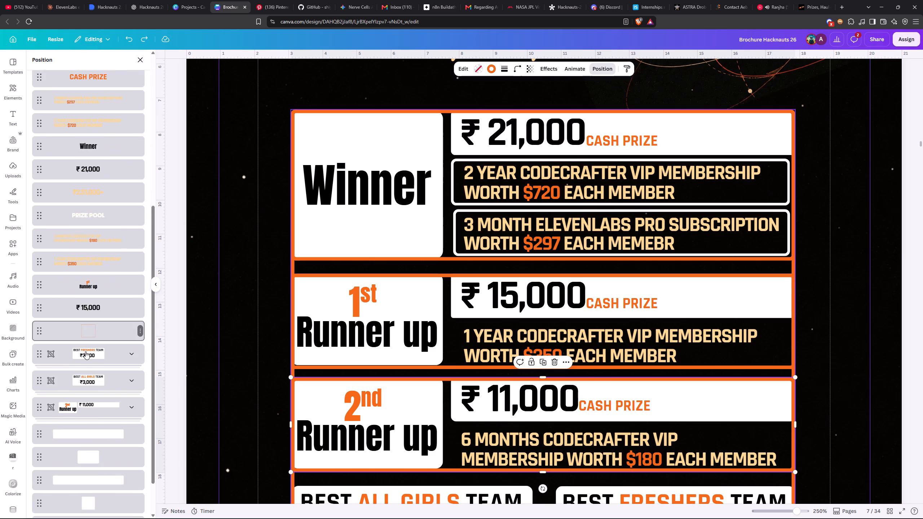
pyautogui.scroll(-3, 85, 355)
pyautogui.click(93, 381)
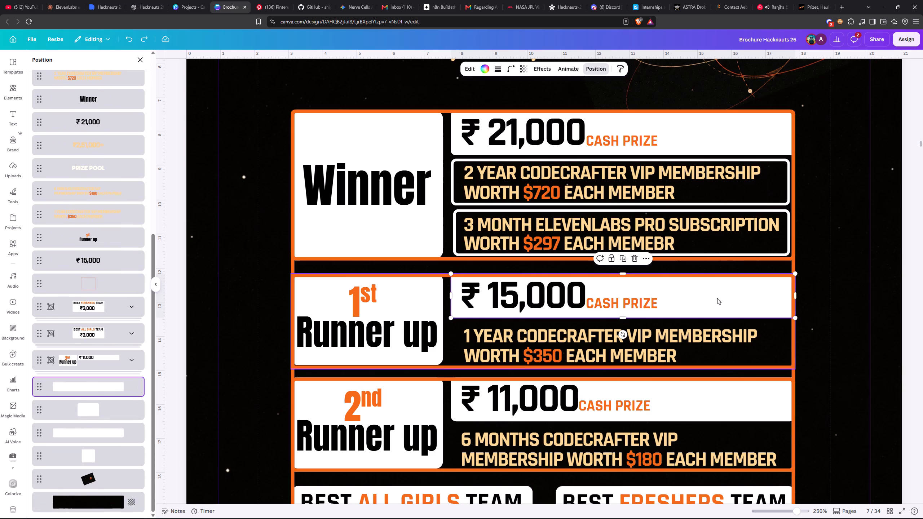
pyautogui.moveTo(623, 274); pyautogui.dragTo(622, 278)
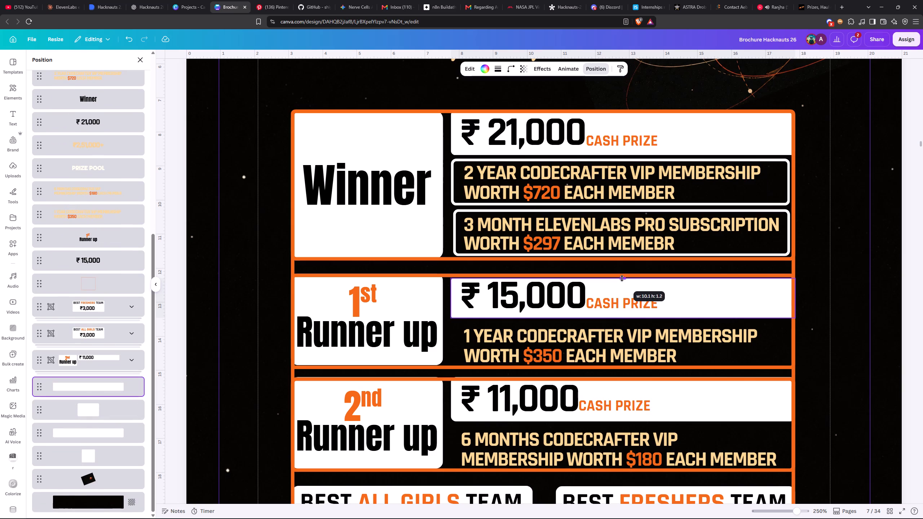
pyautogui.moveTo(622, 278); pyautogui.dragTo(623, 277)
pyautogui.moveTo(794, 294); pyautogui.dragTo(789, 295)
pyautogui.click(619, 279)
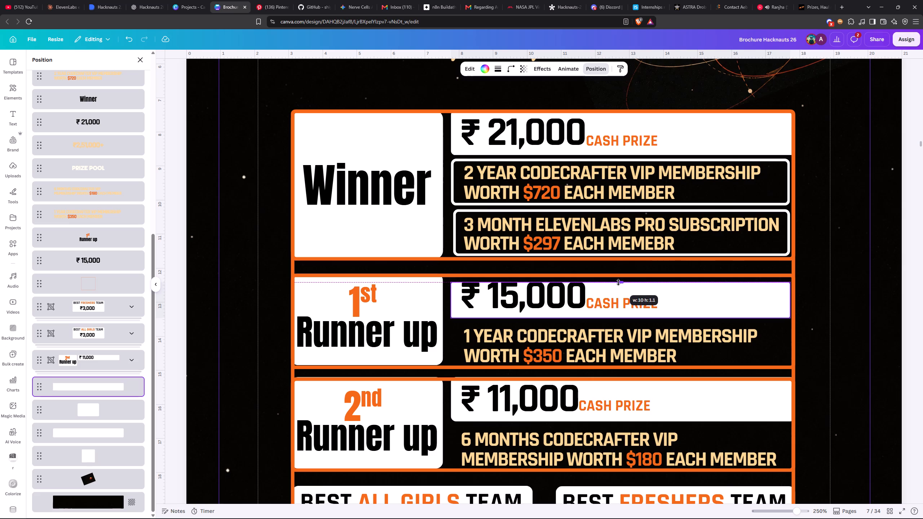
pyautogui.click(539, 298)
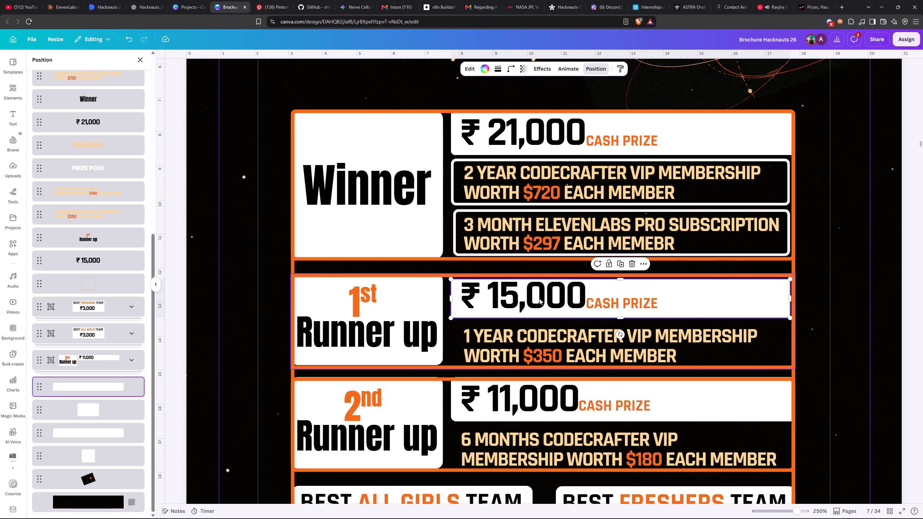
pyautogui.doubleClick(541, 298)
pyautogui.click(543, 294)
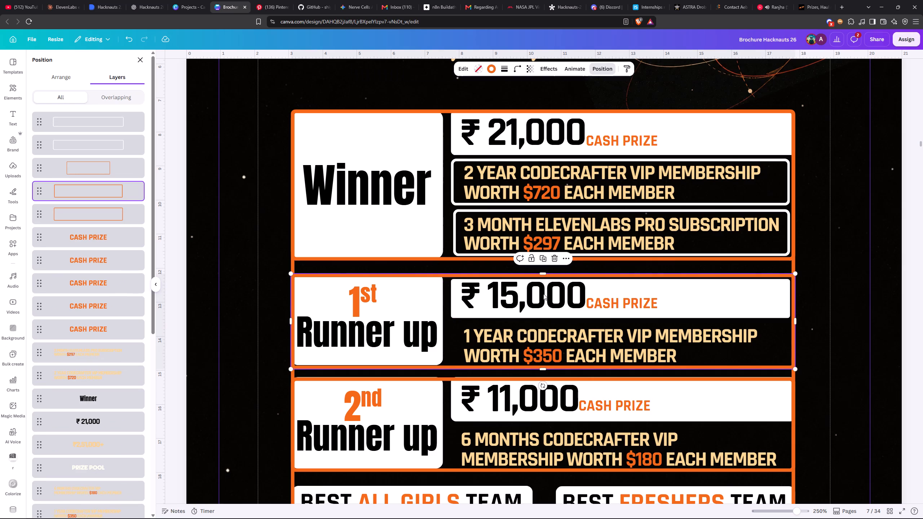
pyautogui.click(909, 263)
pyautogui.click(909, 263)
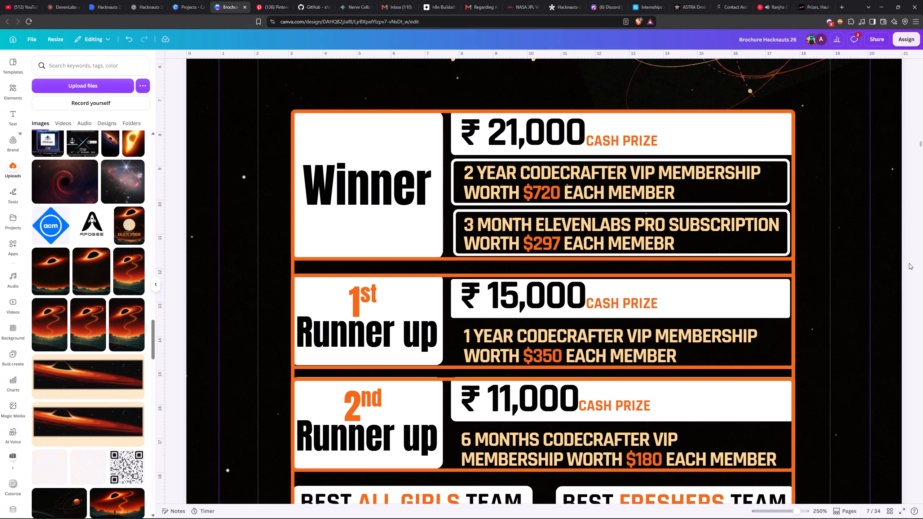
# Review how the runner-up, Best All Girls and Best Freshers boxes fit within the orange outlines on the Prize Pool page.
pyautogui.scroll(-2, 904, 263)
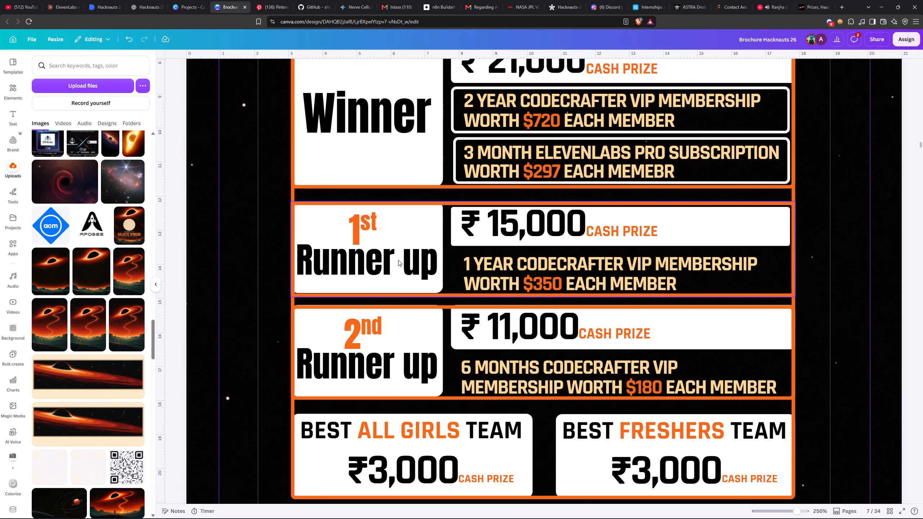
pyautogui.click(335, 460)
pyautogui.scroll(-2, 736, 378)
pyautogui.click(726, 381)
pyautogui.click(703, 387)
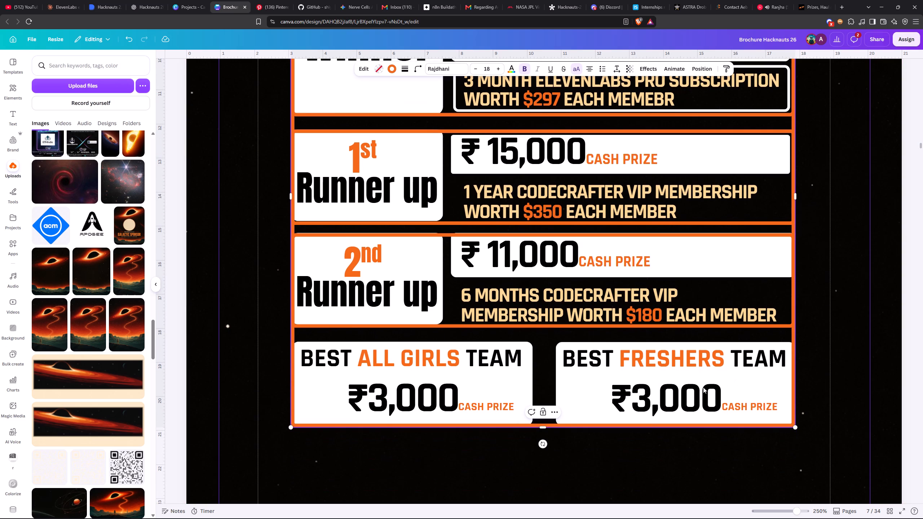
pyautogui.click(494, 356)
pyautogui.click(511, 363)
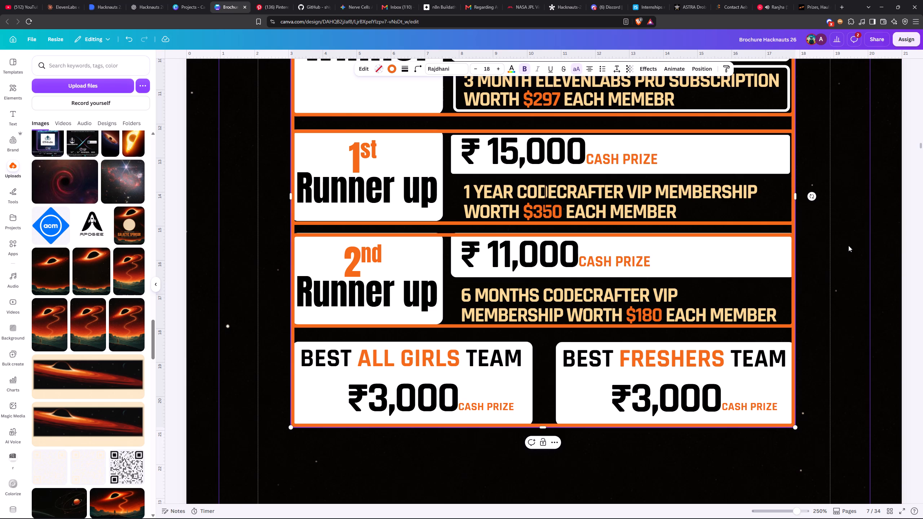
pyautogui.keyDown('ctrl'); pyautogui.scroll(-4, 848, 245); pyautogui.keyUp('ctrl')
pyautogui.scroll(2, 852, 247)
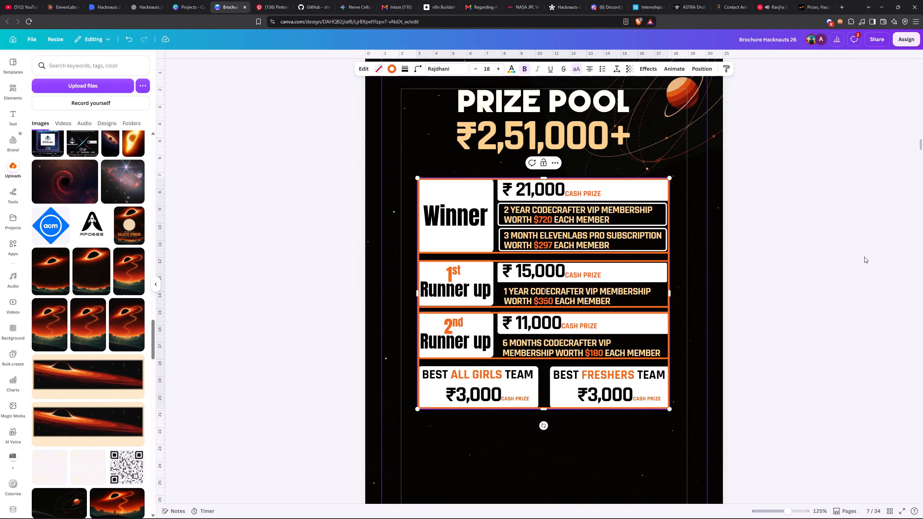
pyautogui.scroll(-3, 865, 263)
pyautogui.scroll(3, 865, 263)
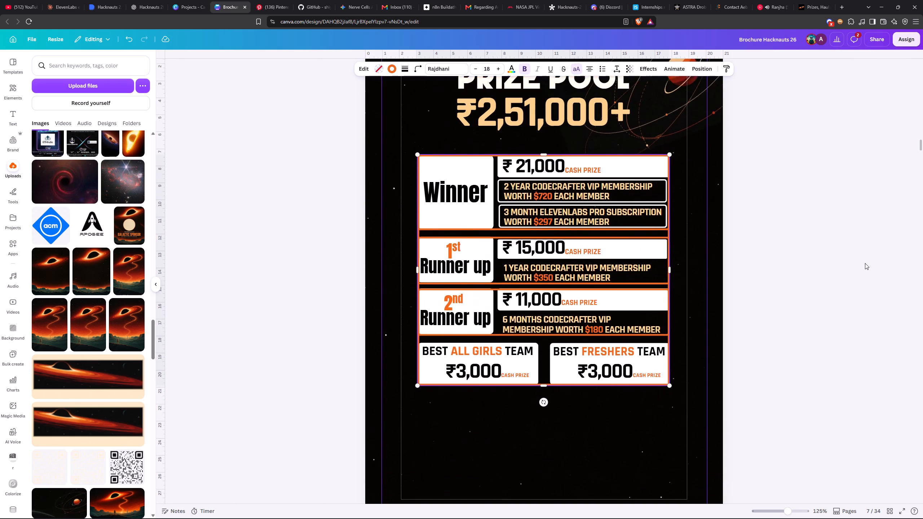
pyautogui.keyDown('ctrl'); pyautogui.scroll(3, 749, 409); pyautogui.keyUp('ctrl')
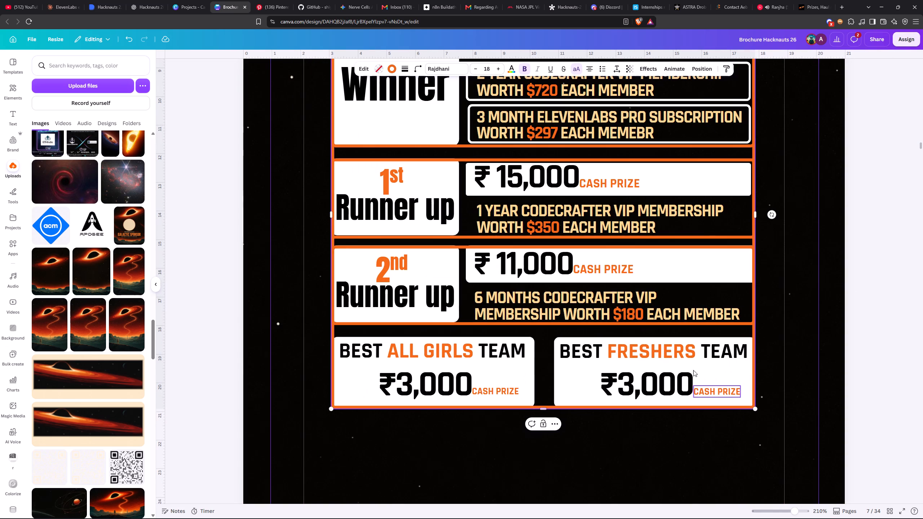
pyautogui.keyDown('ctrl'); pyautogui.scroll(2, 447, 373); pyautogui.keyUp('ctrl')
pyautogui.click(478, 368)
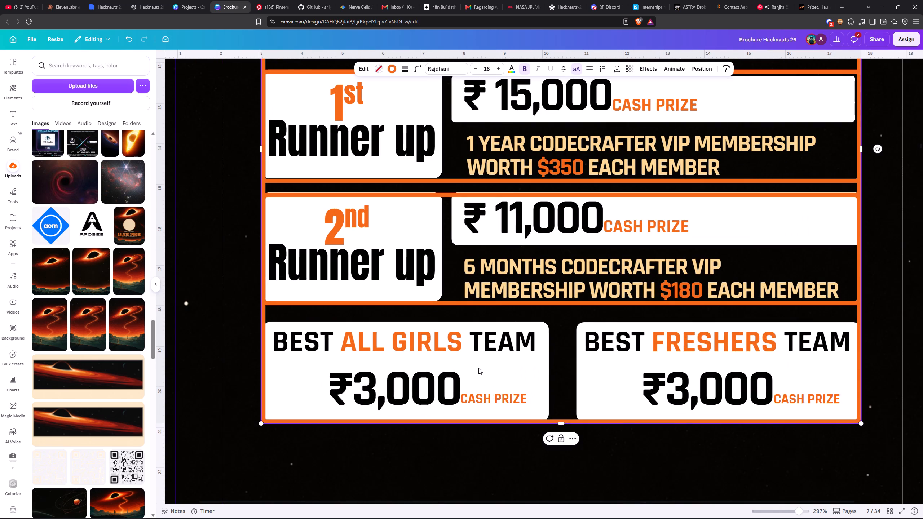
# Shrink the white box behind the Winner label to about 4.4 by 4.2 so it sits inside the row's orange outline.
pyautogui.click(423, 258)
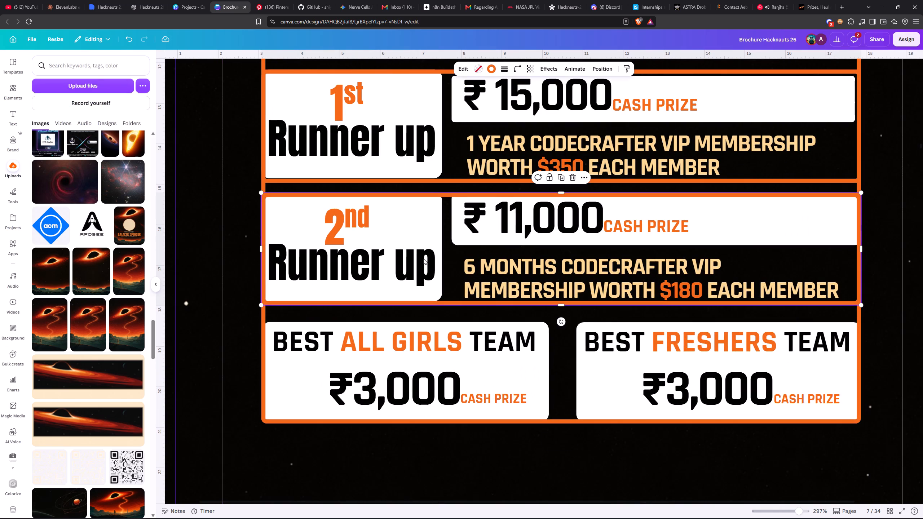
pyautogui.click(605, 68)
pyautogui.scroll(-10, 154, 319)
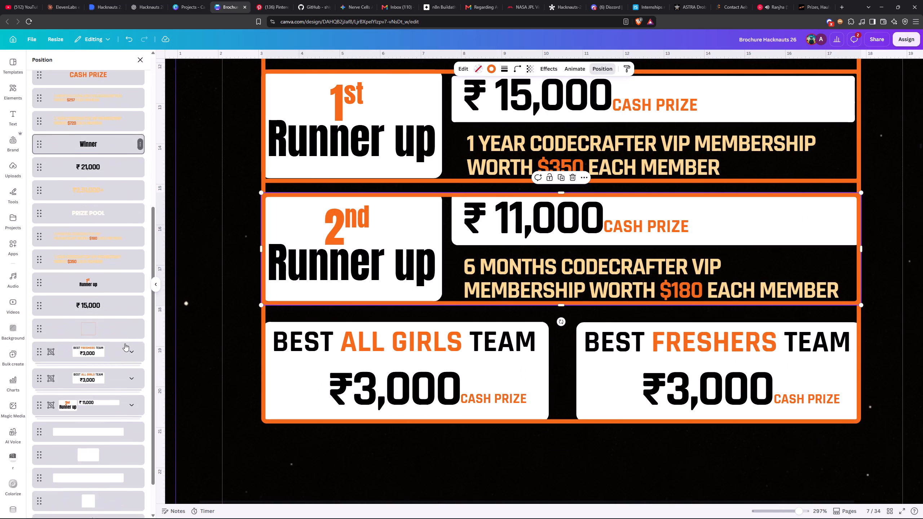
pyautogui.scroll(-2, 125, 343)
pyautogui.click(82, 458)
pyautogui.scroll(6, 432, 244)
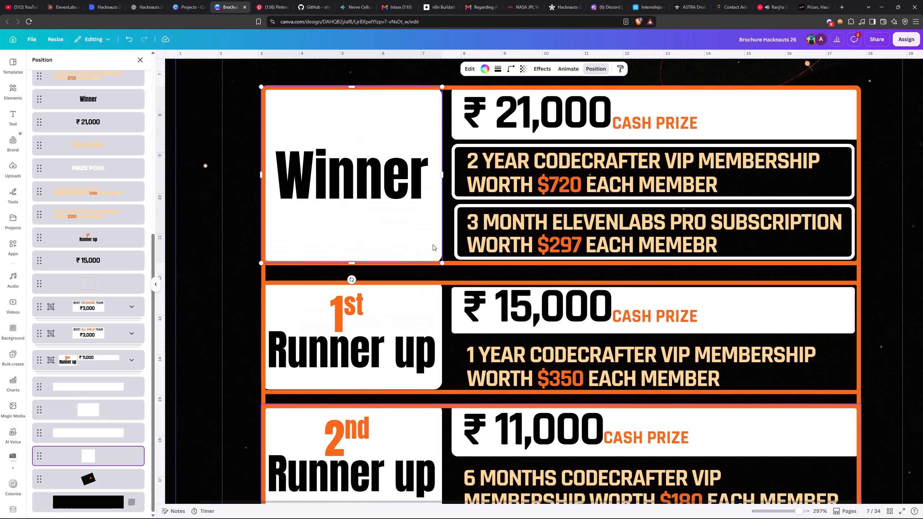
pyautogui.scroll(1, 433, 244)
pyautogui.moveTo(345, 127); pyautogui.dragTo(347, 131)
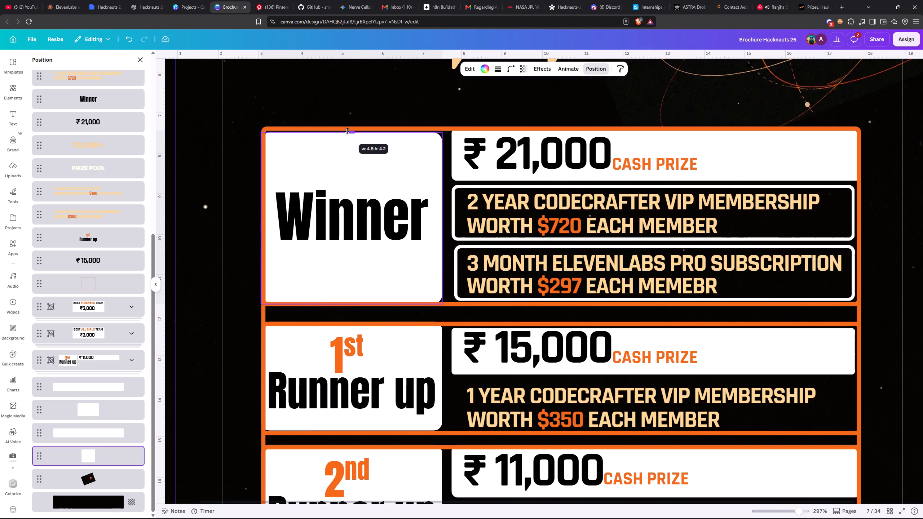
pyautogui.moveTo(347, 131); pyautogui.dragTo(348, 130)
pyautogui.moveTo(260, 217); pyautogui.dragTo(267, 216)
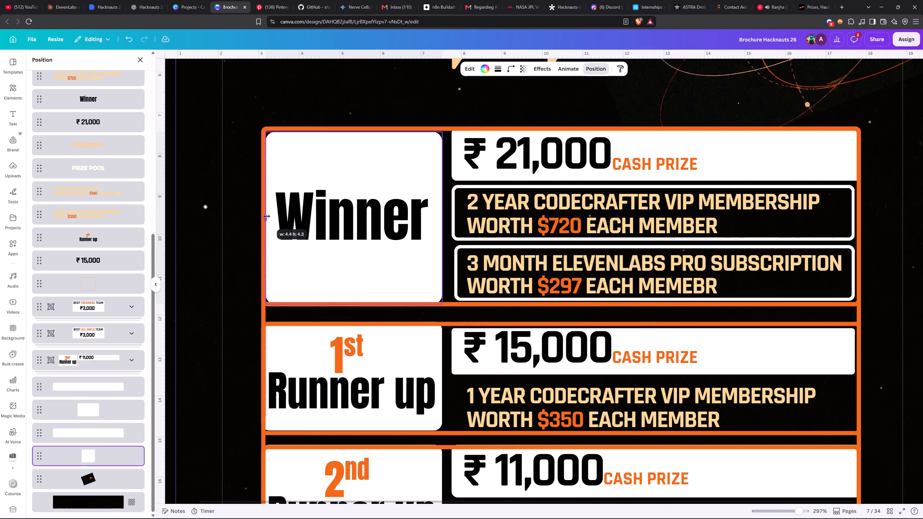
pyautogui.moveTo(267, 216); pyautogui.dragTo(267, 214)
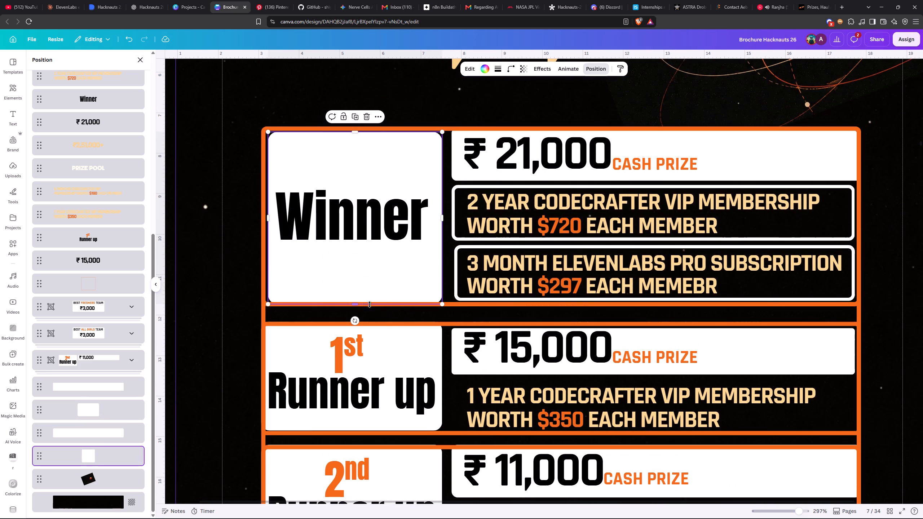
pyautogui.moveTo(365, 305); pyautogui.dragTo(367, 301)
pyautogui.click(270, 218)
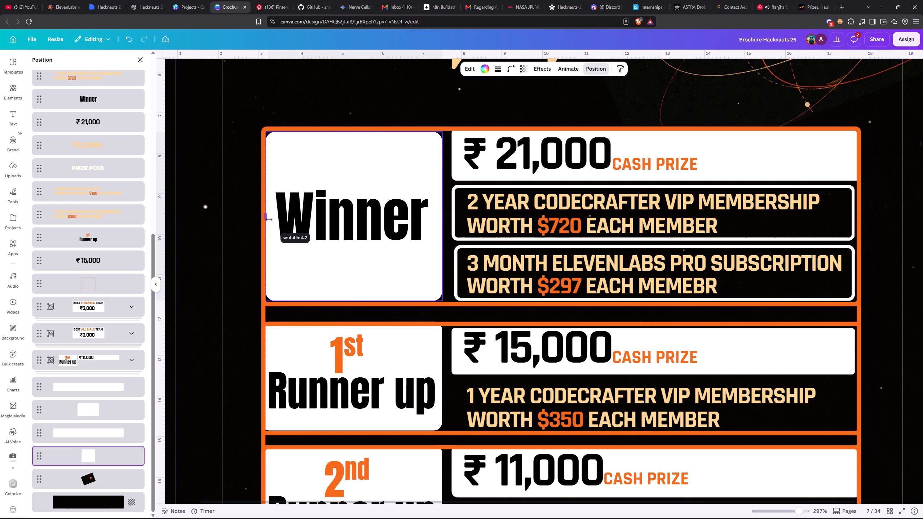
pyautogui.keyDown('ctrl'); pyautogui.scroll(3, 269, 223); pyautogui.keyUp('ctrl')
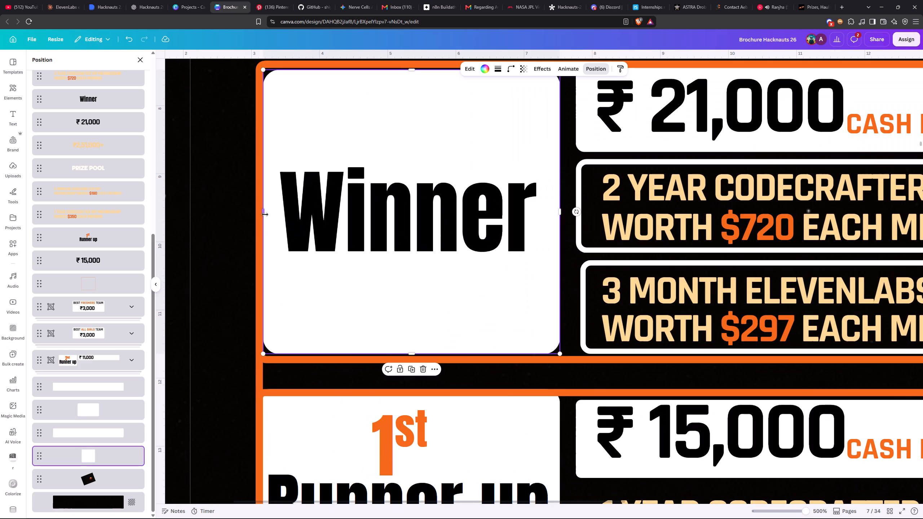
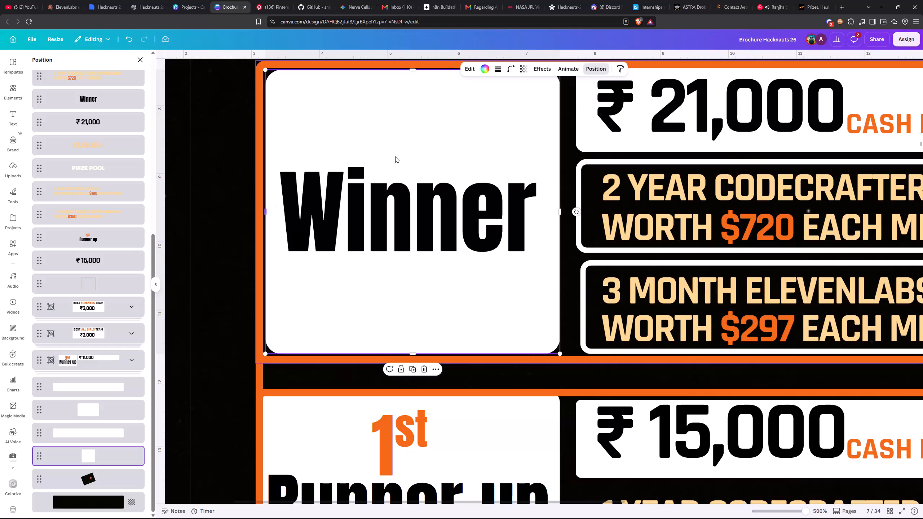
# Set the corner rounding of the white box behind "Winner" to 2.
pyautogui.click(507, 68)
pyautogui.click(476, 100)
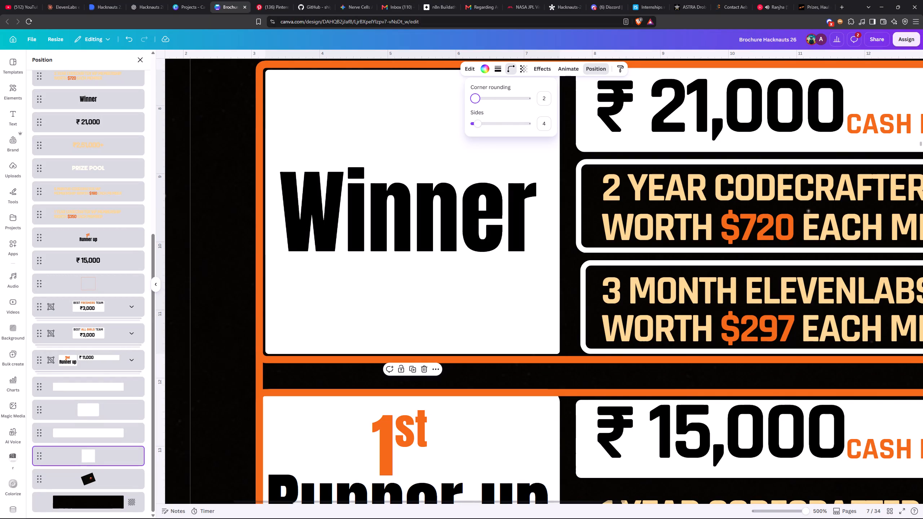
# Stretch the white outline around the ElevenLabs prize to about 10 wide by 1.4 high, aligning its left edge with the bar above.
pyautogui.keyDown('ctrl'); pyautogui.scroll(-2, 224, 309); pyautogui.keyUp('ctrl')
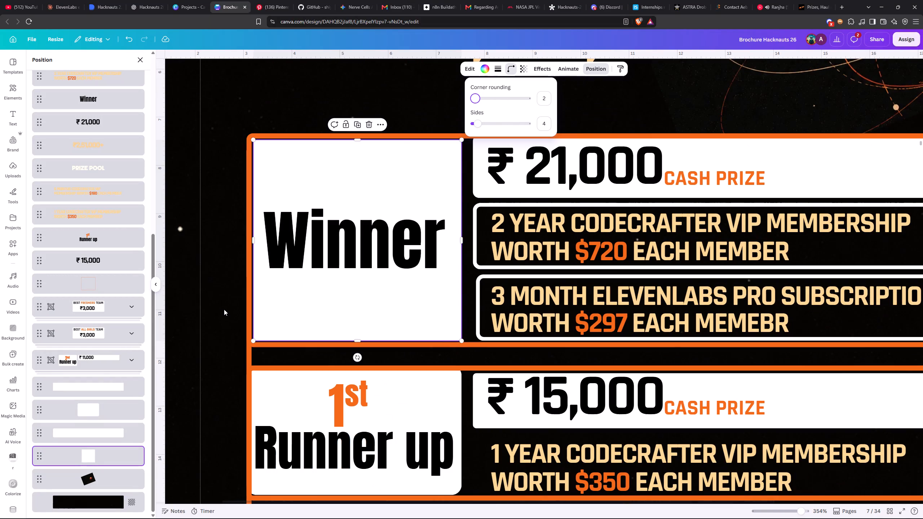
pyautogui.click(477, 300)
pyautogui.moveTo(475, 302); pyautogui.dragTo(474, 304)
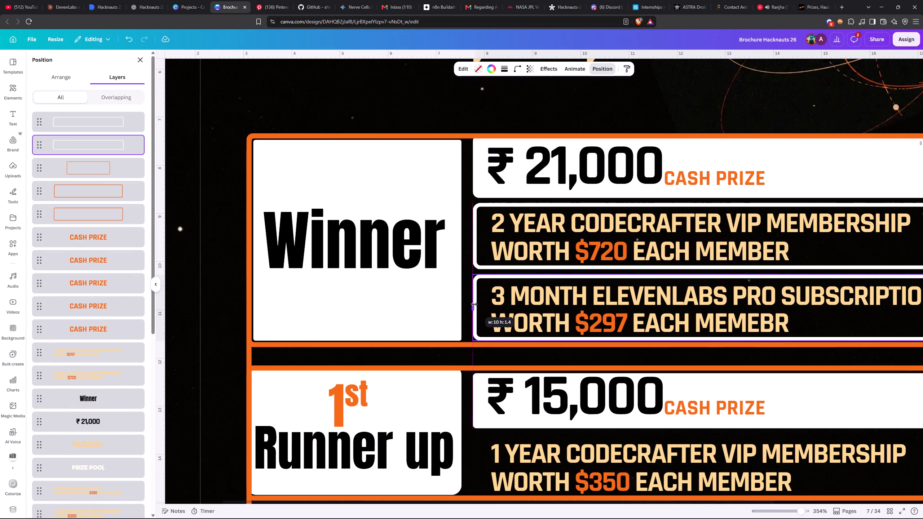
pyautogui.moveTo(474, 304); pyautogui.dragTo(473, 306)
# Resize the white bar behind ₹ 21,000 to about 10 by 1.2, fitting its top and right edges inside the orange frame, and deselect it.
pyautogui.scroll(-6, 112, 343)
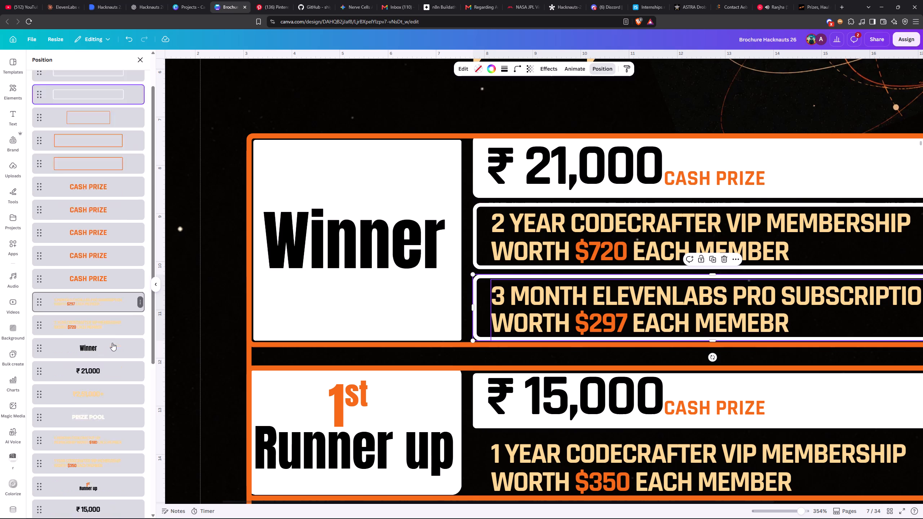
pyautogui.scroll(-2, 112, 343)
pyautogui.click(96, 453)
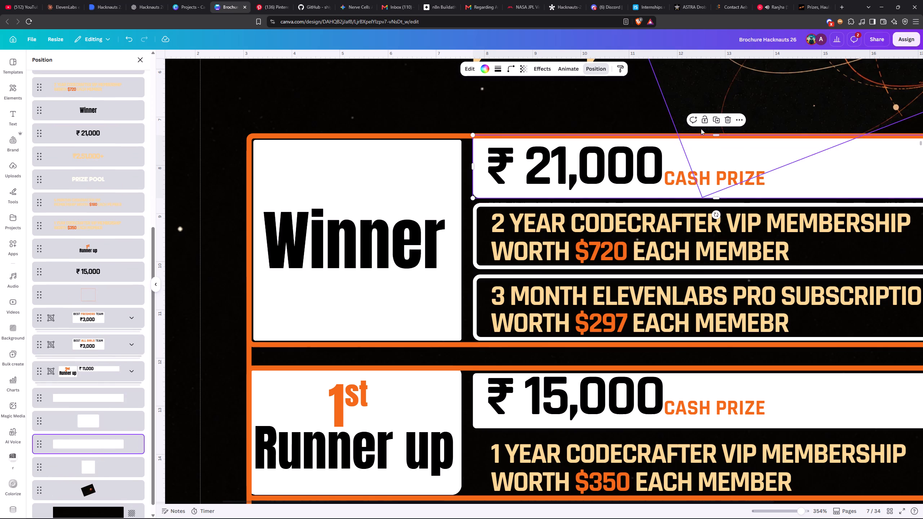
pyautogui.moveTo(715, 136); pyautogui.dragTo(712, 141)
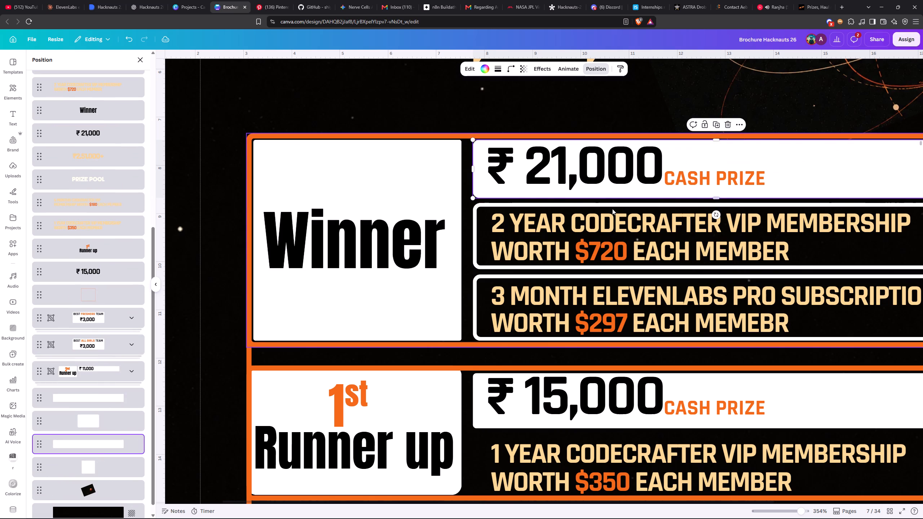
pyautogui.keyDown('ctrl'); pyautogui.scroll(-3, 611, 209); pyautogui.keyUp('ctrl')
pyautogui.moveTo(757, 185); pyautogui.dragTo(752, 188)
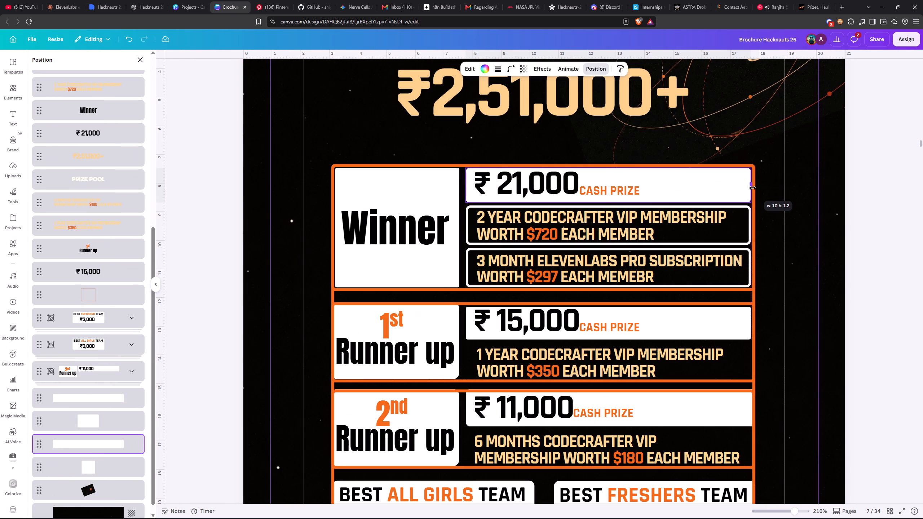
pyautogui.moveTo(752, 188); pyautogui.dragTo(752, 188)
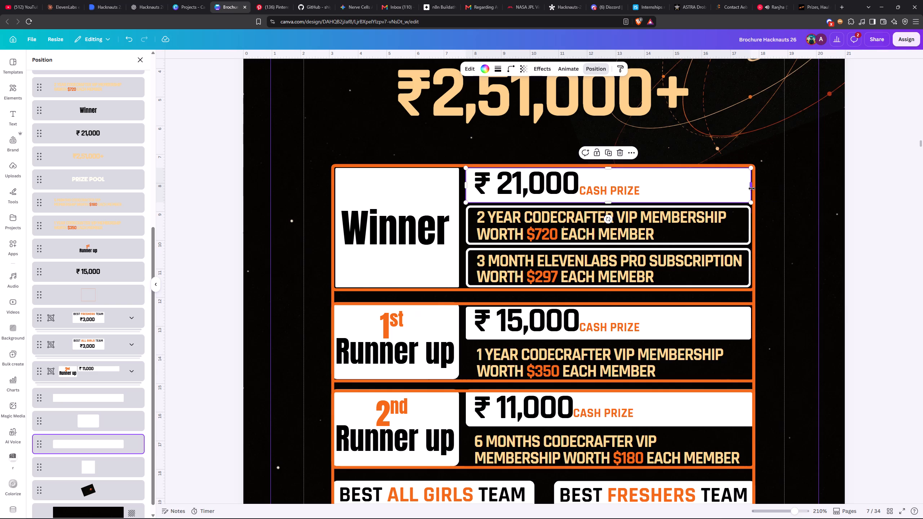
pyautogui.click(922, 196)
pyautogui.click(895, 173)
pyautogui.click(897, 171)
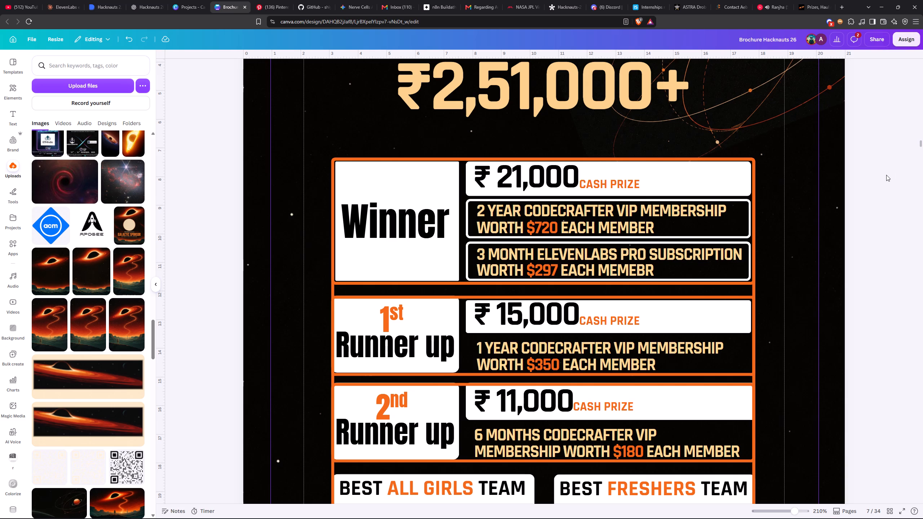
# Nudge the orange frame around the 1st Runner up section slightly upward.
pyautogui.scroll(-2, 891, 178)
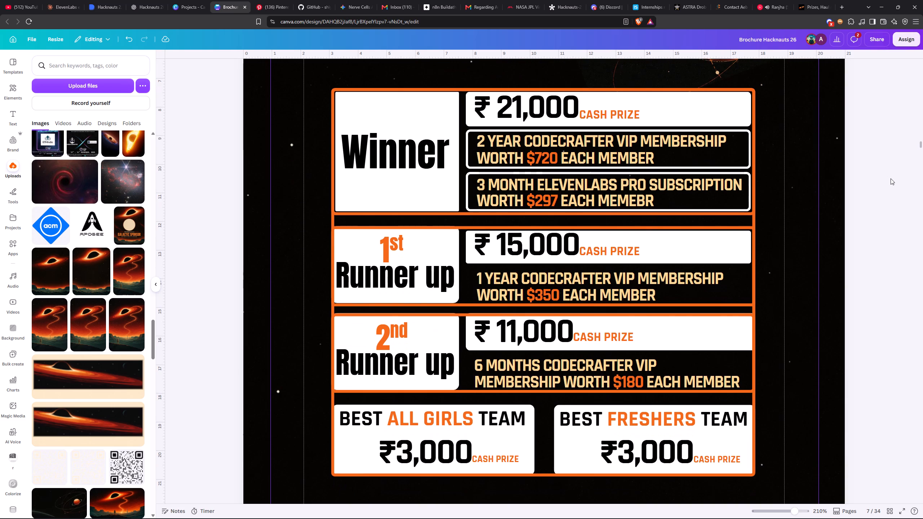
pyautogui.keyDown('ctrl'); pyautogui.scroll(3, 811, 275); pyautogui.keyUp('ctrl')
pyautogui.keyDown('ctrl'); pyautogui.scroll(-1, 811, 275); pyautogui.keyUp('ctrl')
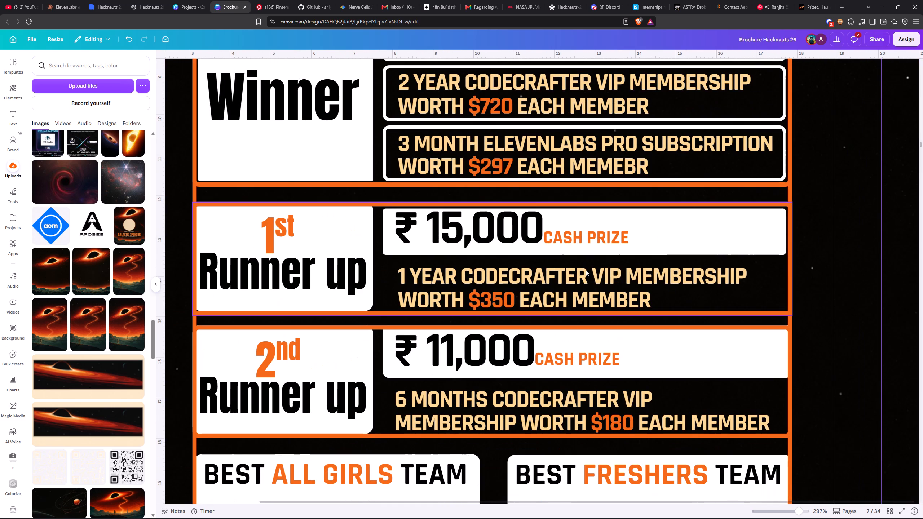
pyautogui.click(339, 277)
pyautogui.press('Up')
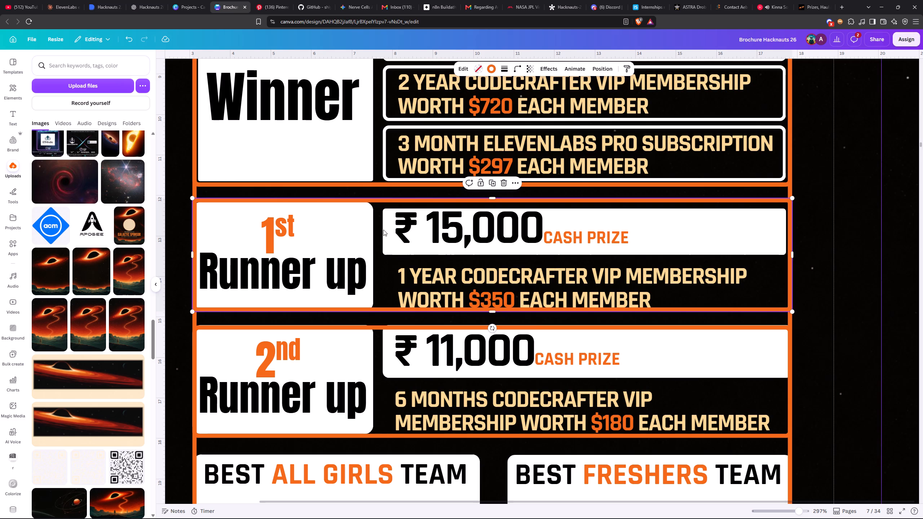
# Select the white bar behind ₹ 15,000 from the layers and move it slightly up, just below the orange frame's top edge.
pyautogui.click(628, 232)
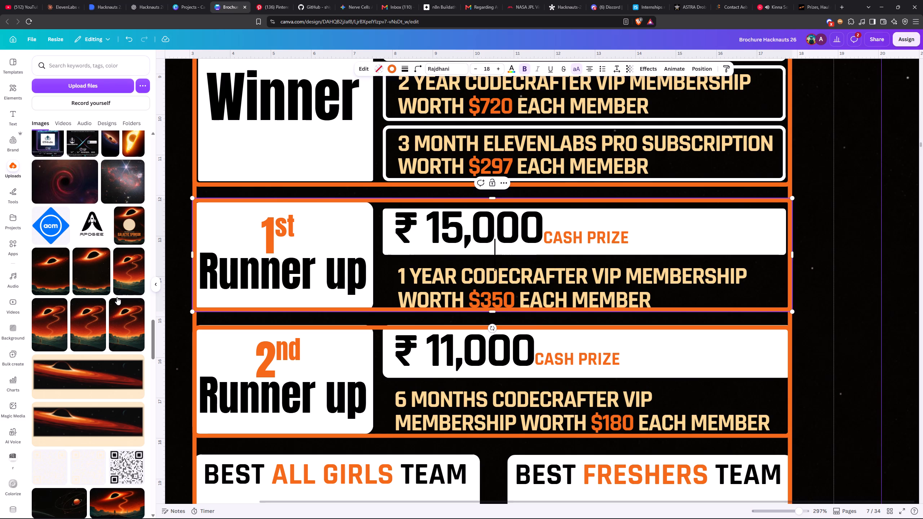
pyautogui.click(706, 71)
pyautogui.scroll(-2, 53, 303)
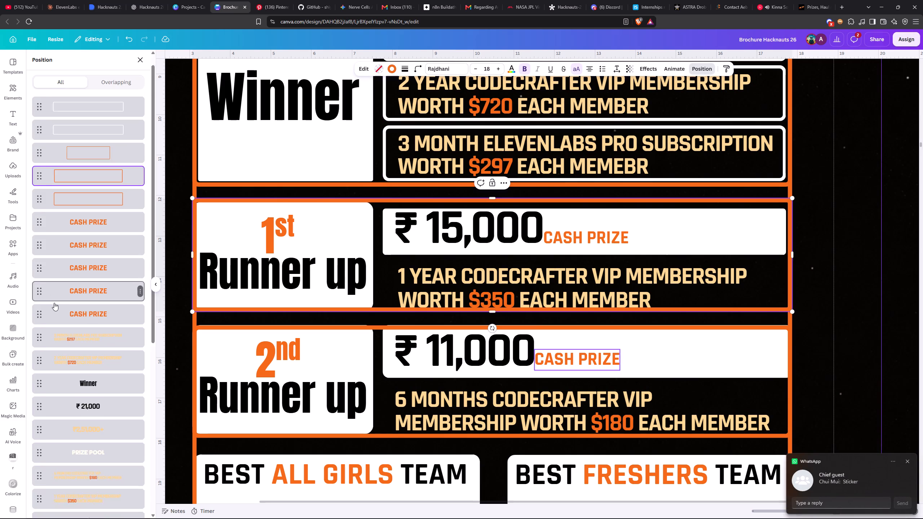
pyautogui.scroll(-5, 54, 303)
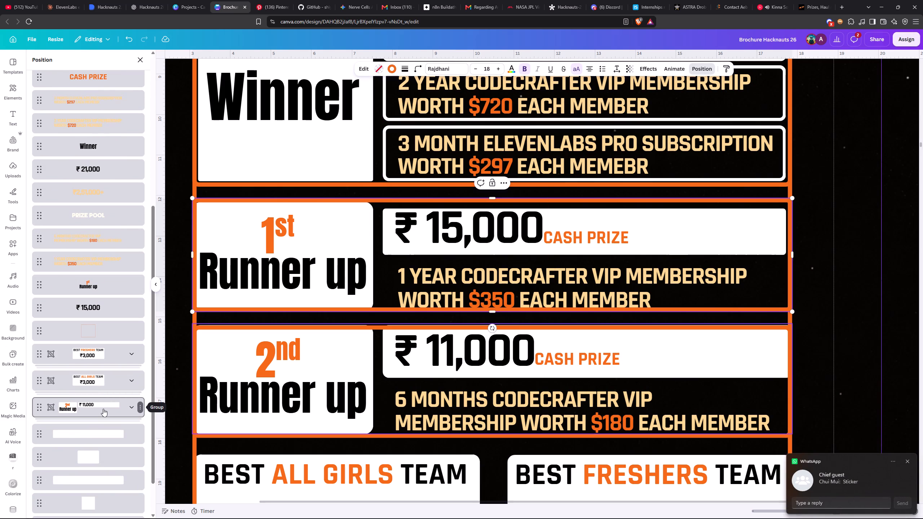
pyautogui.click(103, 409)
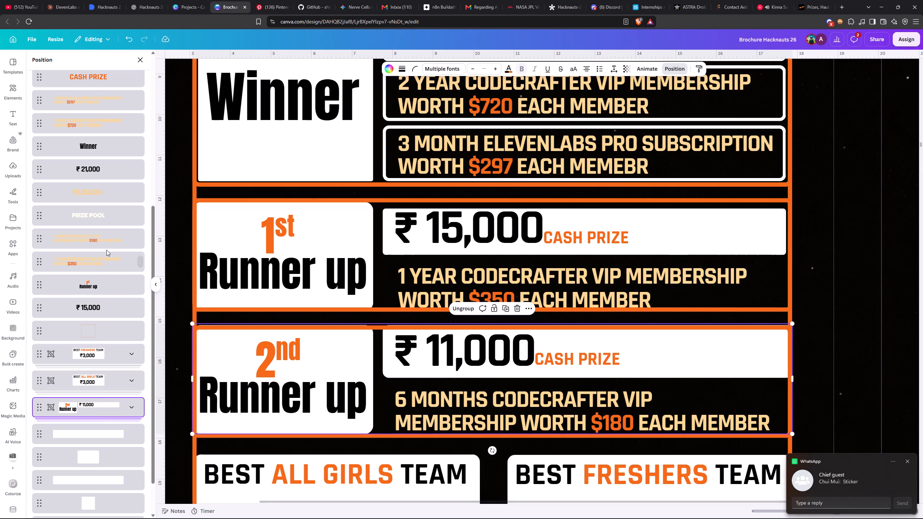
pyautogui.click(98, 277)
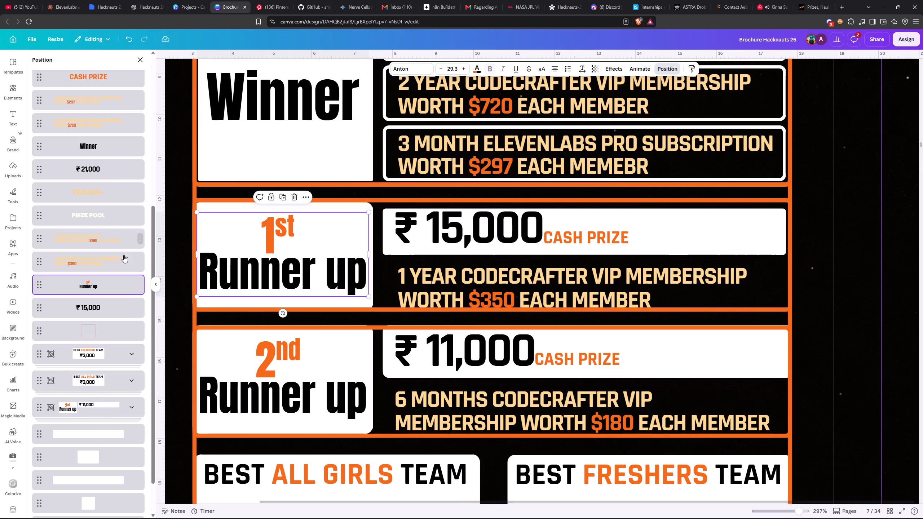
pyautogui.scroll(-1, 126, 272)
pyautogui.scroll(-2, 128, 308)
pyautogui.click(100, 390)
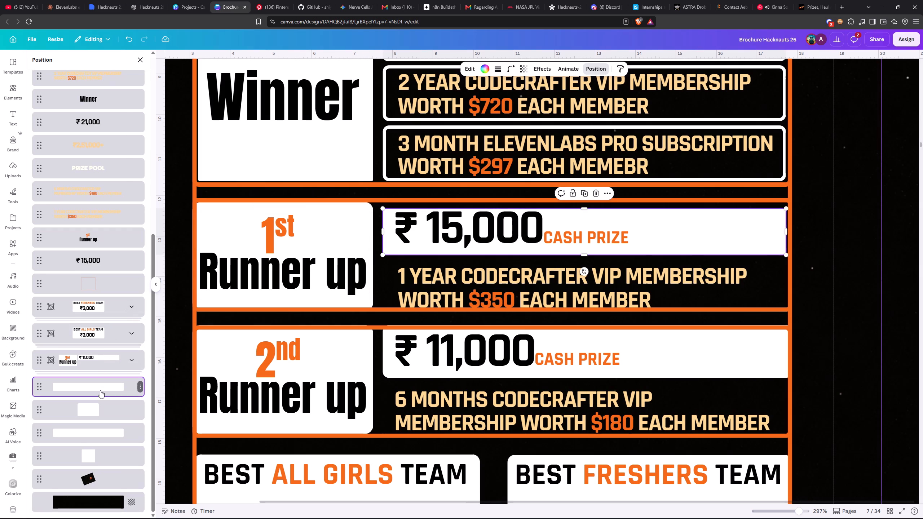
pyautogui.moveTo(681, 226); pyautogui.dragTo(681, 223)
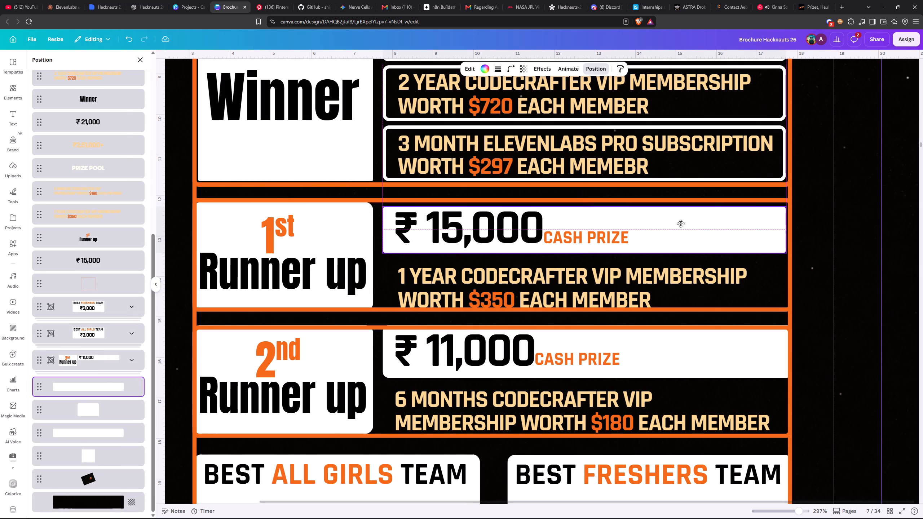
pyautogui.moveTo(681, 223); pyautogui.dragTo(681, 221)
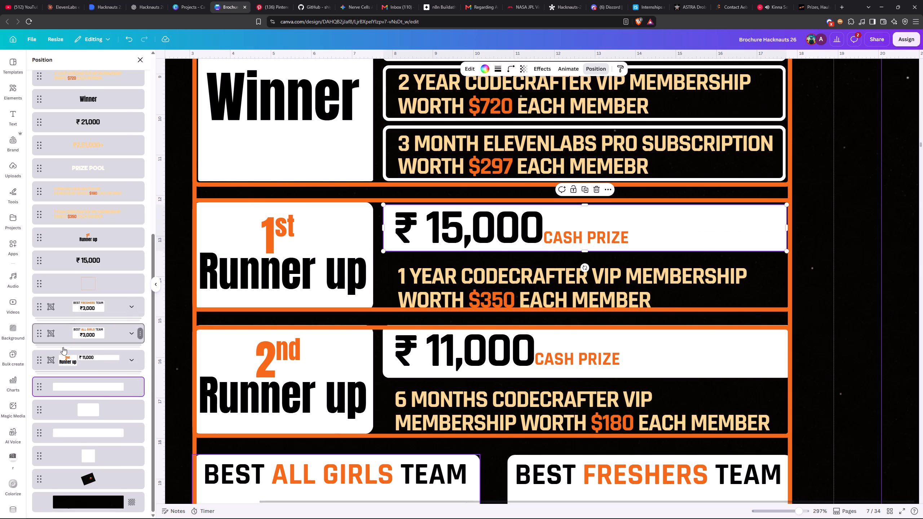
# Move the 1 year Codecrafter membership text up between the ₹ 15,000 bar and the frame's bottom edge, and widen its text box to the bar's right edge.
pyautogui.scroll(-1, 118, 285)
pyautogui.click(123, 217)
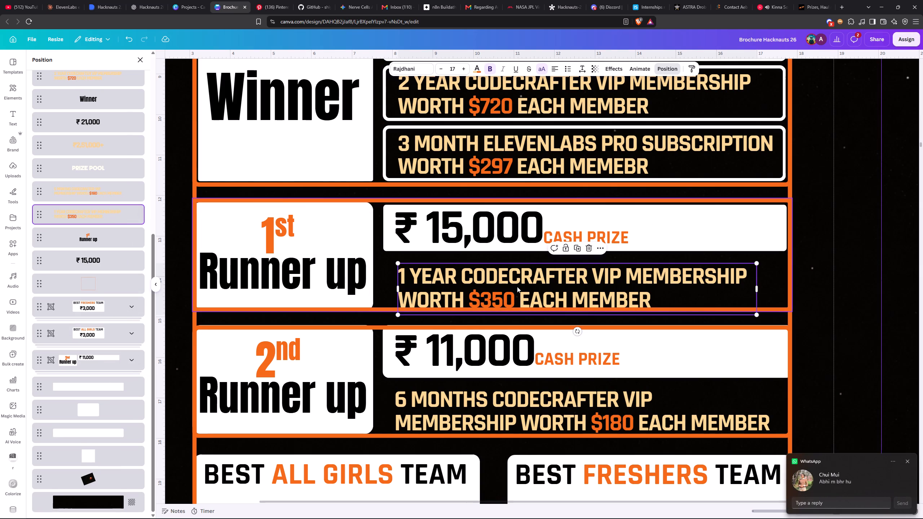
pyautogui.moveTo(481, 286); pyautogui.dragTo(479, 283)
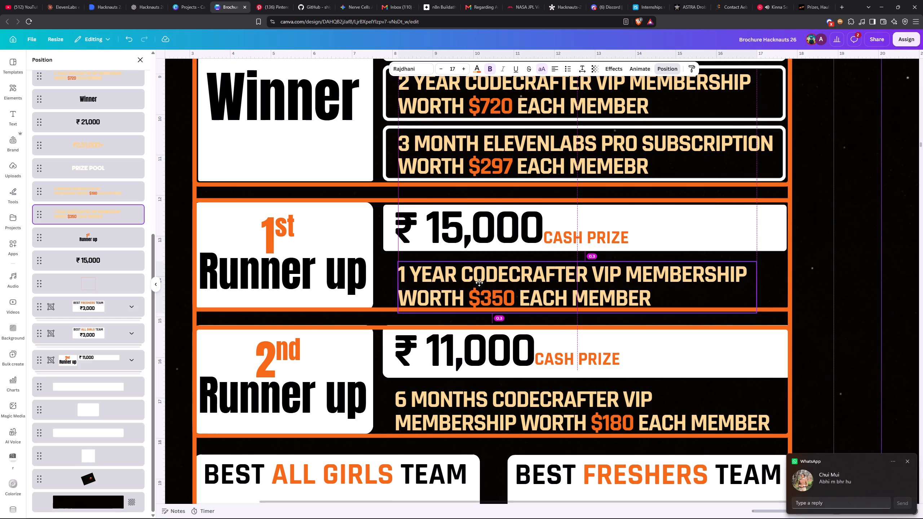
pyautogui.moveTo(479, 283); pyautogui.dragTo(469, 279)
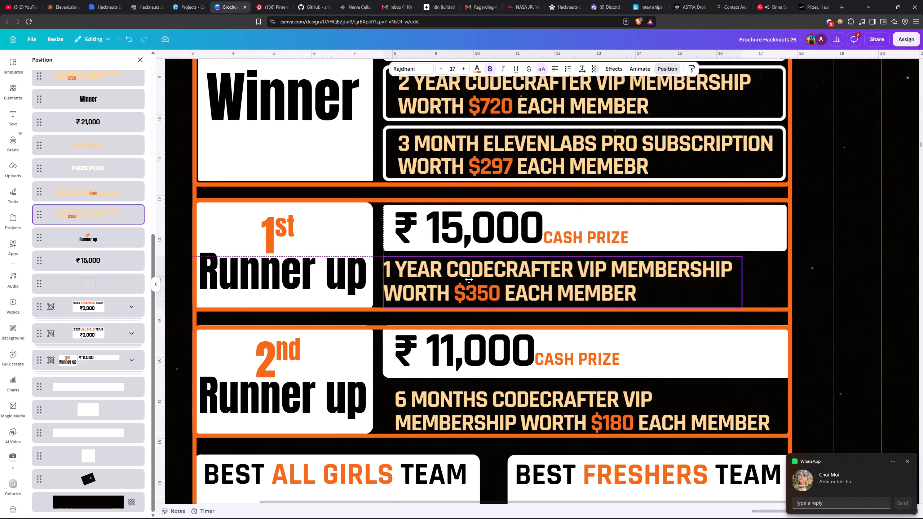
pyautogui.moveTo(469, 279); pyautogui.dragTo(483, 280)
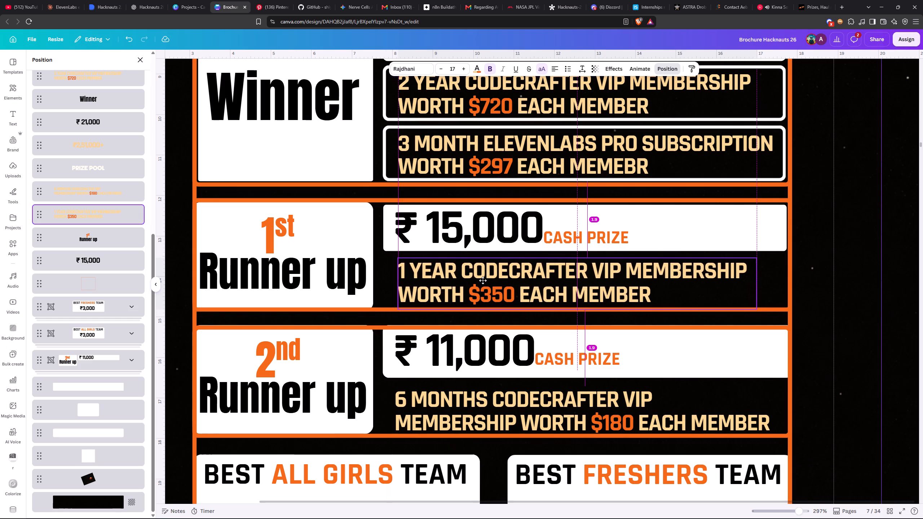
pyautogui.moveTo(483, 280); pyautogui.dragTo(482, 277)
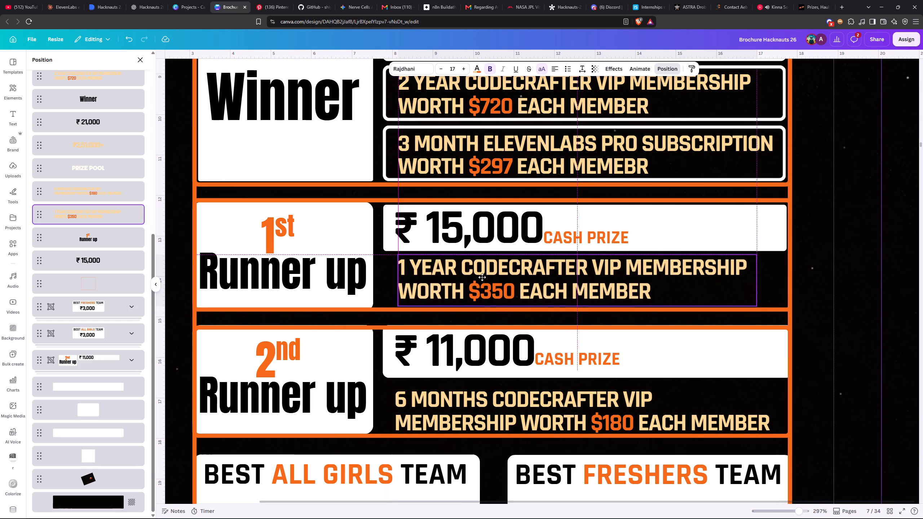
pyautogui.moveTo(482, 277); pyautogui.dragTo(482, 280)
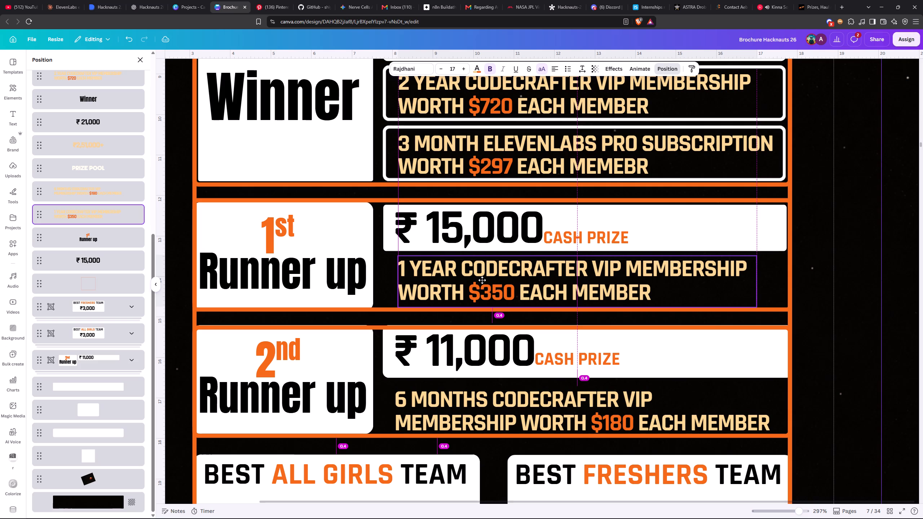
pyautogui.moveTo(482, 280); pyautogui.dragTo(482, 279)
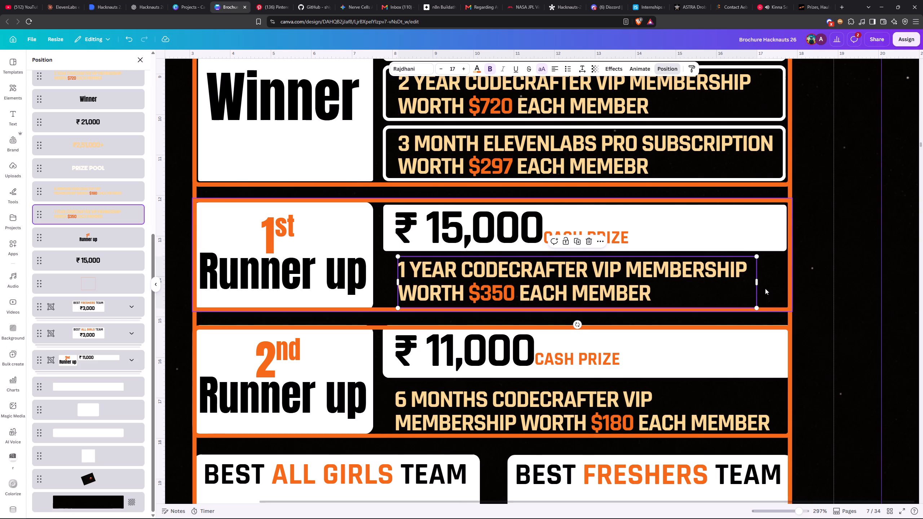
pyautogui.moveTo(758, 278); pyautogui.dragTo(784, 279)
# Duplicate the white outline around the ElevenLabs prize and place the copy around the 1 year Codecrafter membership text.
pyautogui.click(623, 178)
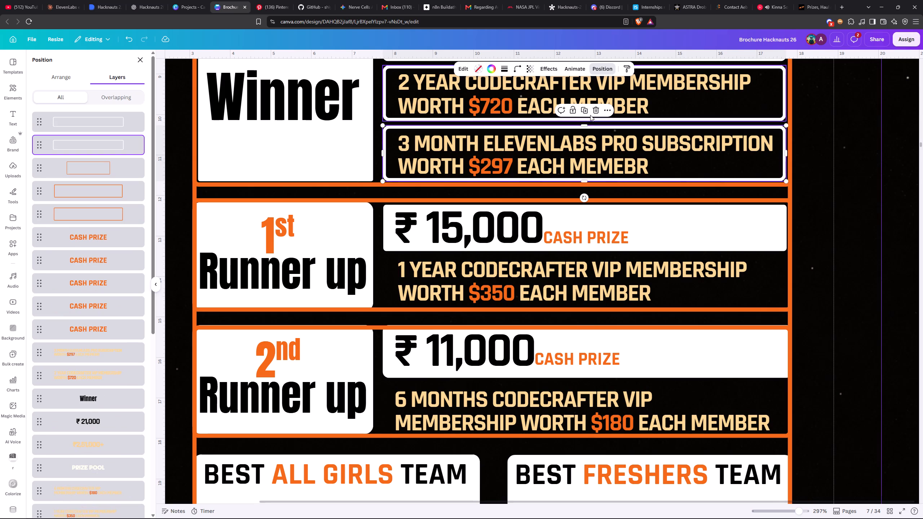
pyautogui.click(586, 109)
pyautogui.moveTo(631, 194); pyautogui.dragTo(617, 230)
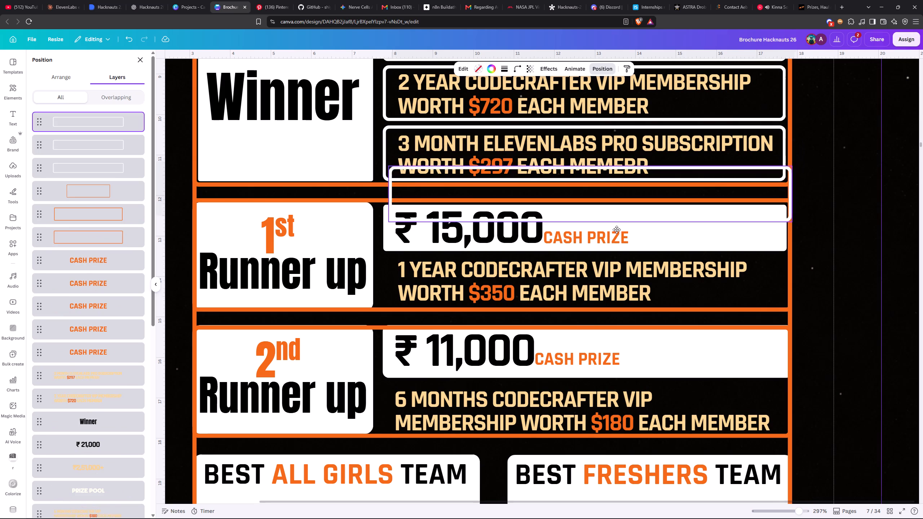
pyautogui.moveTo(617, 230); pyautogui.dragTo(614, 304)
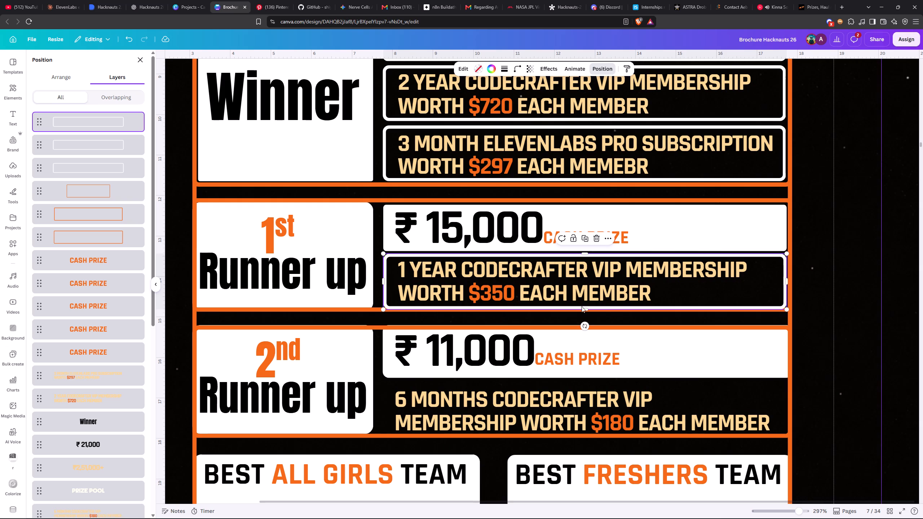
# Extend the bottom edge of the orange 1st Runner up frame slightly downward.
pyautogui.click(313, 310)
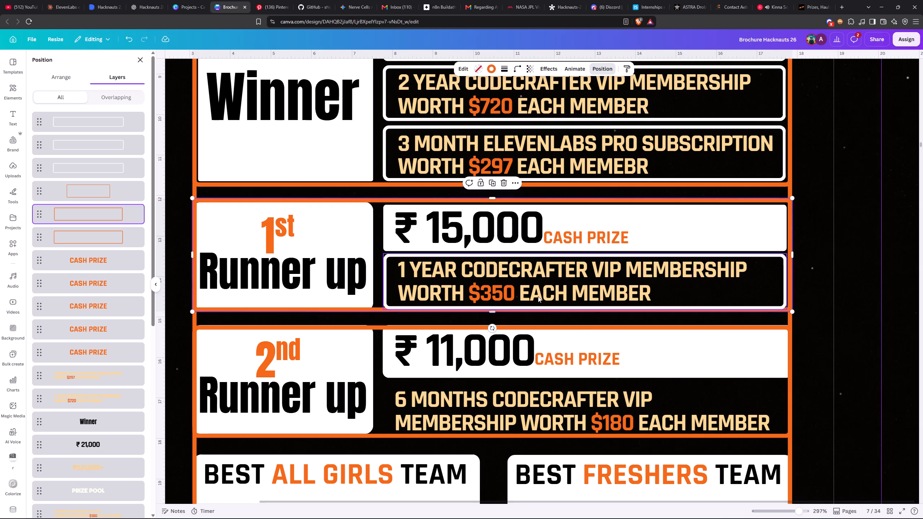
pyautogui.click(633, 305)
pyautogui.click(582, 307)
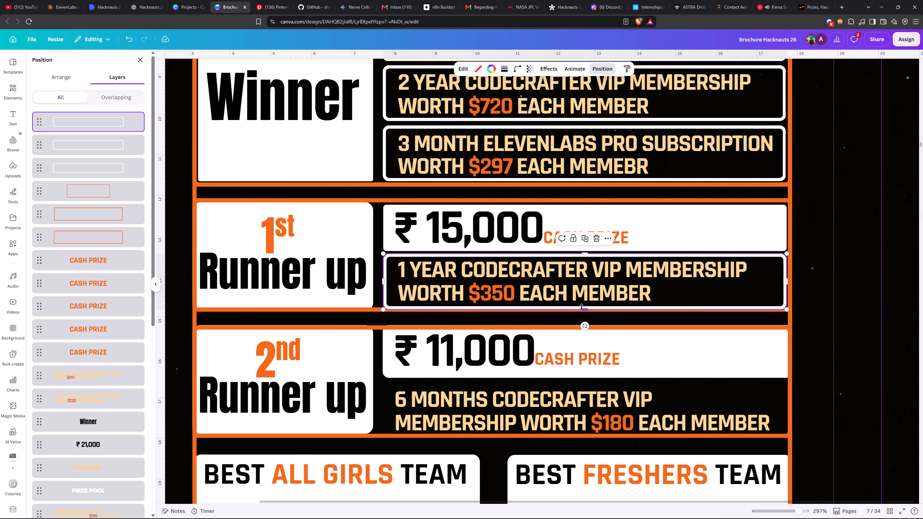
pyautogui.click(278, 310)
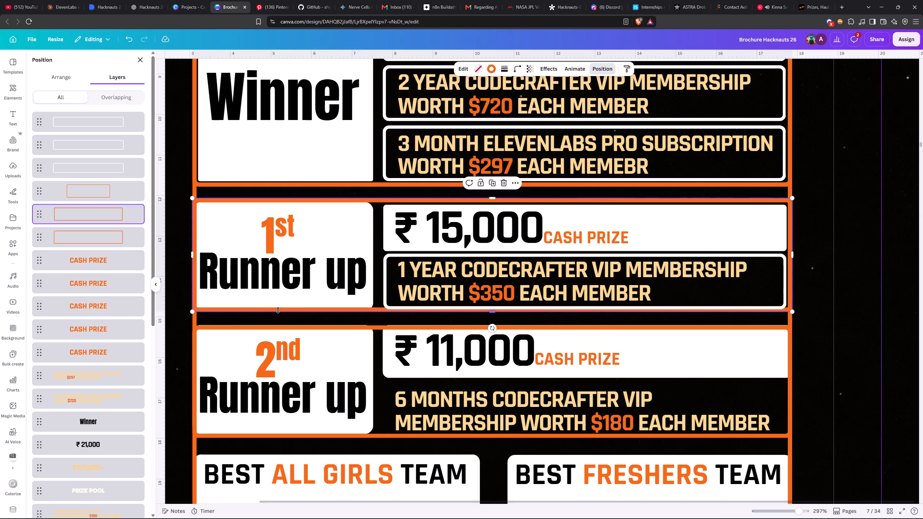
pyautogui.moveTo(491, 314); pyautogui.dragTo(489, 318)
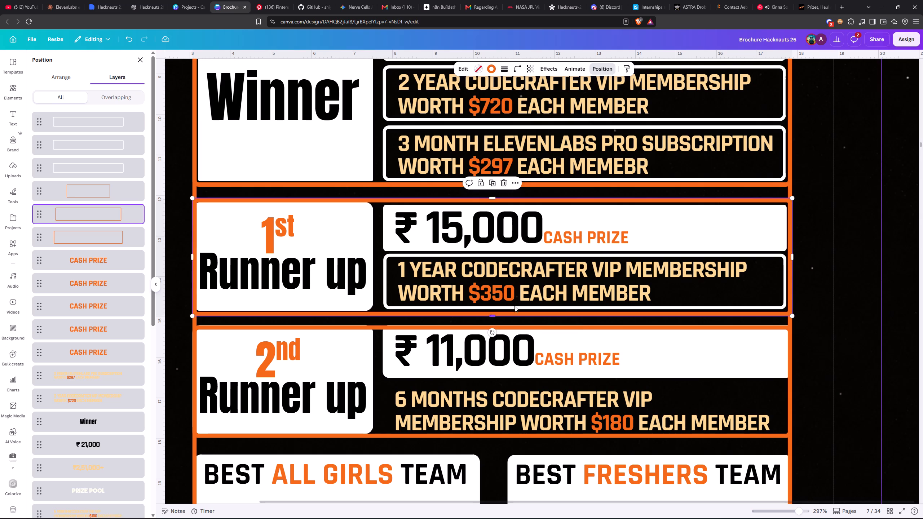
# Nudge the white outline around the 1 year Codecrafter membership text slightly down within the extended orange frame.
pyautogui.click(746, 282)
pyautogui.press('Down')
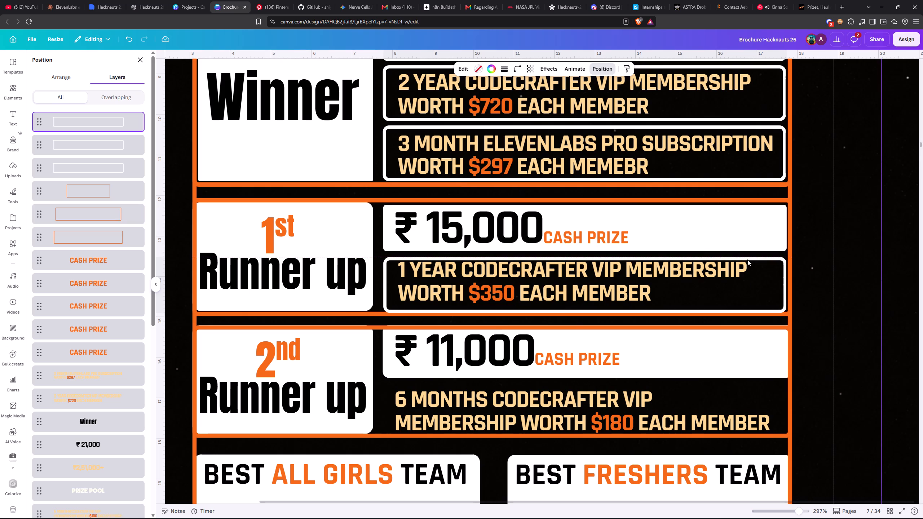
# Nudge the white outline around the 1 year Codecrafter membership text up, closer to the ₹ 15,000 bar.
pyautogui.press('Up')
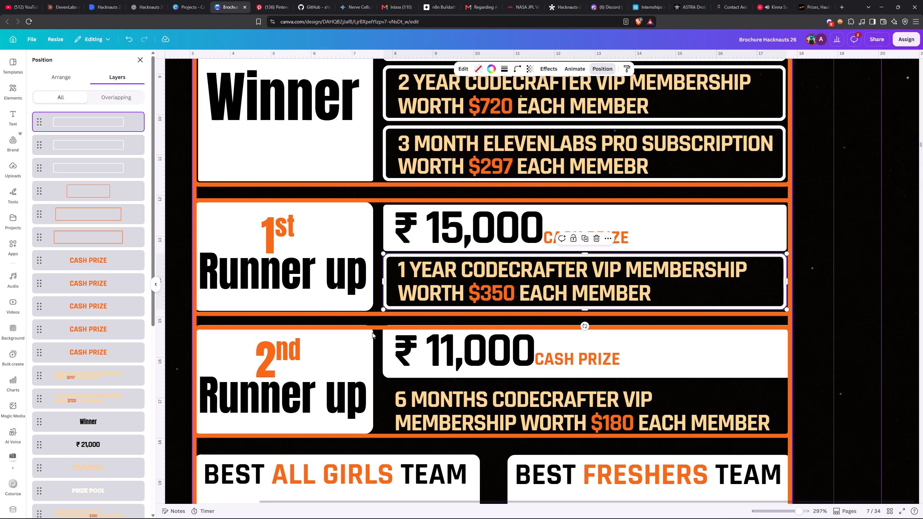
# Duplicate the white outline around the 1 year Codecrafter membership text and place the copy around the 6 months membership text.
pyautogui.click(678, 362)
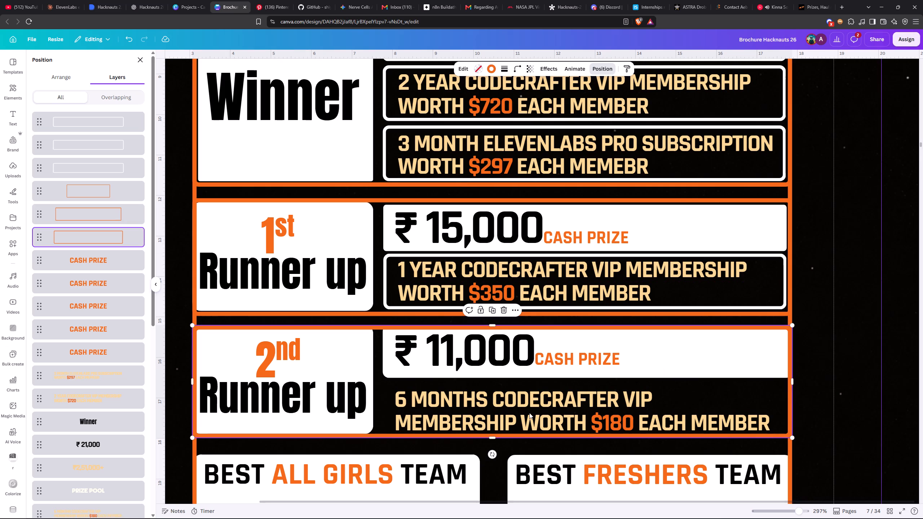
pyautogui.click(530, 409)
pyautogui.click(537, 256)
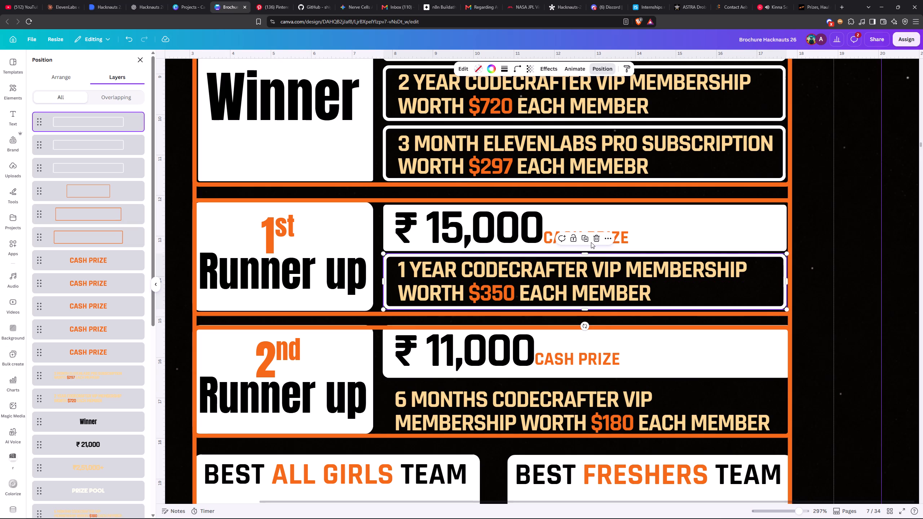
pyautogui.click(587, 241)
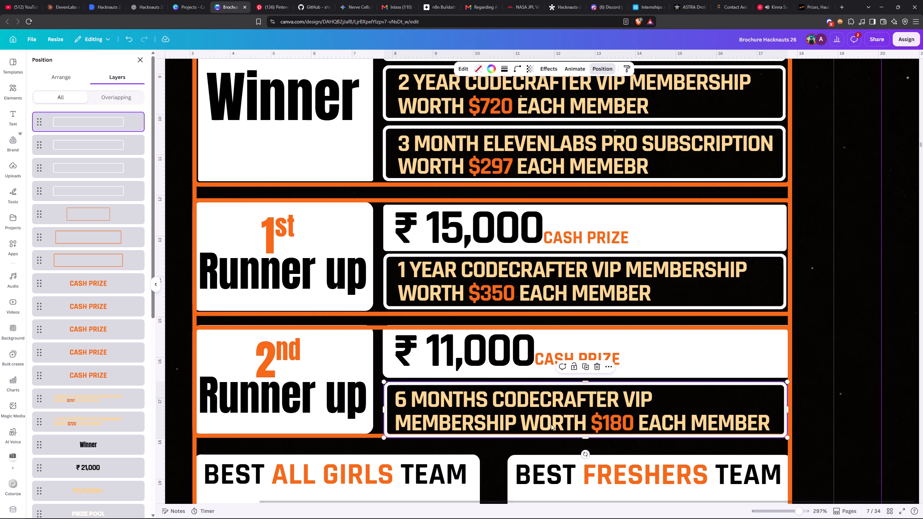
# Extend the bottom edge of the orange 2nd Runner up frame slightly downward so it clears the new white outline.
pyautogui.click(235, 436)
pyautogui.click(493, 437)
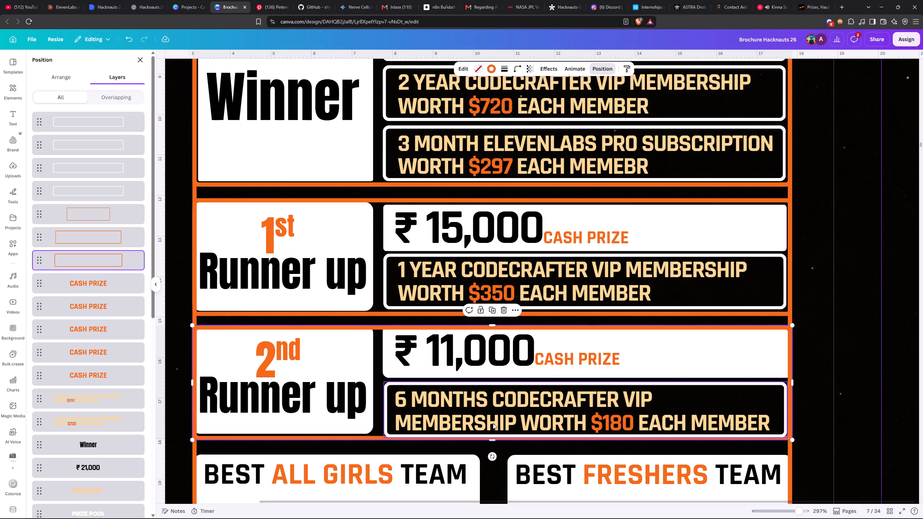
pyautogui.click(494, 410)
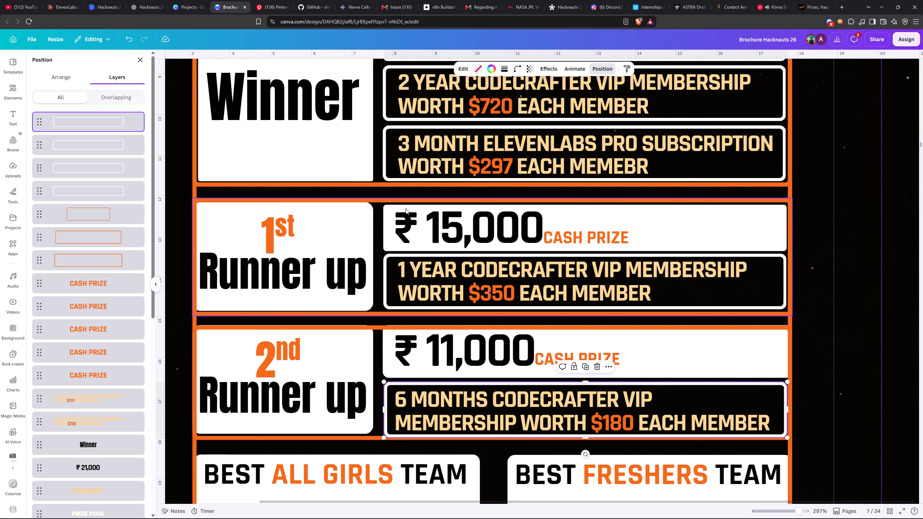
# Shrink the white 1st Runner up box from its top-left corner so its left edge sits inside the orange frame, about 4.3 wide.
pyautogui.scroll(-5, 84, 389)
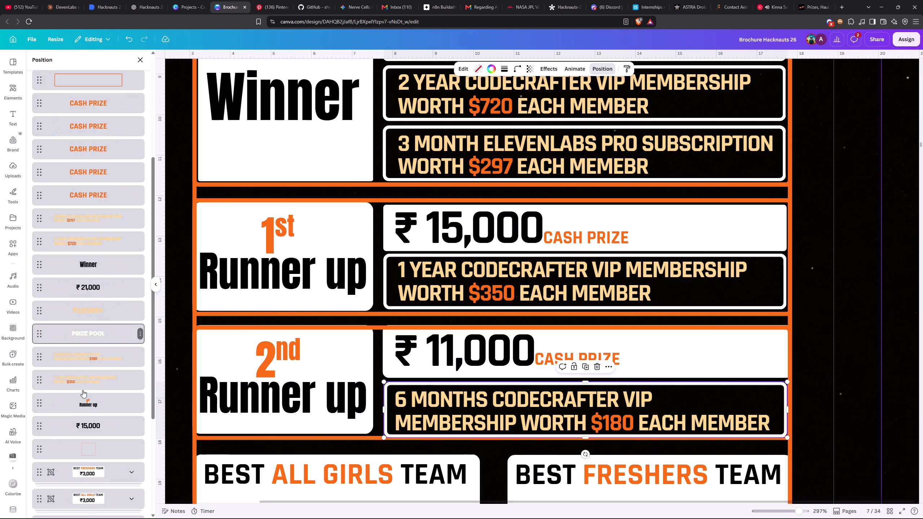
pyautogui.scroll(-6, 83, 390)
pyautogui.click(89, 418)
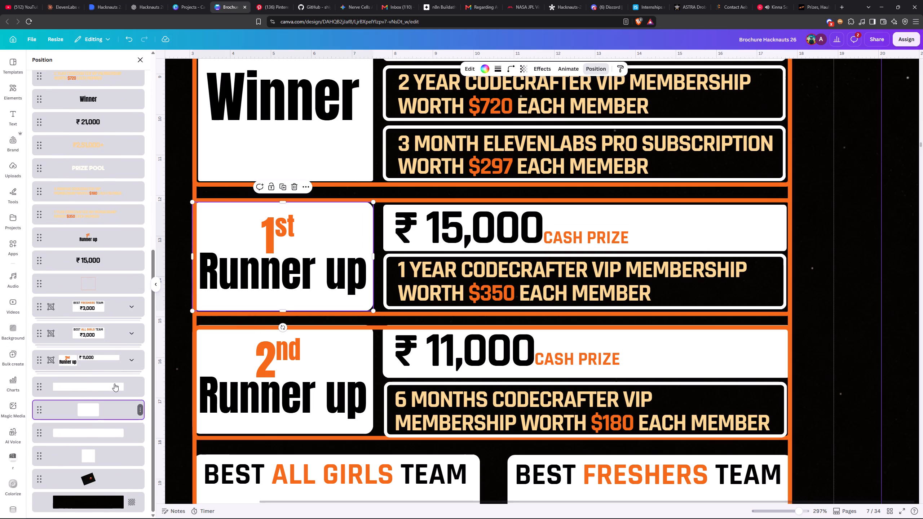
pyautogui.moveTo(194, 204); pyautogui.dragTo(200, 205)
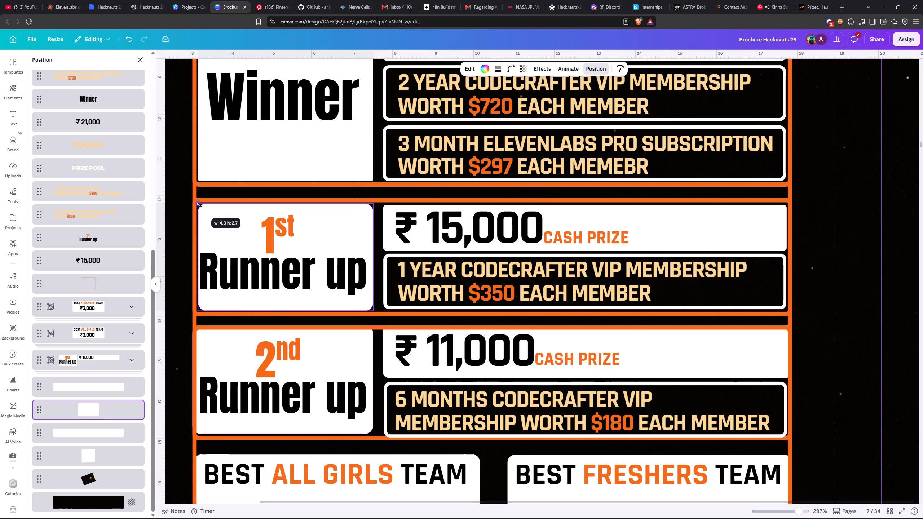
pyautogui.moveTo(200, 205); pyautogui.dragTo(201, 204)
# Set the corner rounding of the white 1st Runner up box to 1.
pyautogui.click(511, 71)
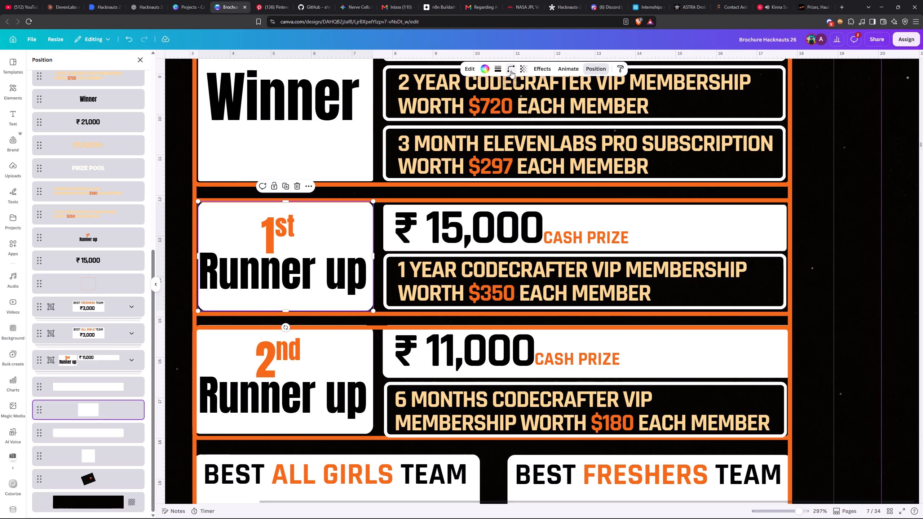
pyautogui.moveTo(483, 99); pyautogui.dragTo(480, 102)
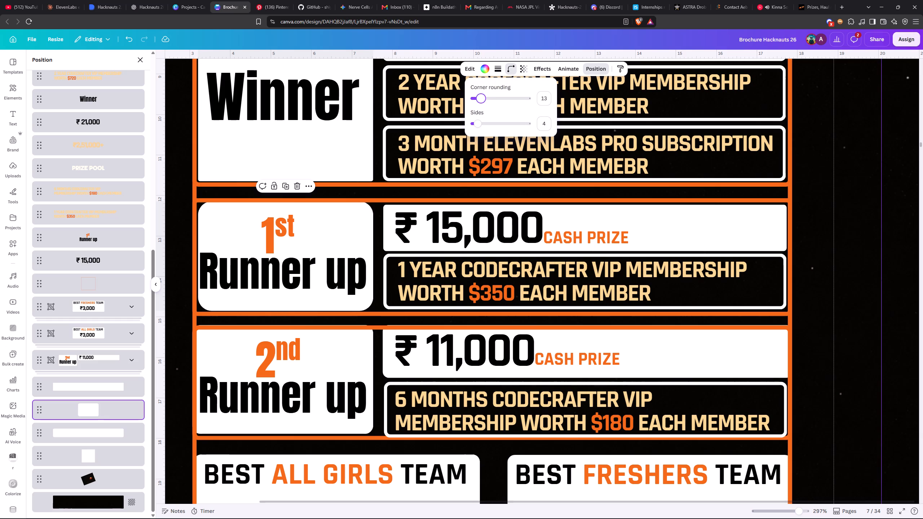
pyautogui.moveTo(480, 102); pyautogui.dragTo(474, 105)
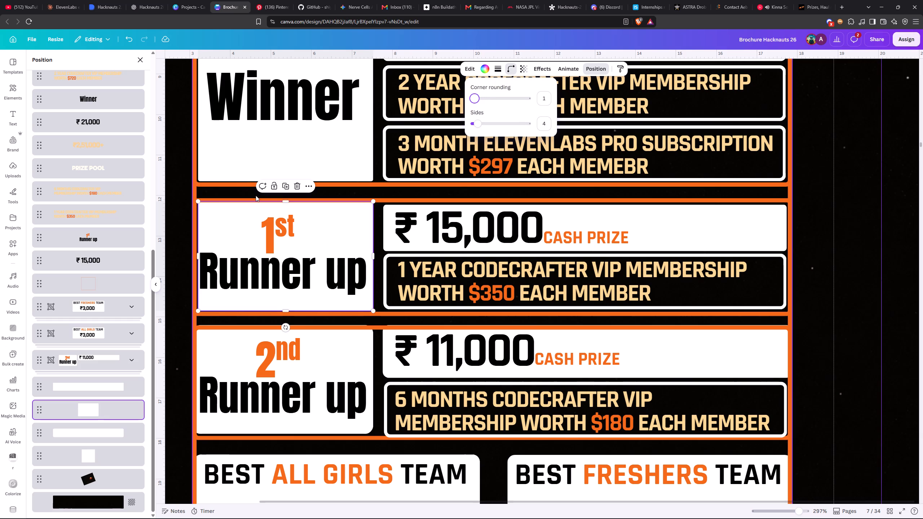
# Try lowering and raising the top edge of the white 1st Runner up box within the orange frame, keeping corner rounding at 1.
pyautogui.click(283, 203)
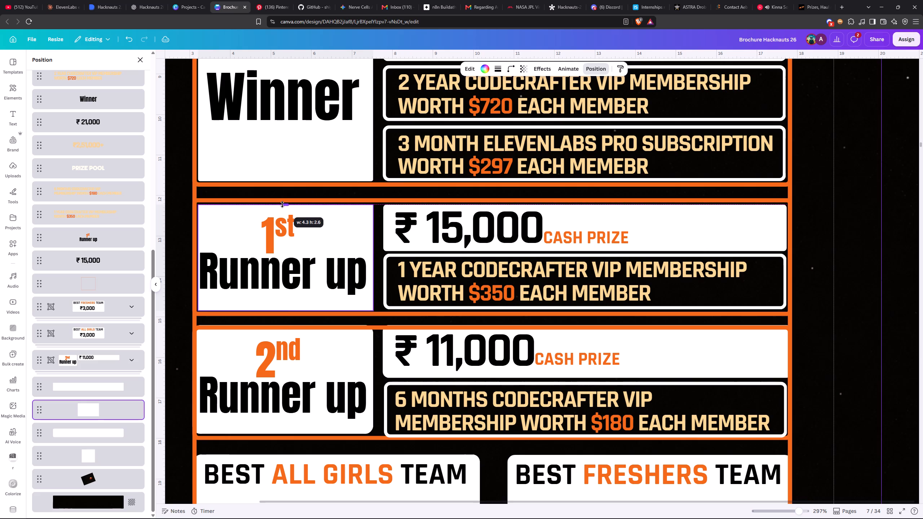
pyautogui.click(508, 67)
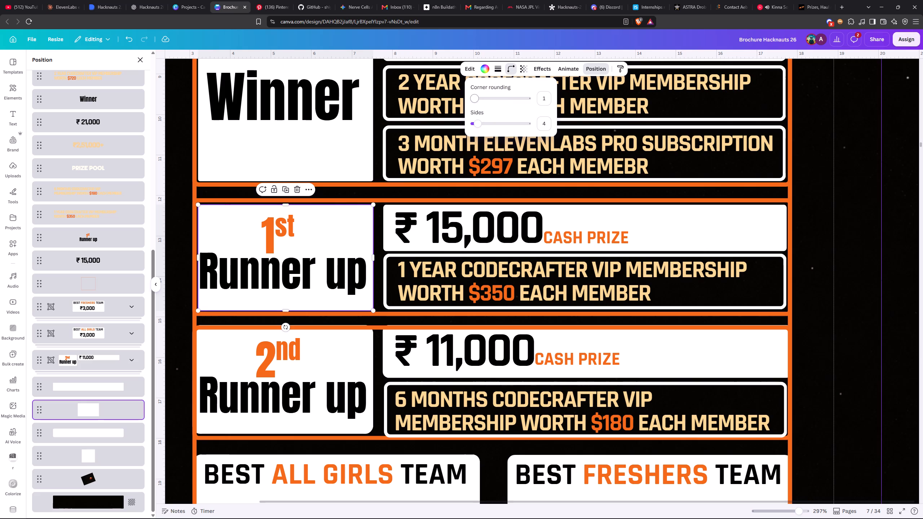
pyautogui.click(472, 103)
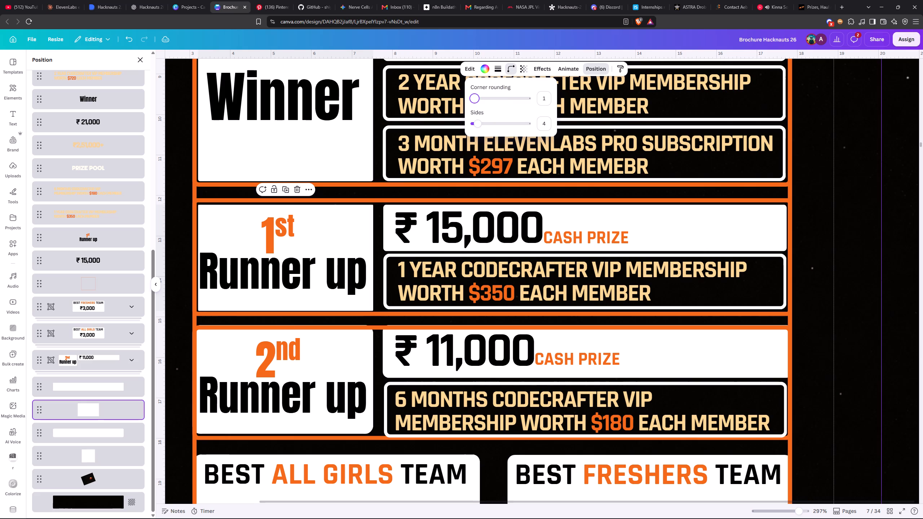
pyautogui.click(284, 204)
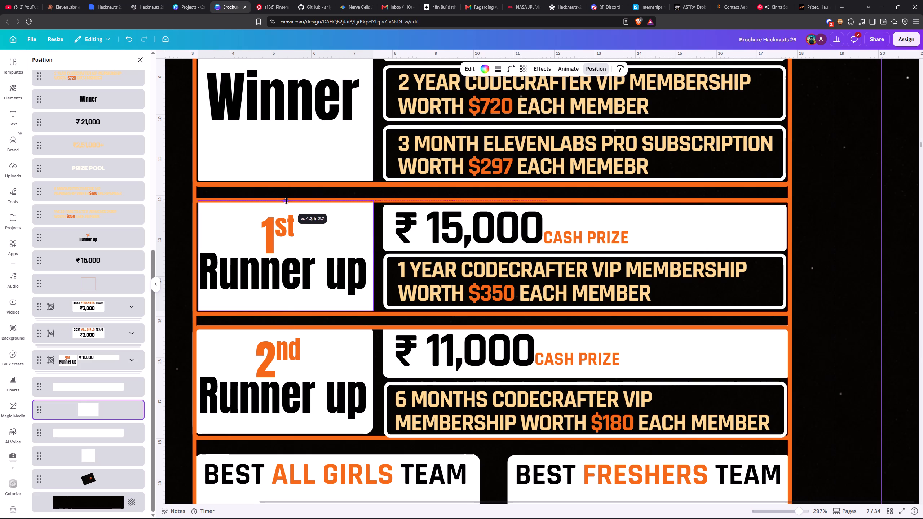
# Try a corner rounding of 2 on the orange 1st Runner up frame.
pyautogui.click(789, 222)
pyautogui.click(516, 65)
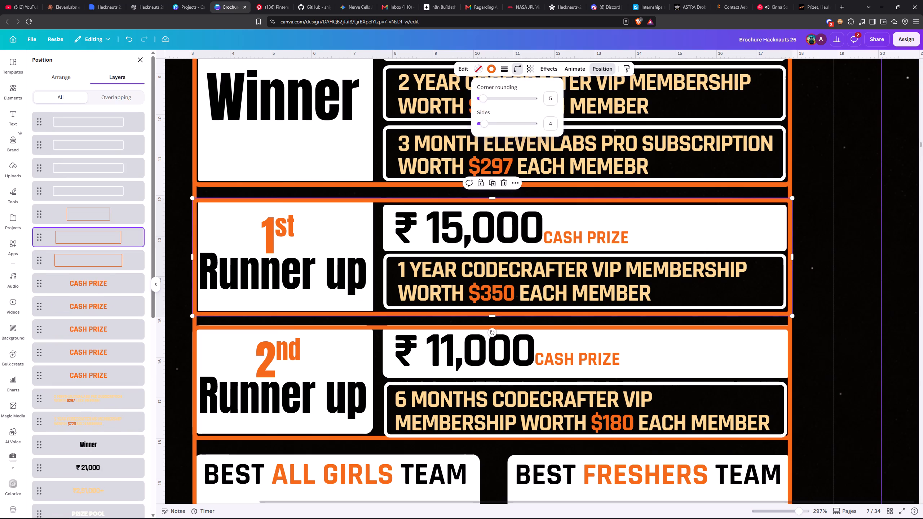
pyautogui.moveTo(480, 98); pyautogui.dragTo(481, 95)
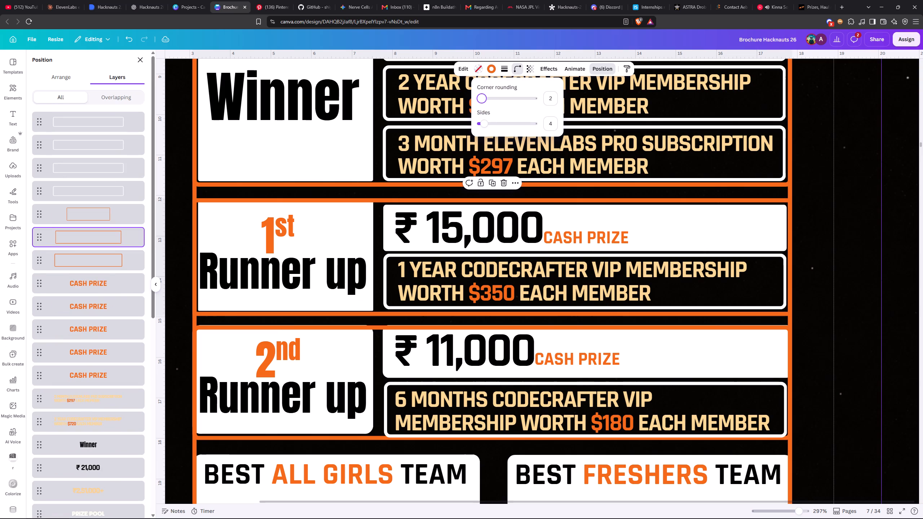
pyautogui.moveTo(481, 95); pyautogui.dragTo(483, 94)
# Fine-tune the top edge of the white 1st Runner up box to leave a thin gap below the orange frame, nearly level with the ₹ 15,000 bar.
pyautogui.click(331, 213)
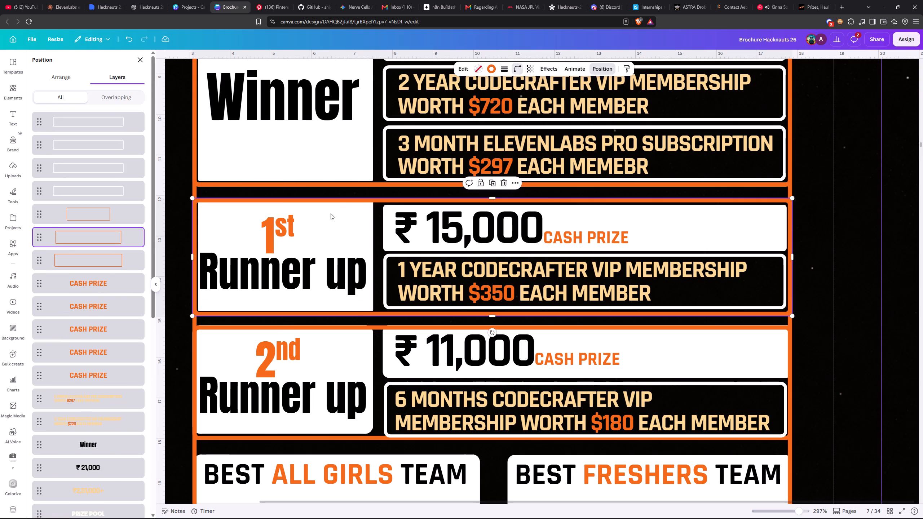
pyautogui.click(343, 223)
pyautogui.scroll(-8, 119, 313)
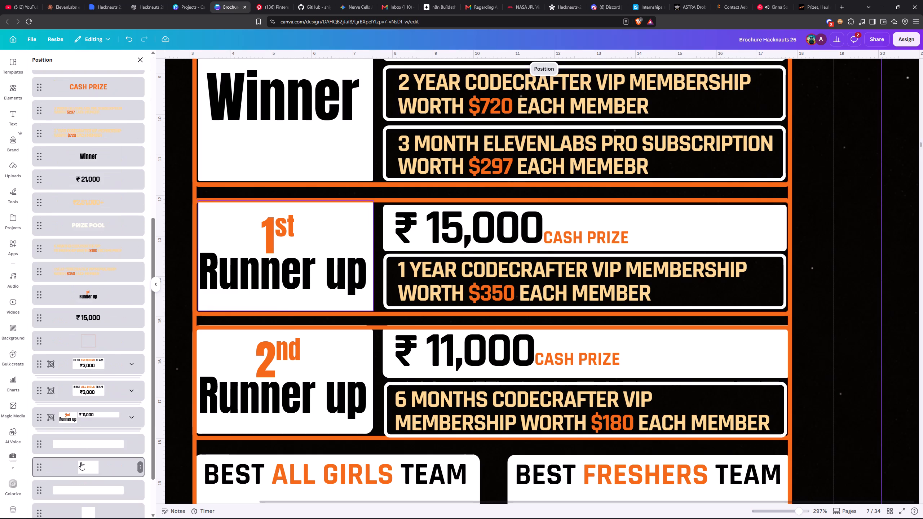
pyautogui.click(81, 462)
pyautogui.moveTo(290, 201); pyautogui.dragTo(290, 203)
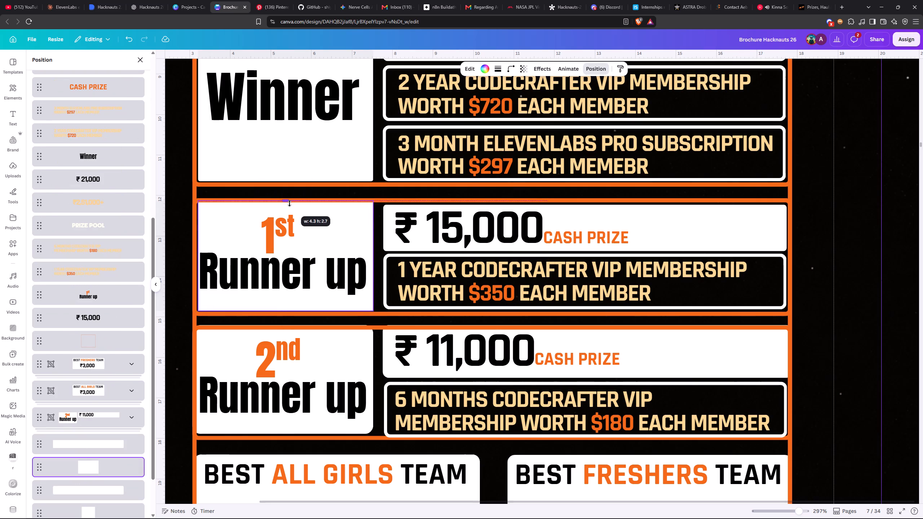
pyautogui.moveTo(290, 203); pyautogui.dragTo(288, 206)
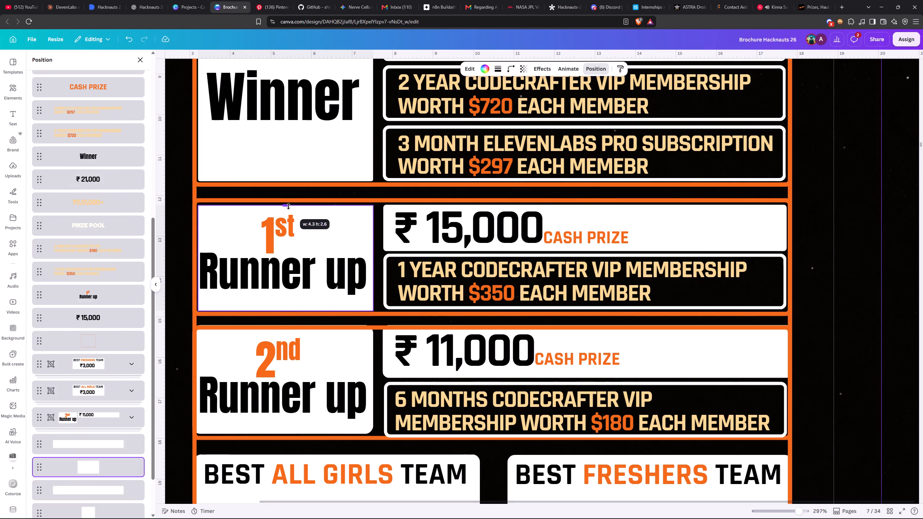
pyautogui.moveTo(288, 206); pyautogui.dragTo(302, 200)
pyautogui.keyDown('ctrl'); pyautogui.scroll(2, 287, 213); pyautogui.keyUp('ctrl')
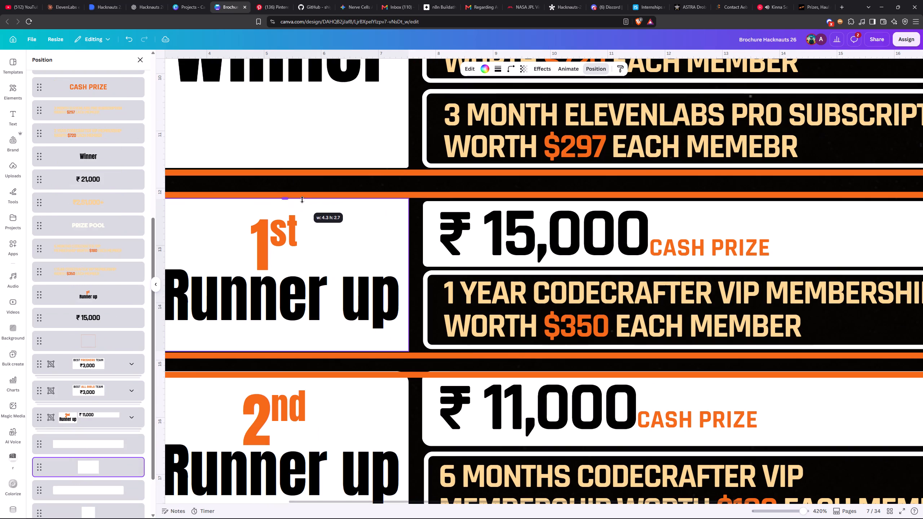
pyautogui.moveTo(302, 200); pyautogui.dragTo(302, 201)
pyautogui.keyDown('ctrl'); pyautogui.scroll(-1, 305, 200); pyautogui.keyUp('ctrl')
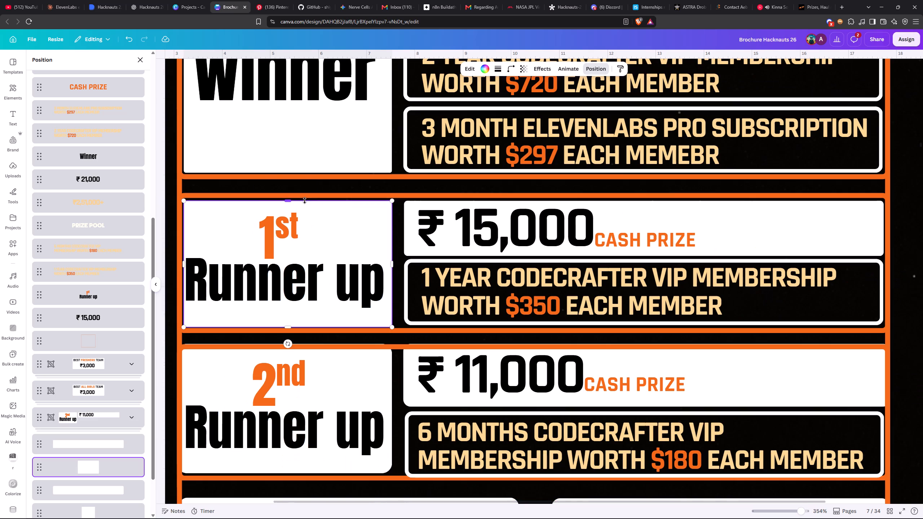
pyautogui.click(293, 201)
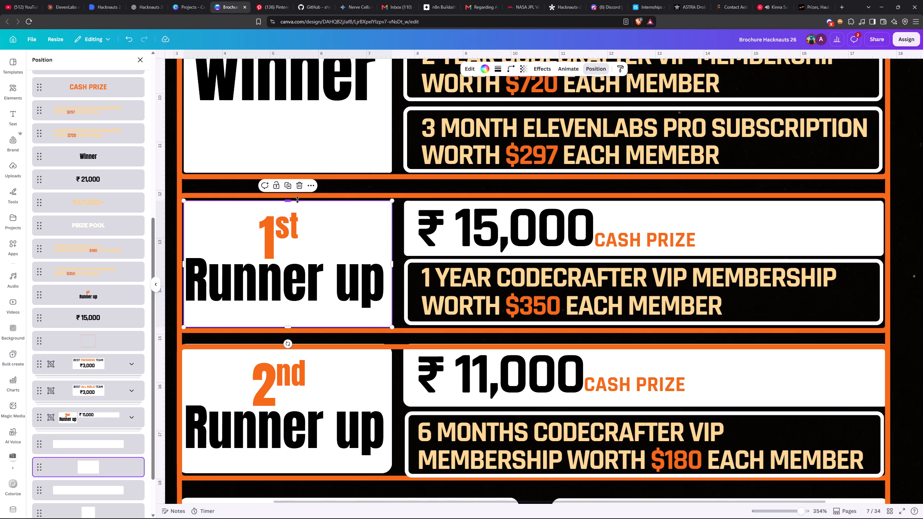
pyautogui.keyDown('ctrl'); pyautogui.scroll(5, 298, 199); pyautogui.keyUp('ctrl')
pyautogui.keyDown('ctrl'); pyautogui.moveTo(293, 201); pyautogui.dragTo(295, 201); pyautogui.keyUp('ctrl')
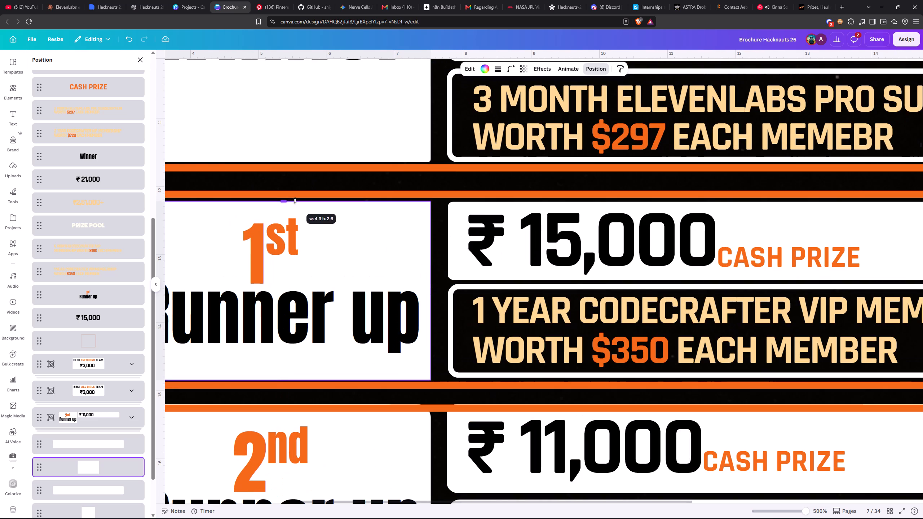
pyautogui.keyDown('ctrl'); pyautogui.moveTo(295, 201); pyautogui.dragTo(297, 199); pyautogui.keyUp('ctrl')
pyautogui.keyDown('ctrl'); pyautogui.scroll(-2, 297, 199); pyautogui.keyUp('ctrl')
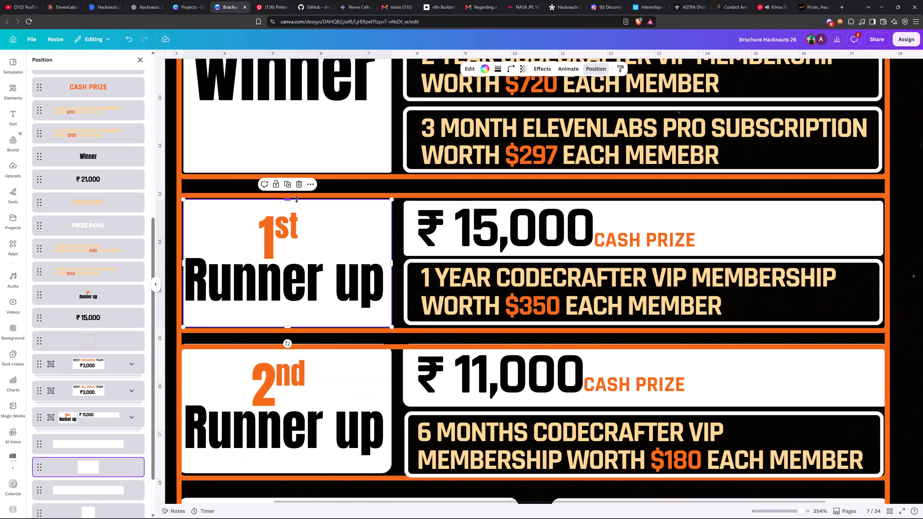
# Set the corner rounding of the white 1st Runner up box to 2.
pyautogui.click(510, 68)
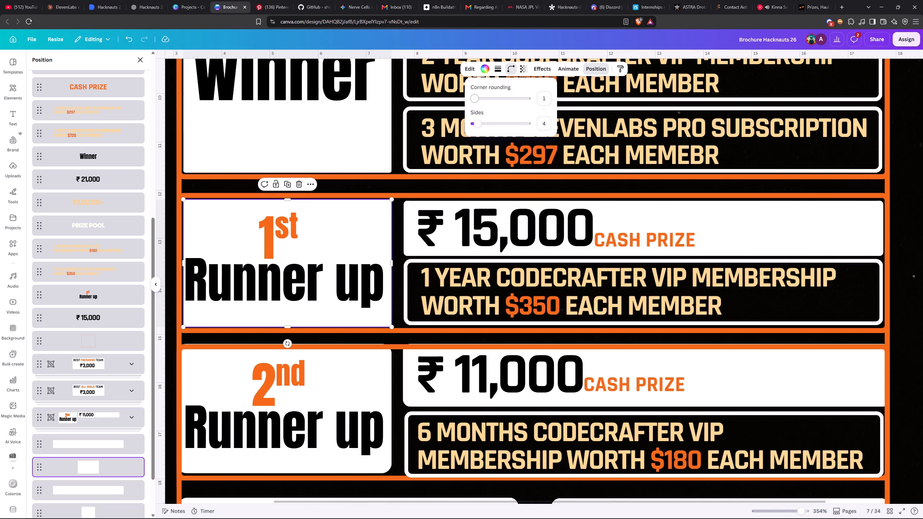
pyautogui.click(472, 98)
# Ungroup the 2nd Runner up group holding the title, the ₹ 11,000 amount and their white boxes.
pyautogui.scroll(5, 102, 395)
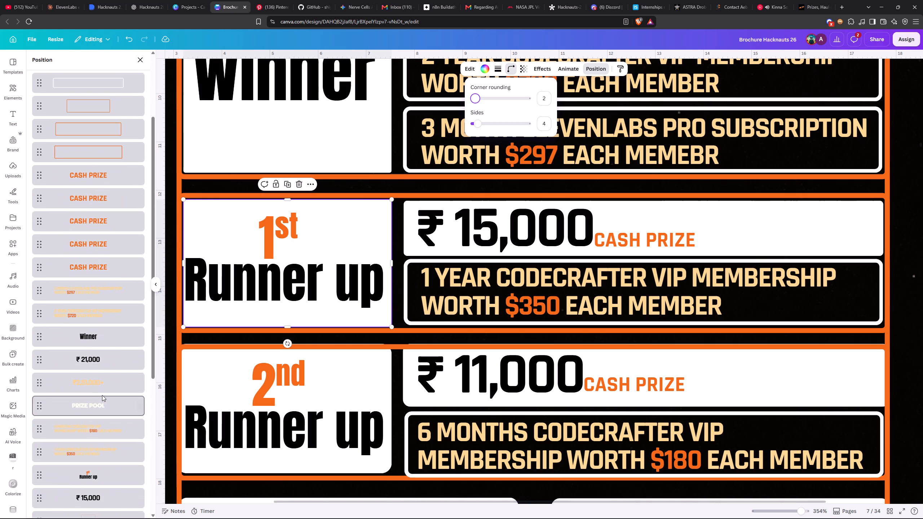
pyautogui.scroll(5, 102, 395)
pyautogui.scroll(-14, 102, 395)
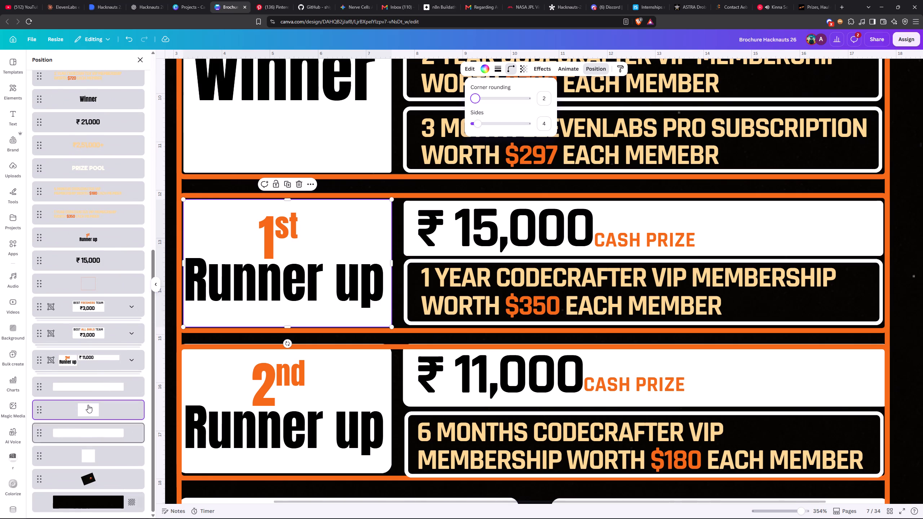
pyautogui.click(106, 363)
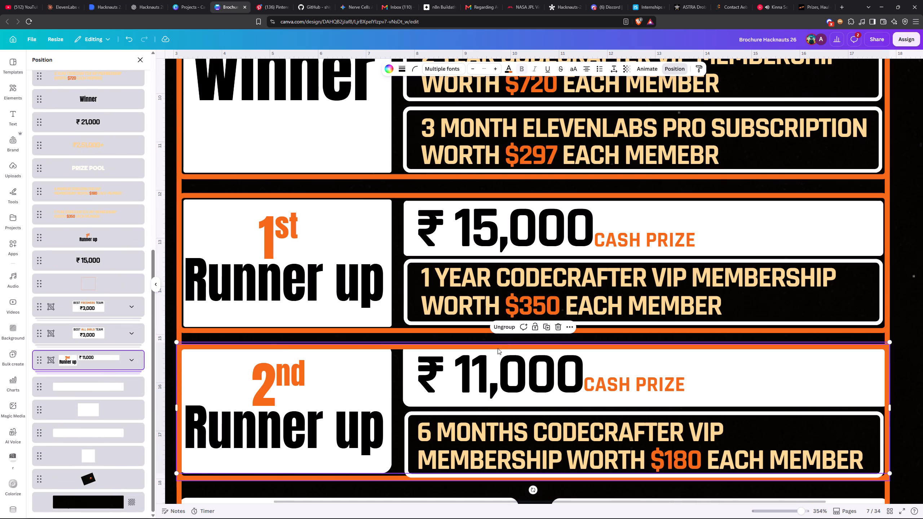
pyautogui.click(499, 321)
# Move the white box behind the 2nd Runner up title slightly down within its orange frame.
pyautogui.scroll(-2, 73, 426)
pyautogui.click(103, 369)
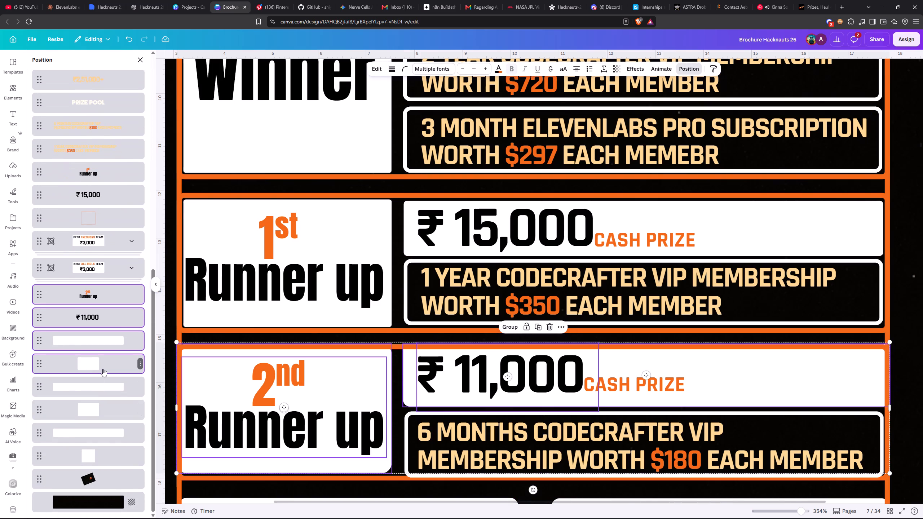
pyautogui.scroll(-2, 187, 345)
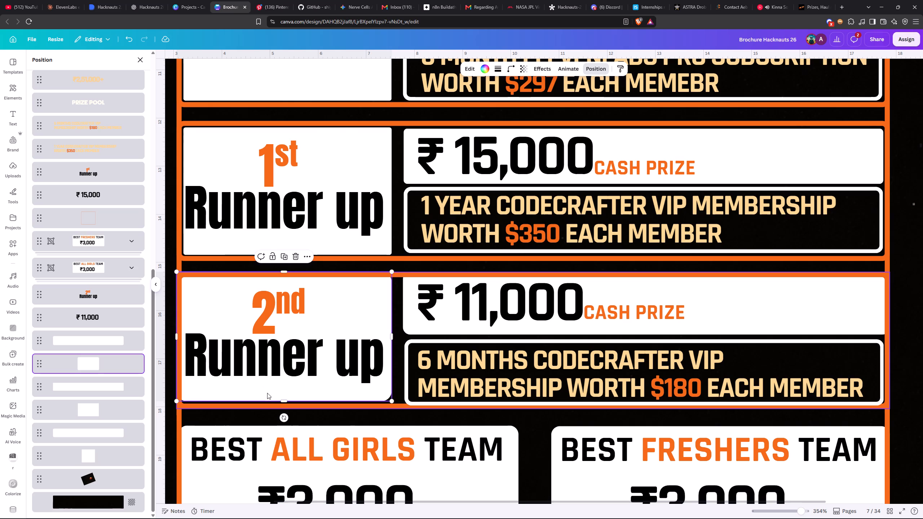
pyautogui.moveTo(275, 386); pyautogui.dragTo(274, 389)
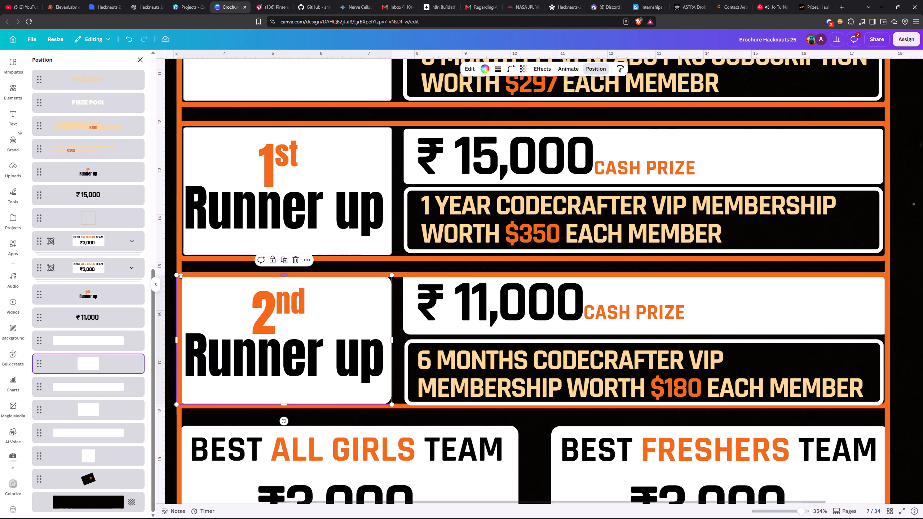
# Shrink the white 2nd Runner up box from opposite corners to about 4.3 by 2.6, leaving a thin gap inside its orange frame.
pyautogui.moveTo(178, 275); pyautogui.dragTo(183, 277)
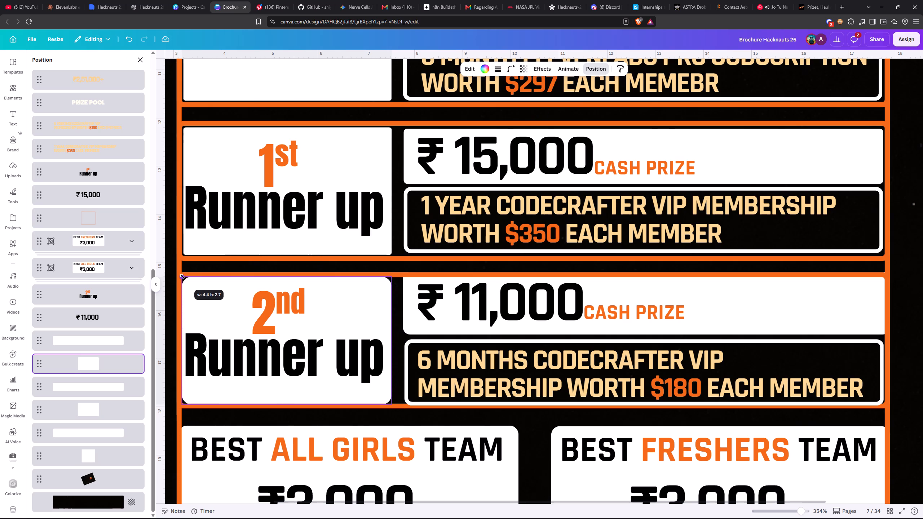
pyautogui.moveTo(183, 277); pyautogui.dragTo(187, 279)
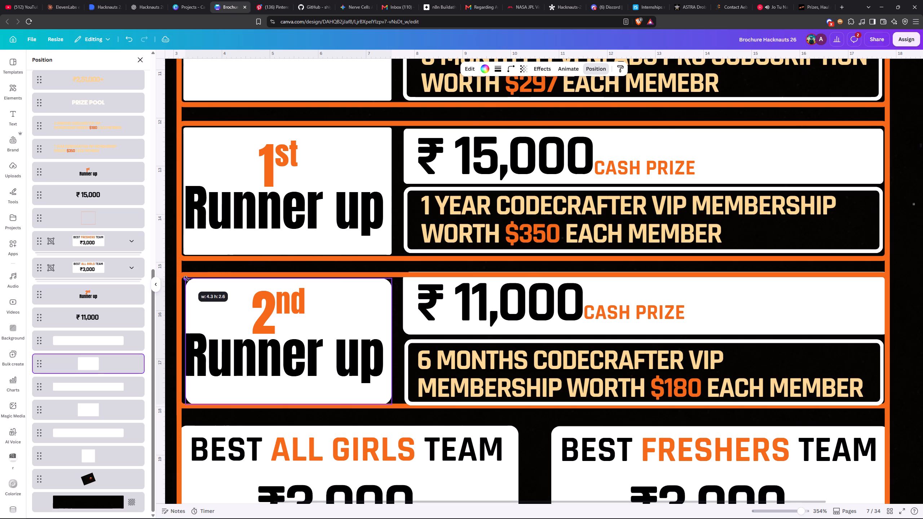
pyautogui.moveTo(187, 279); pyautogui.dragTo(186, 278)
pyautogui.keyDown('ctrl'); pyautogui.click(185, 278); pyautogui.keyUp('ctrl')
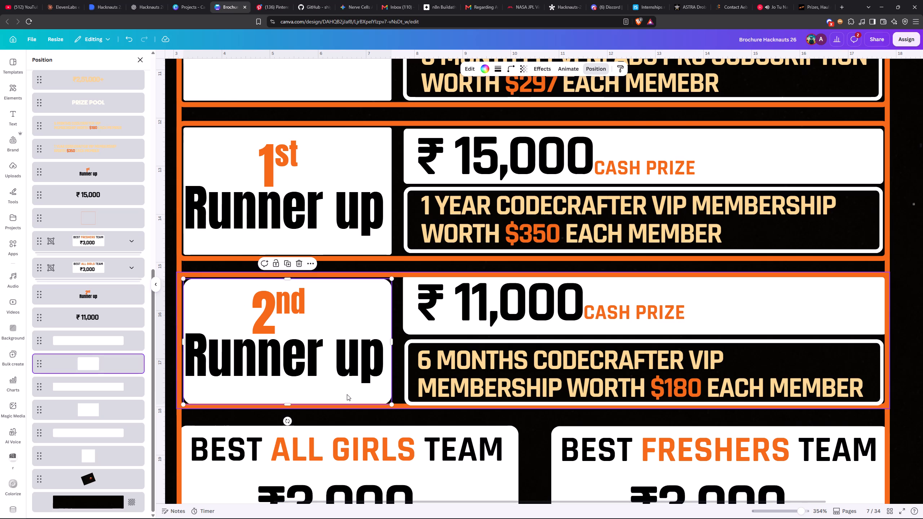
pyautogui.click(391, 403)
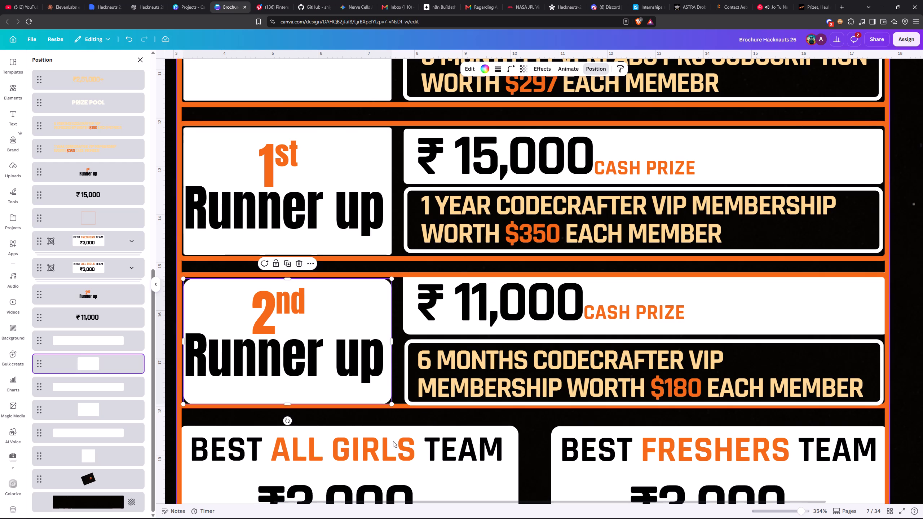
pyautogui.keyDown('ctrl'); pyautogui.scroll(3, 393, 441); pyautogui.keyUp('ctrl')
pyautogui.keyDown('ctrl'); pyautogui.moveTo(389, 391); pyautogui.dragTo(387, 389); pyautogui.keyUp('ctrl')
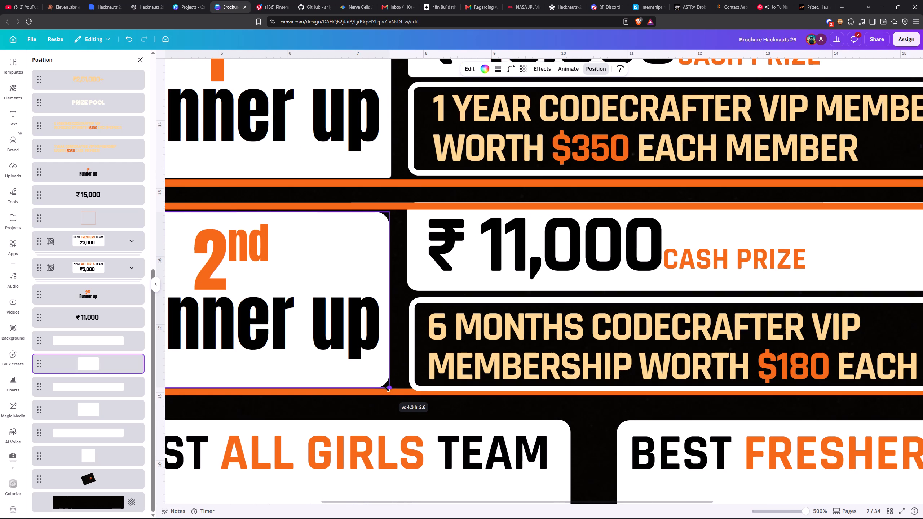
pyautogui.keyDown('ctrl'); pyautogui.moveTo(387, 389); pyautogui.dragTo(387, 385); pyautogui.keyUp('ctrl')
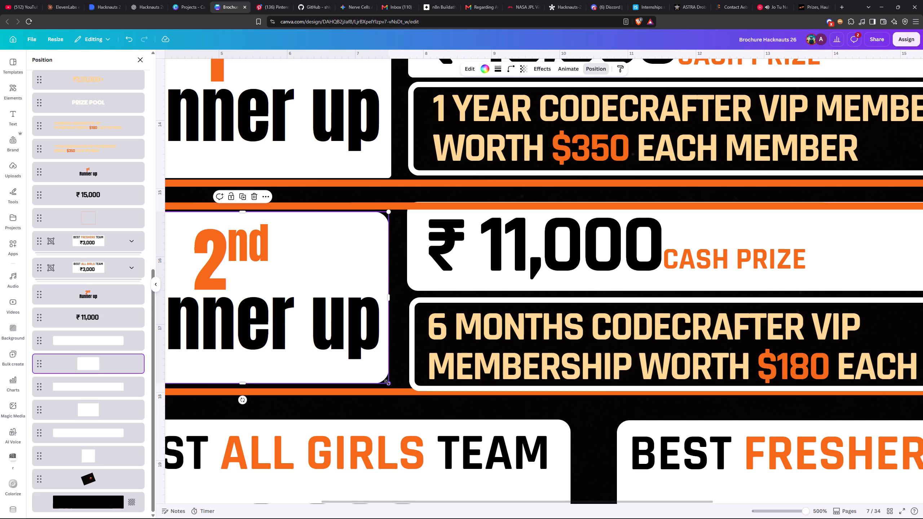
pyautogui.click(387, 382)
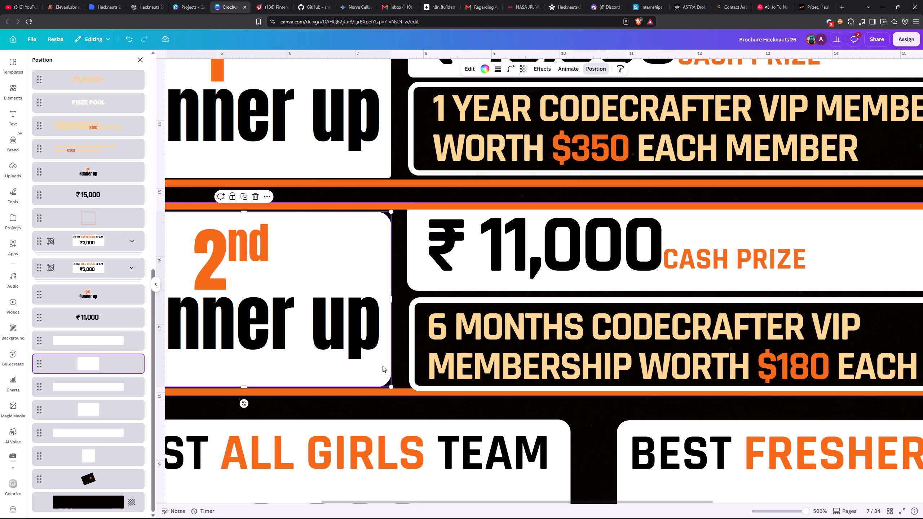
# Set the corner rounding of the white 2nd Runner up box to 2.
pyautogui.keyDown('ctrl'); pyautogui.scroll(1, 382, 366); pyautogui.keyUp('ctrl')
pyautogui.keyDown('ctrl'); pyautogui.scroll(-3, 382, 366); pyautogui.keyUp('ctrl')
pyautogui.keyDown('ctrl'); pyautogui.scroll(1, 382, 366); pyautogui.keyUp('ctrl')
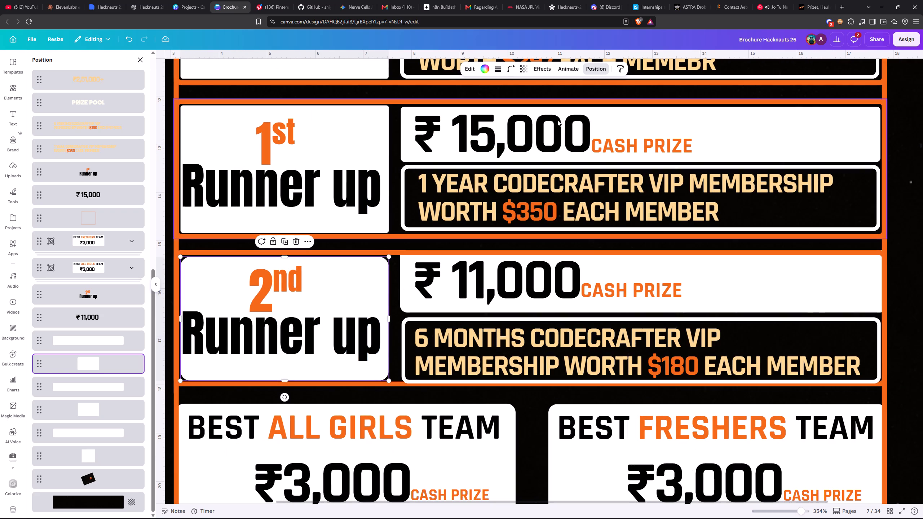
pyautogui.click(506, 68)
pyautogui.click(476, 101)
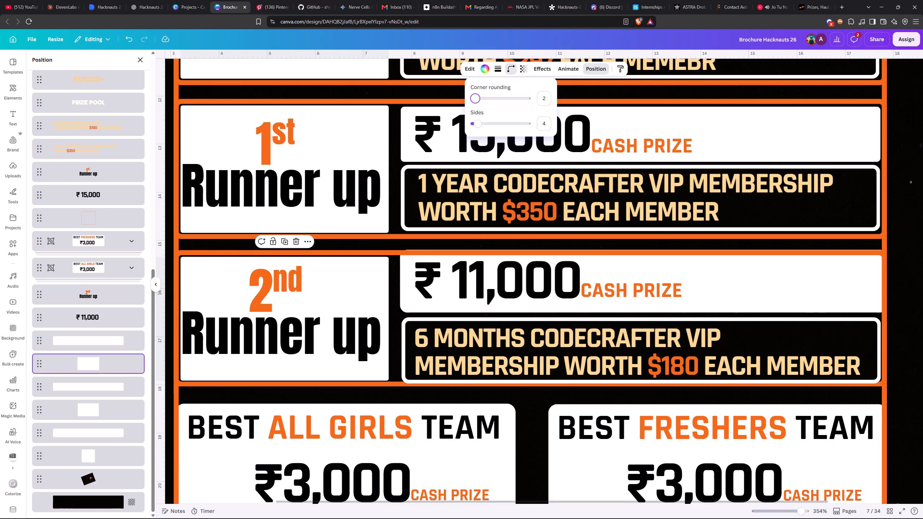
# Reposition the 1st Runner up title in its white box and widen its text box to the white box's far edge.
pyautogui.click(237, 320)
pyautogui.doubleClick(237, 320)
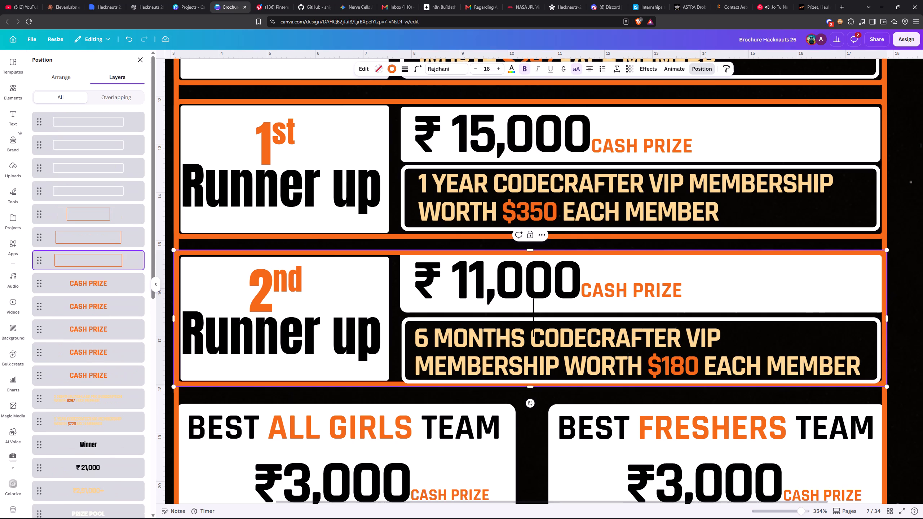
pyautogui.scroll(-8, 102, 363)
pyautogui.click(96, 301)
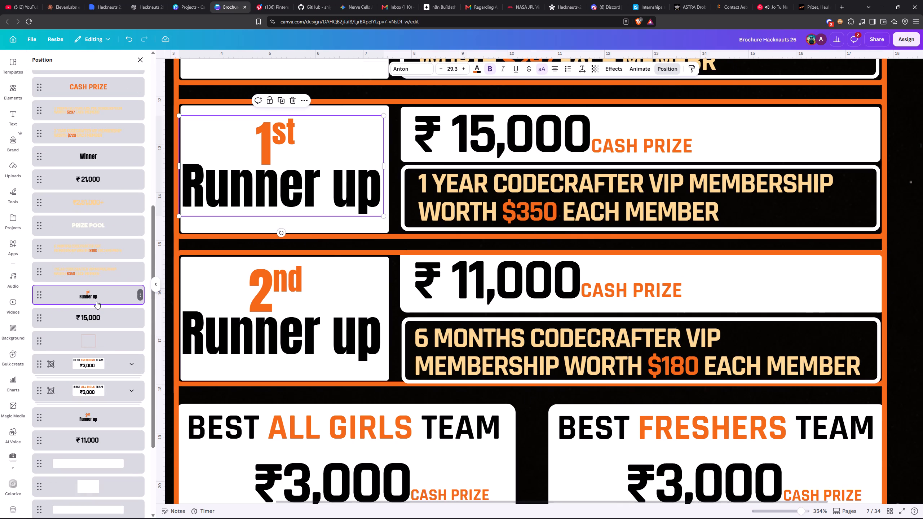
pyautogui.press('Right')
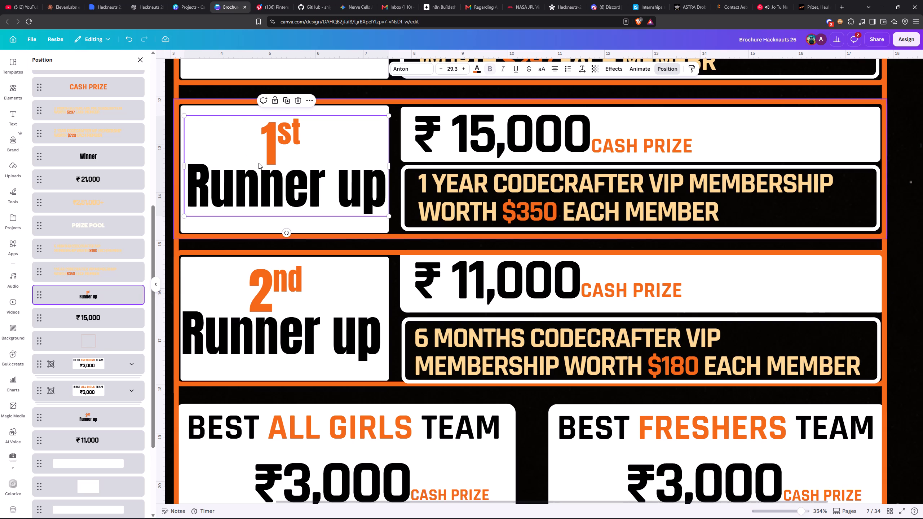
pyautogui.moveTo(259, 163); pyautogui.dragTo(262, 163)
pyautogui.press('Left')
pyautogui.press('Left')
pyautogui.press('Left')
pyautogui.press('Left')
pyautogui.press('Left')
pyautogui.press('Left')
pyautogui.press('Left')
pyautogui.press('Left')
pyautogui.press('Left')
pyautogui.press('Left')
pyautogui.press('Left')
pyautogui.press('Left')
pyautogui.press('Left')
pyautogui.press('Left')
pyautogui.press('Left')
pyautogui.press('Left')
pyautogui.press('Left')
pyautogui.press('Left')
pyautogui.press('Left')
pyautogui.press('Left')
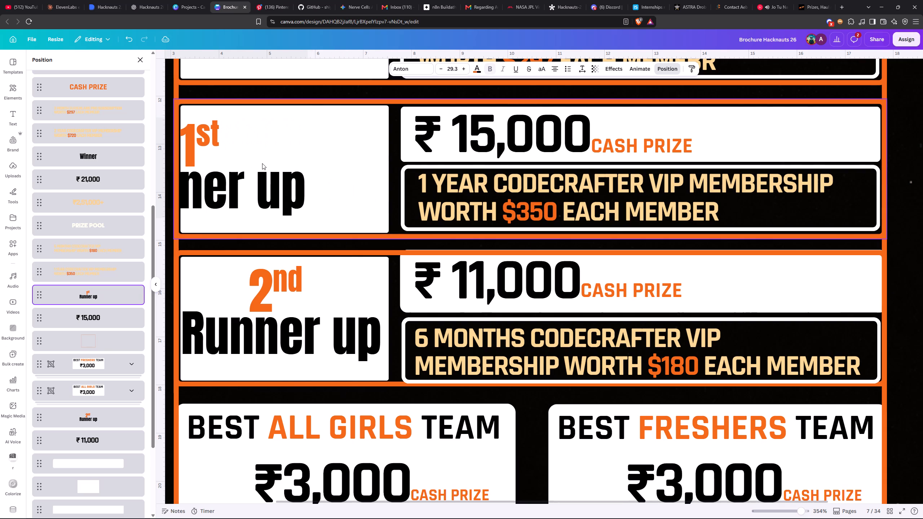
pyautogui.moveTo(261, 177); pyautogui.dragTo(337, 177)
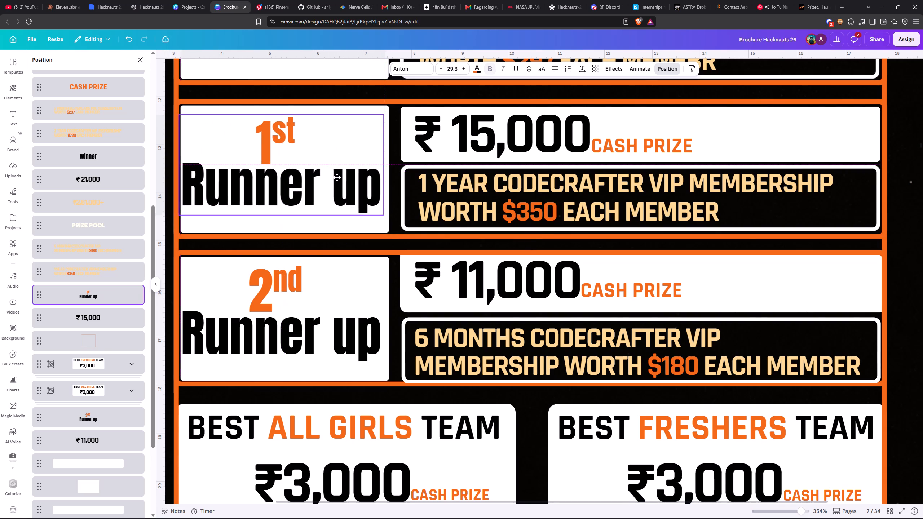
pyautogui.moveTo(337, 177); pyautogui.dragTo(339, 176)
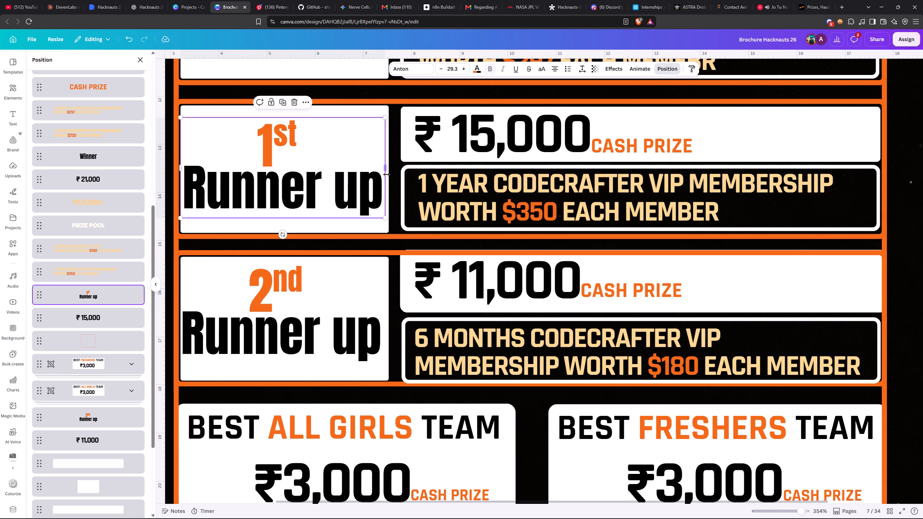
pyautogui.click(387, 174)
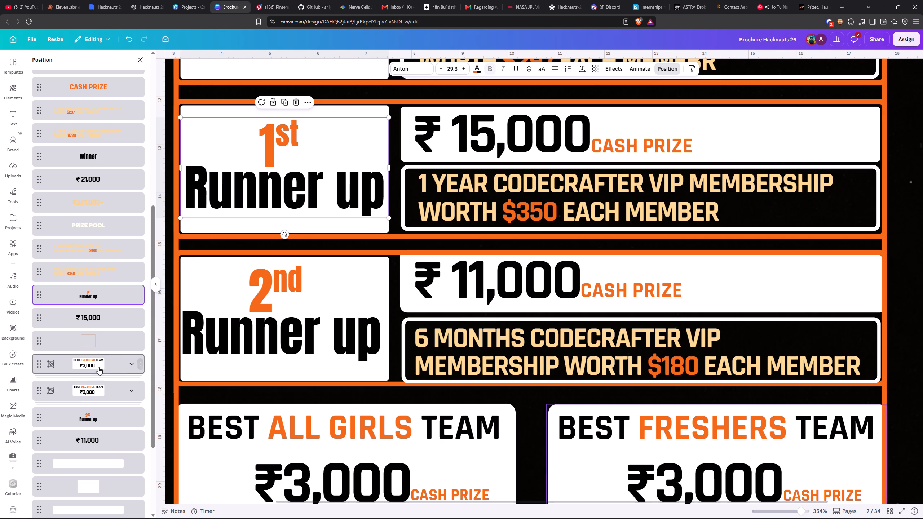
# Widen the 2nd Runner up title's text box to meet the right edge of its white box.
pyautogui.click(116, 421)
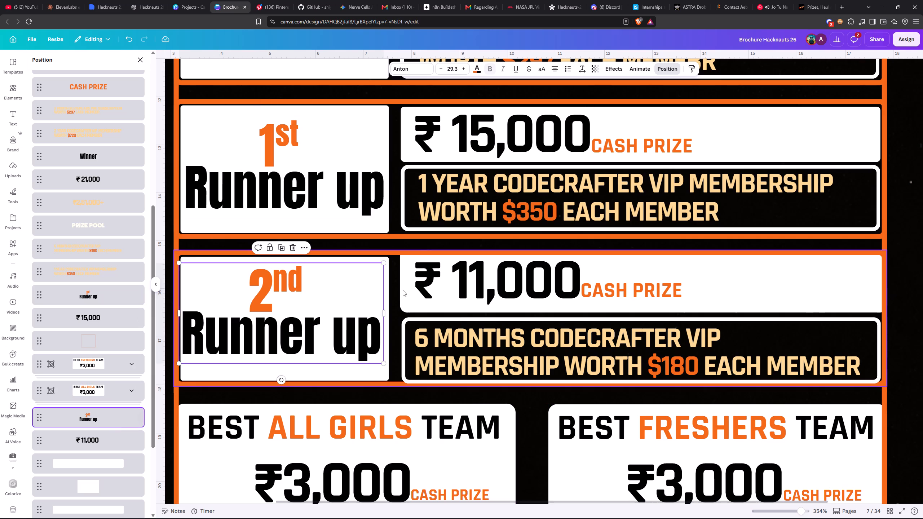
pyautogui.moveTo(387, 313); pyautogui.dragTo(392, 310)
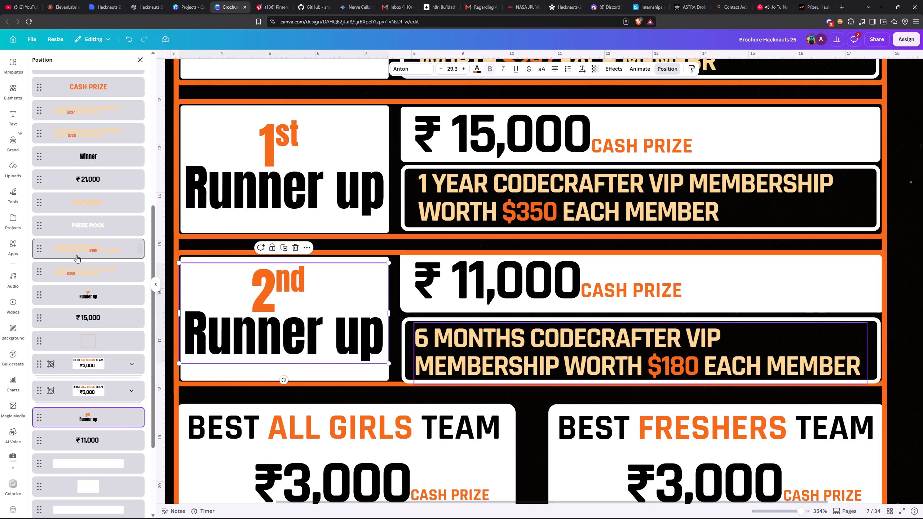
# Nudge the 6 Months CodeCrafter VIP membership text slightly up within its white outline.
pyautogui.click(80, 265)
pyautogui.click(94, 241)
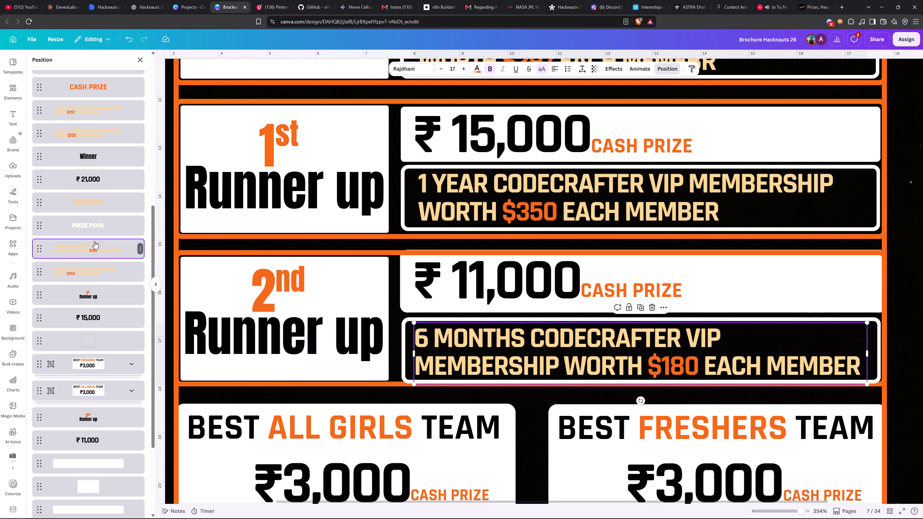
pyautogui.press('Up')
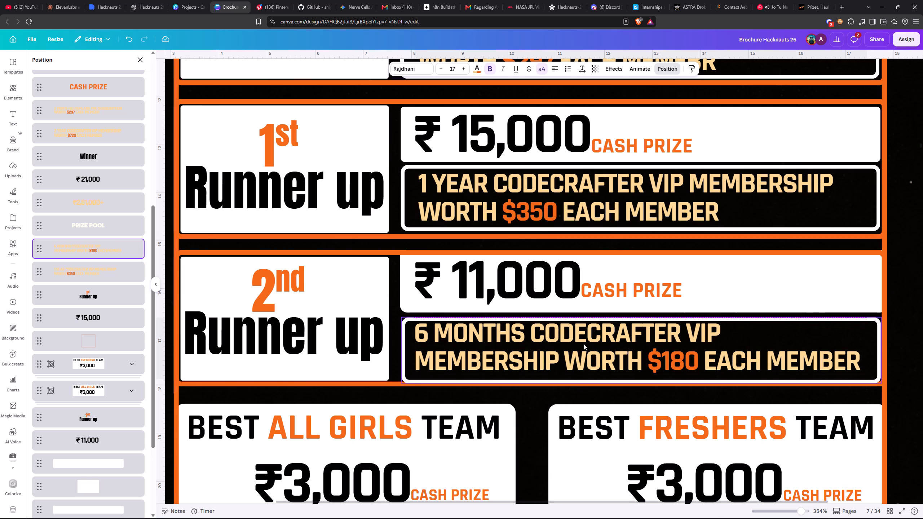
# Shrink the white outline around the 6 Months membership text at its bottom and right edges to about 9.9 by 1.3.
pyautogui.click(403, 376)
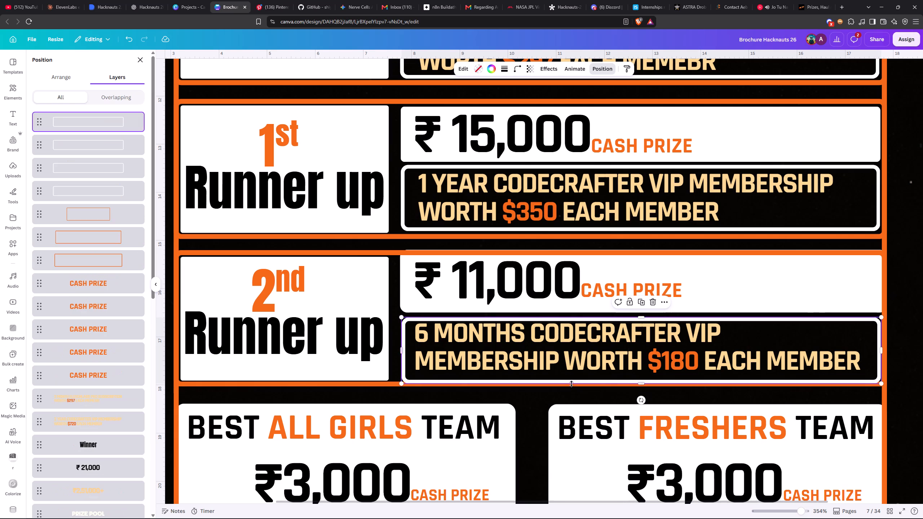
pyautogui.moveTo(633, 381); pyautogui.dragTo(635, 378)
pyautogui.click(880, 349)
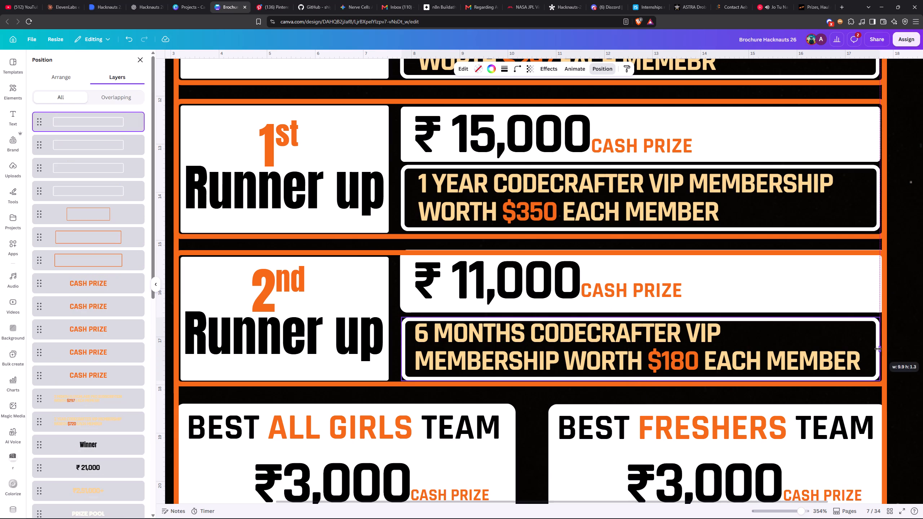
# Lower the top edge of the white ₹ 11,000 bar to leave a thin gap below the orange frame.
pyautogui.scroll(-5, 82, 405)
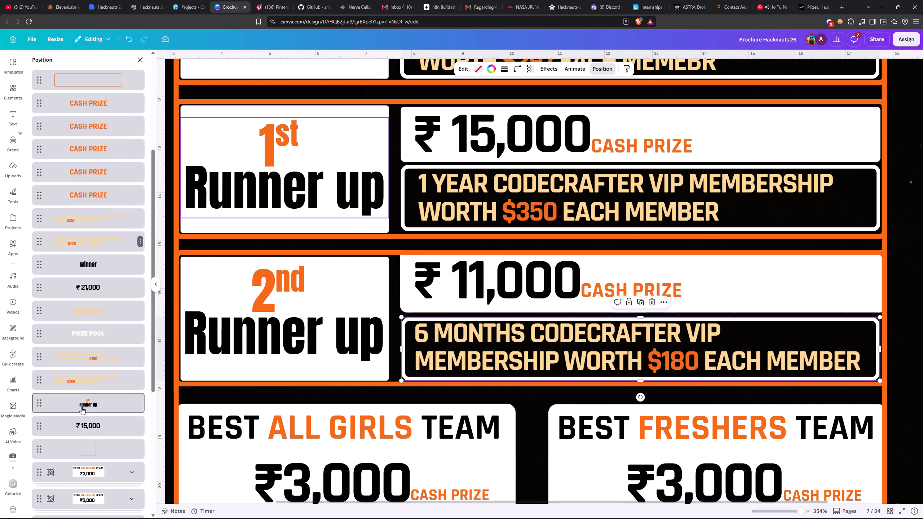
pyautogui.scroll(9, 81, 407)
pyautogui.scroll(-11, 83, 399)
pyautogui.click(94, 354)
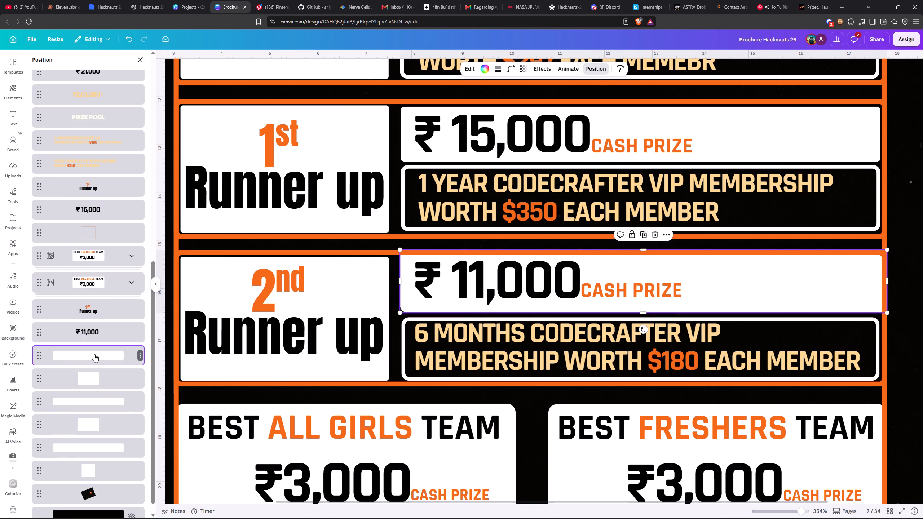
pyautogui.moveTo(645, 249); pyautogui.dragTo(648, 257)
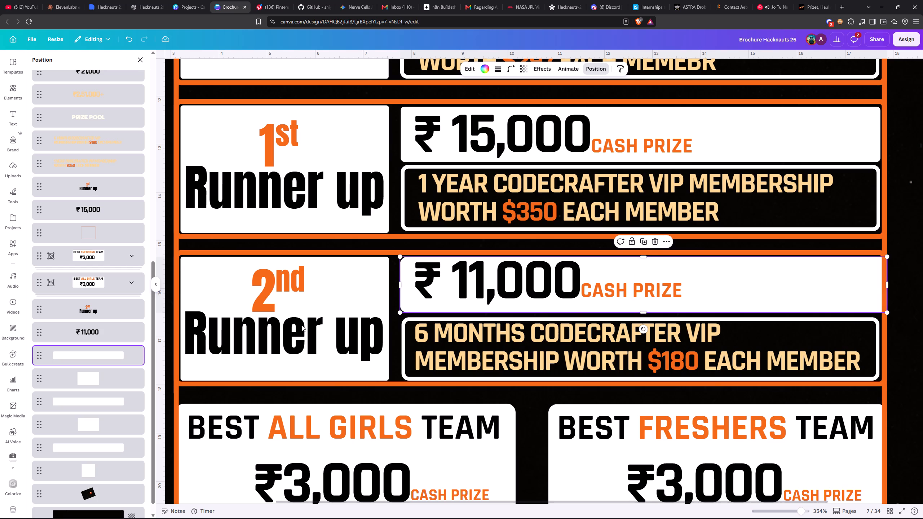
# Nudge the ₹ 11,000 amount and its Cash Prize label slightly down within their white bar.
pyautogui.click(76, 328)
pyautogui.press('Down')
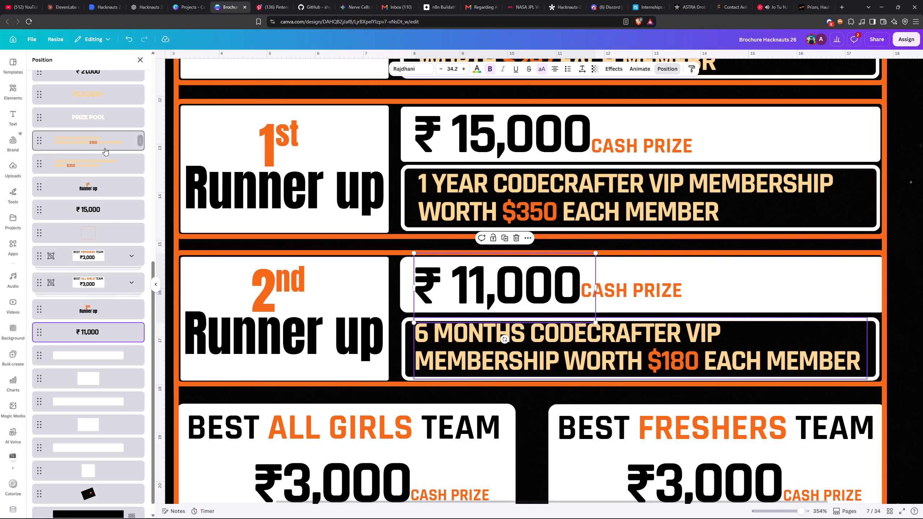
pyautogui.scroll(-6, 99, 302)
pyautogui.scroll(10, 103, 393)
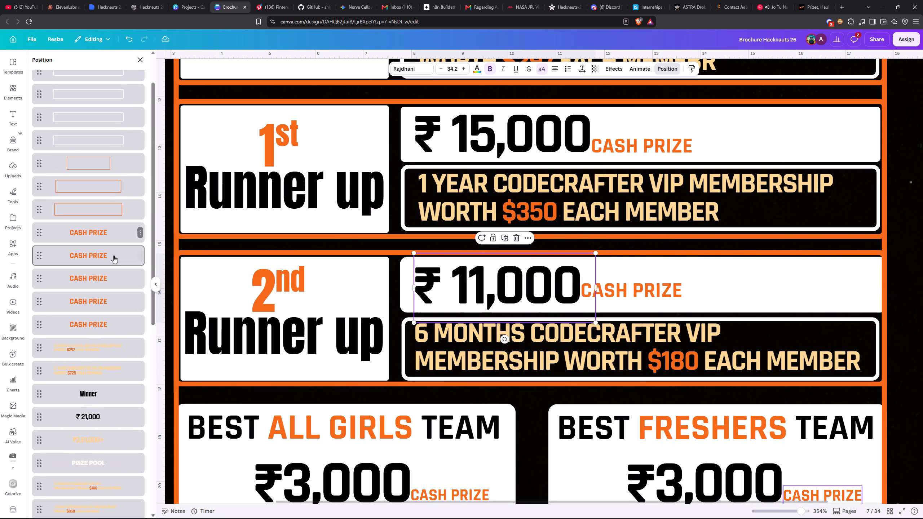
pyautogui.click(116, 310)
pyautogui.press('Down')
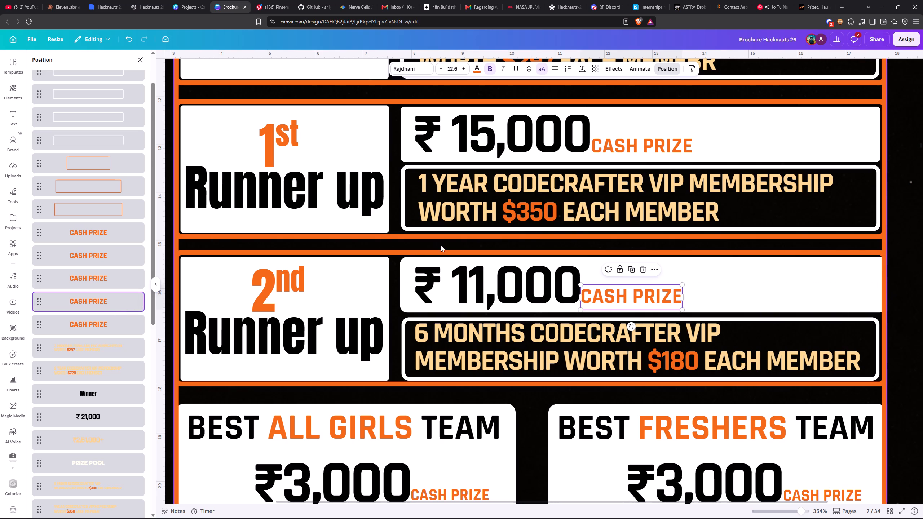
# Pull in the right edge of the white ₹ 11,000 bar to about 10 wide, in line with the ₹ 15,000 bar above.
pyautogui.scroll(-7, 80, 364)
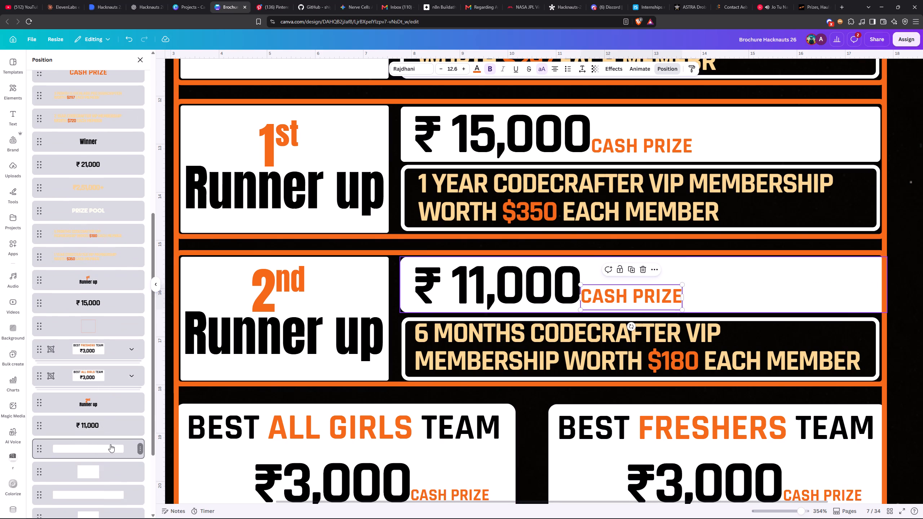
pyautogui.click(111, 444)
pyautogui.moveTo(889, 287); pyautogui.dragTo(881, 289)
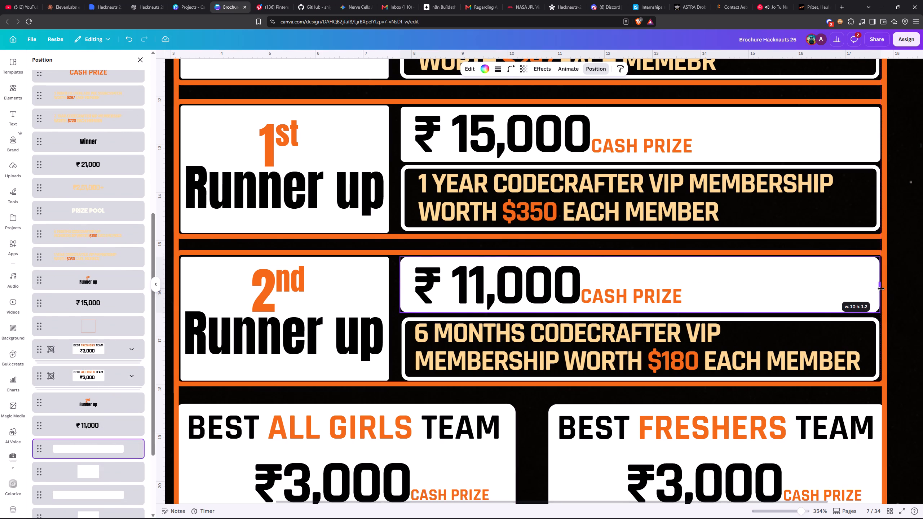
pyautogui.moveTo(881, 289); pyautogui.dragTo(882, 289)
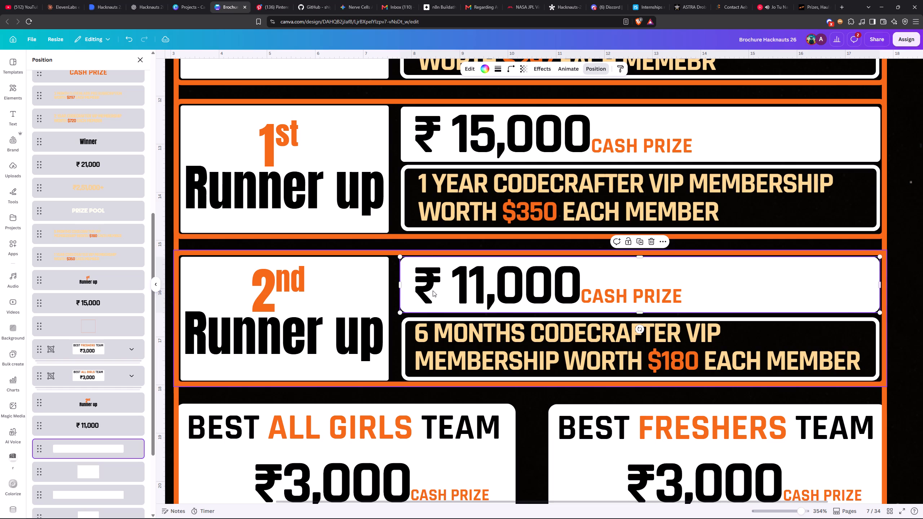
# Duplicate the large orange frame that surrounds the whole prize section.
pyautogui.keyDown('ctrl'); pyautogui.scroll(-3, 433, 290); pyautogui.keyUp('ctrl')
pyautogui.keyDown('ctrl'); pyautogui.scroll(3, 526, 458); pyautogui.keyUp('ctrl')
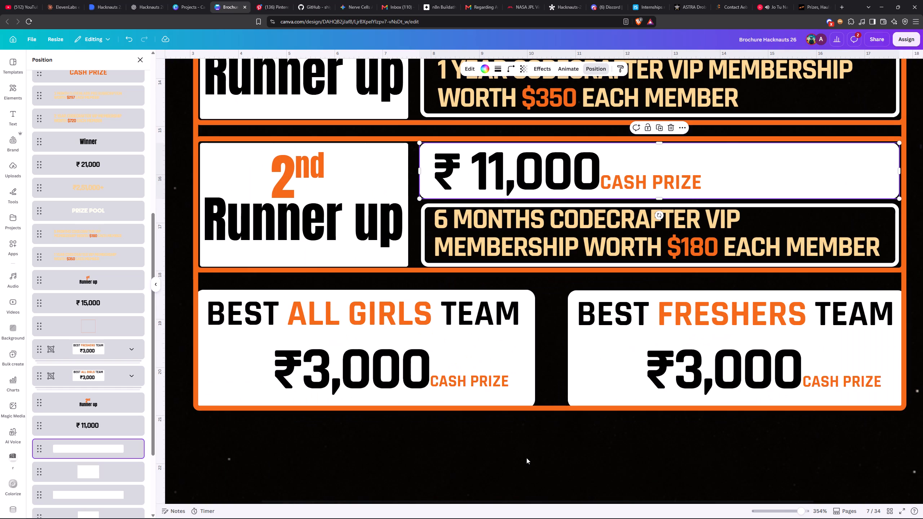
pyautogui.click(465, 408)
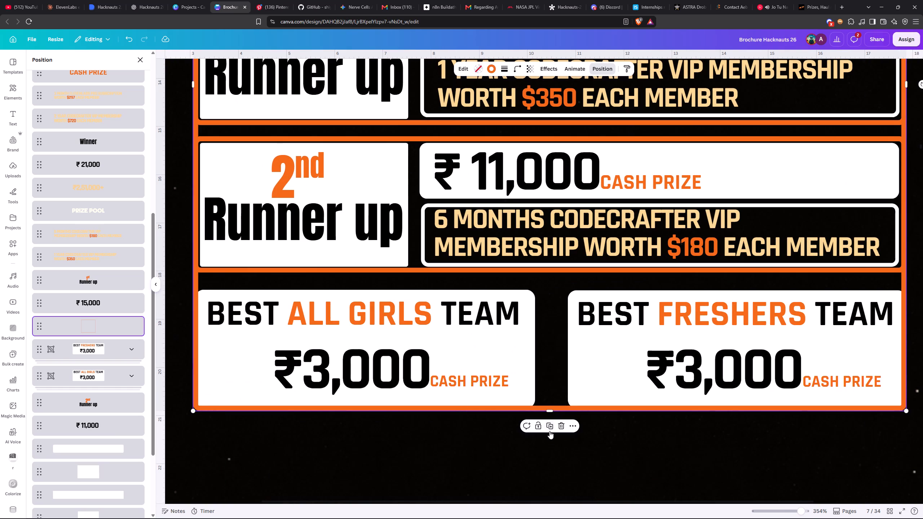
pyautogui.click(550, 426)
# Shrink the duplicated orange frame and align its left and bottom edges with the outer frame at the Best All Girls Team card.
pyautogui.keyDown('ctrl'); pyautogui.scroll(4, 540, 397); pyautogui.keyUp('ctrl')
pyautogui.keyDown('ctrl'); pyautogui.scroll(-5, 540, 397); pyautogui.keyUp('ctrl')
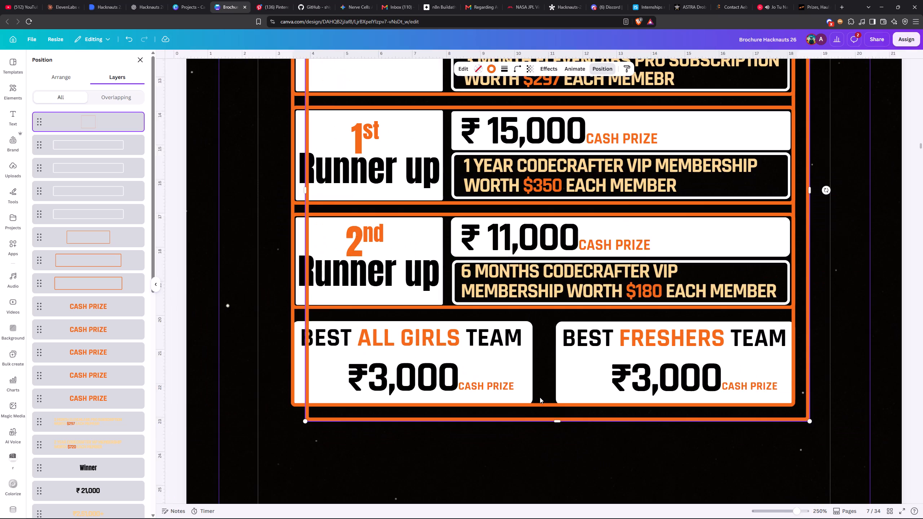
pyautogui.keyDown('ctrl'); pyautogui.scroll(-3, 540, 397); pyautogui.keyUp('ctrl')
pyautogui.moveTo(702, 134); pyautogui.dragTo(524, 356)
pyautogui.keyDown('ctrl'); pyautogui.scroll(5, 477, 405); pyautogui.keyUp('ctrl')
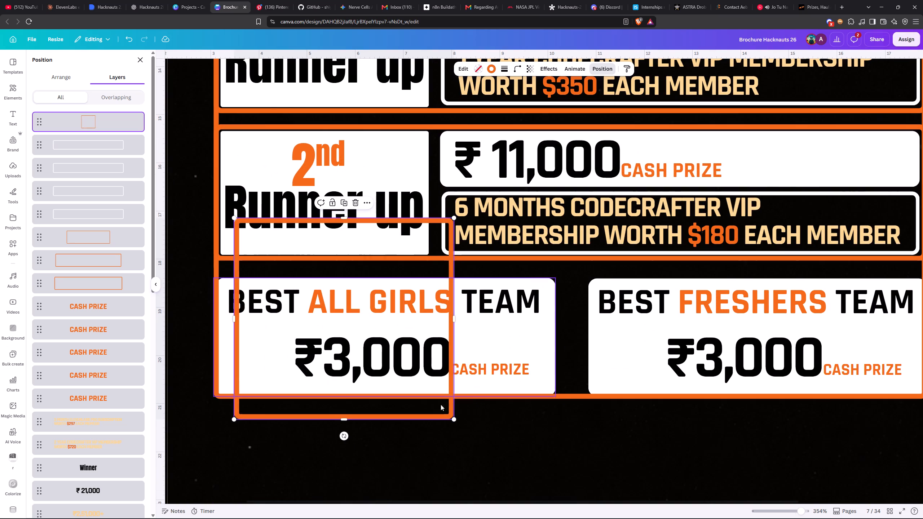
pyautogui.moveTo(340, 417); pyautogui.dragTo(311, 396)
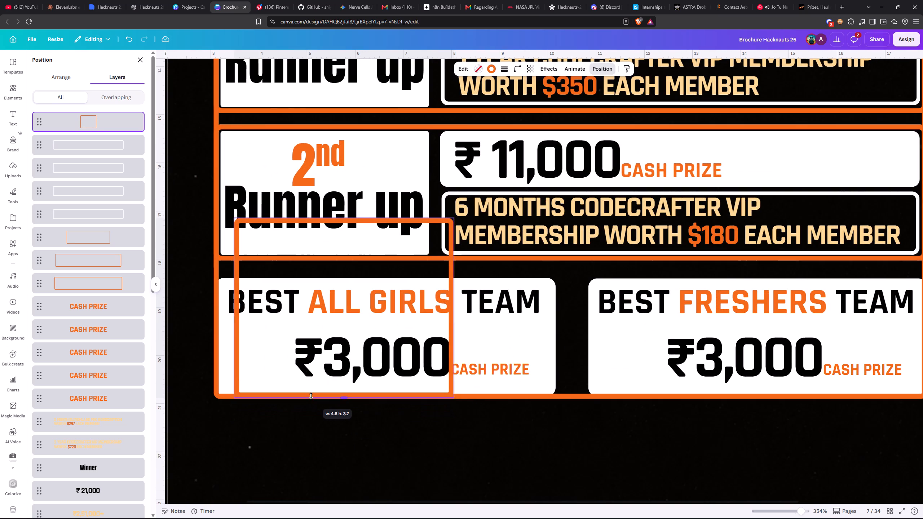
pyautogui.moveTo(311, 396); pyautogui.dragTo(311, 397)
pyautogui.moveTo(236, 309); pyautogui.dragTo(228, 312)
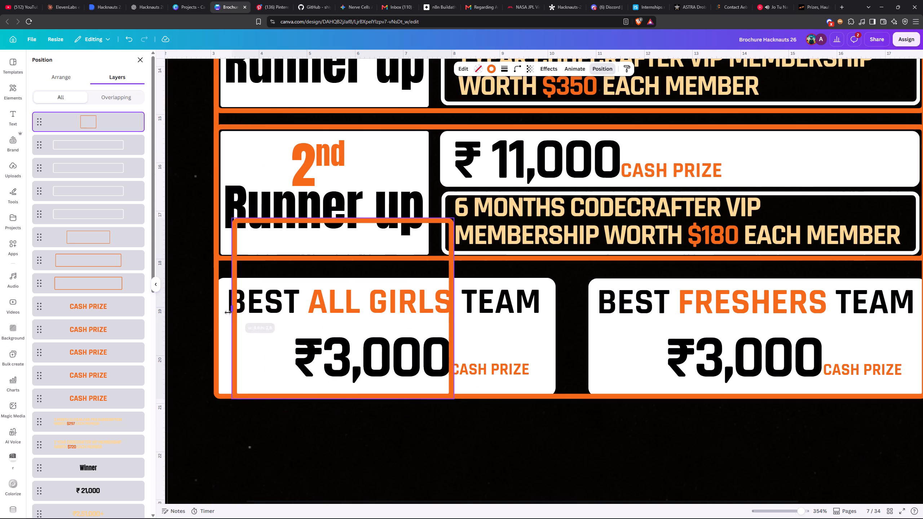
pyautogui.moveTo(228, 312); pyautogui.dragTo(216, 317)
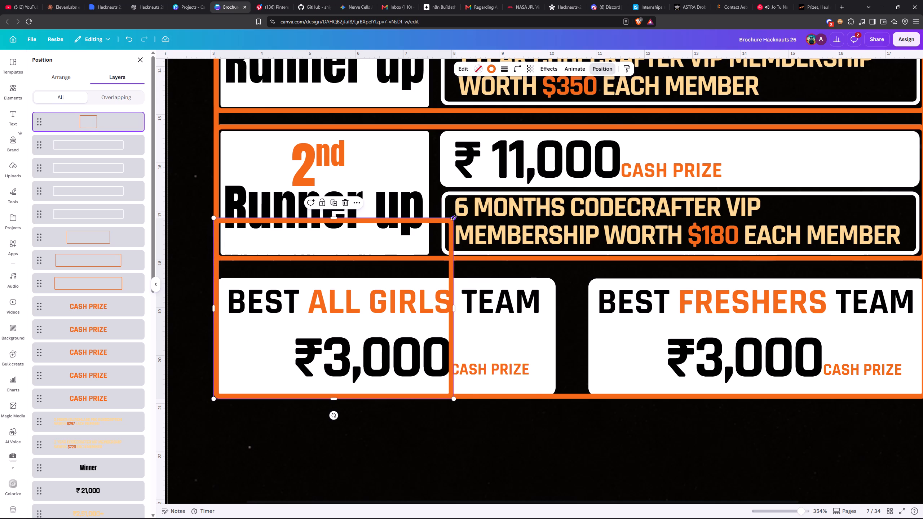
# Fit the small orange frame around the Best All Girls Team card, at about 7.2 wide and 2.7 high.
pyautogui.moveTo(454, 217); pyautogui.dragTo(591, 271)
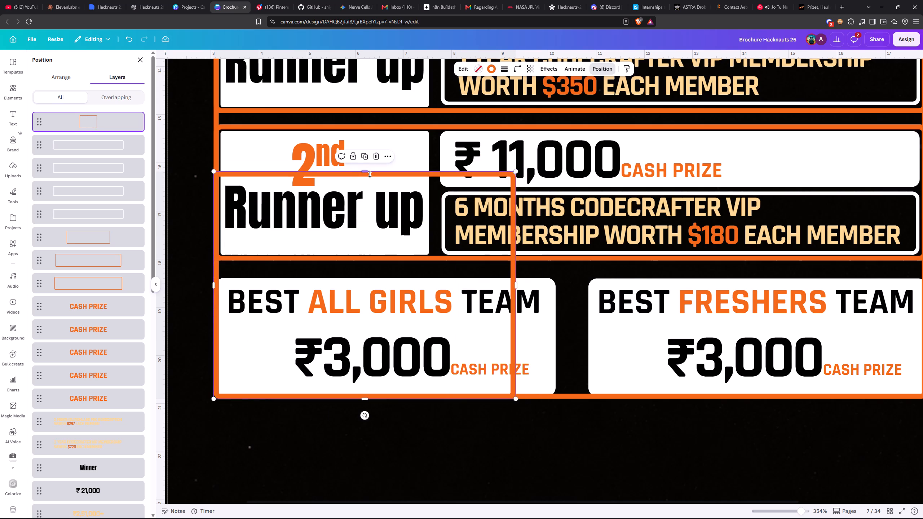
pyautogui.moveTo(370, 174); pyautogui.dragTo(366, 275)
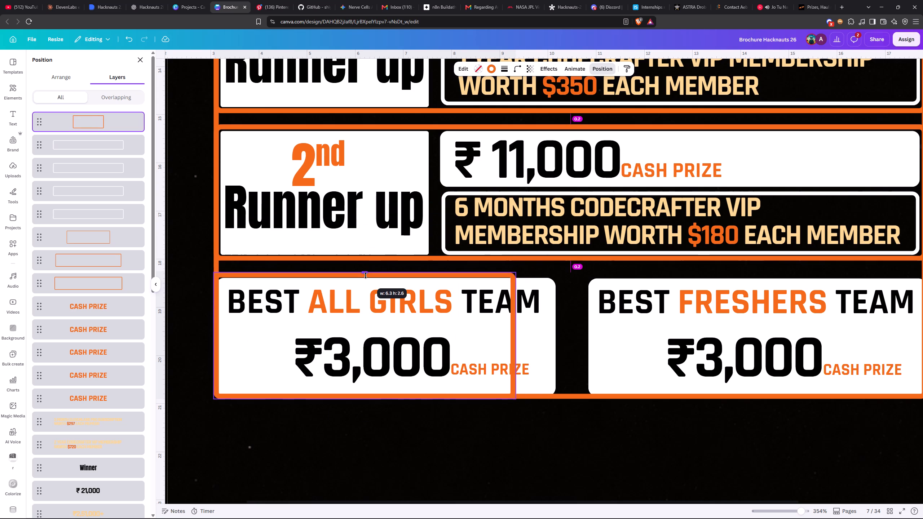
pyautogui.moveTo(366, 275); pyautogui.dragTo(367, 277)
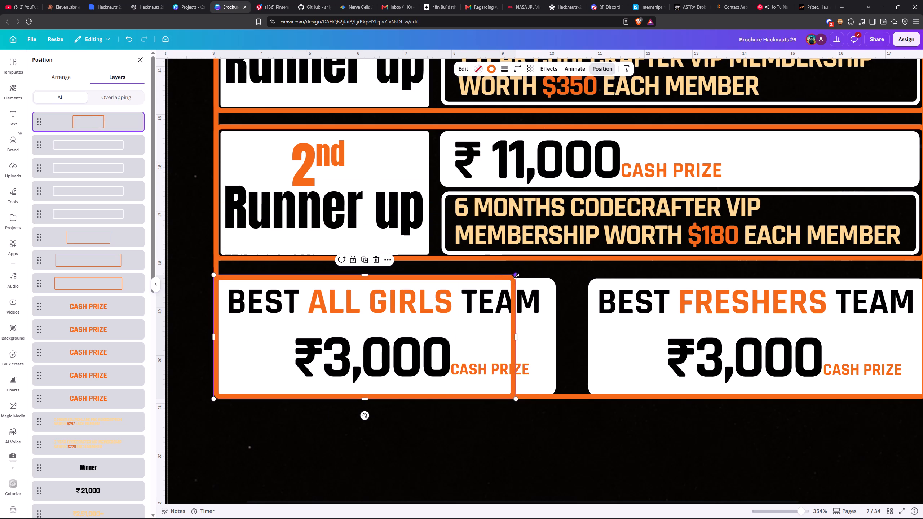
pyautogui.moveTo(516, 276); pyautogui.dragTo(574, 293)
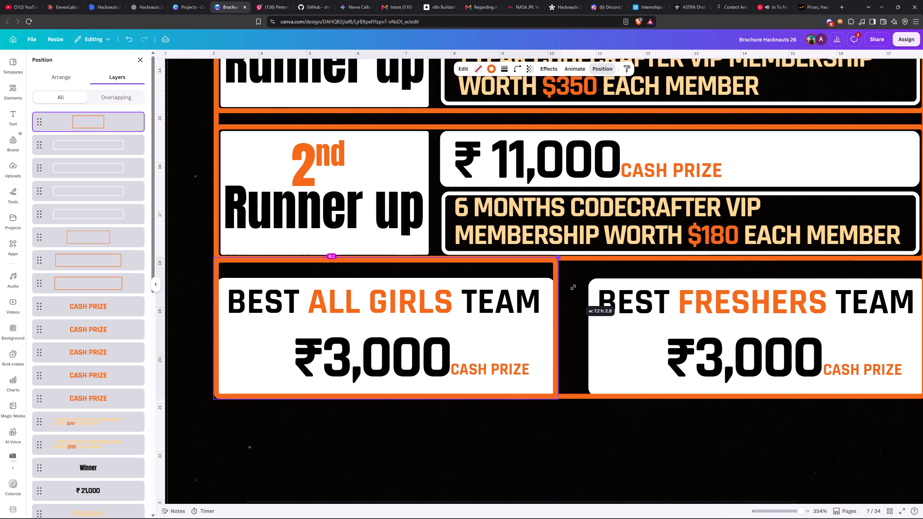
pyautogui.moveTo(390, 258); pyautogui.dragTo(391, 274)
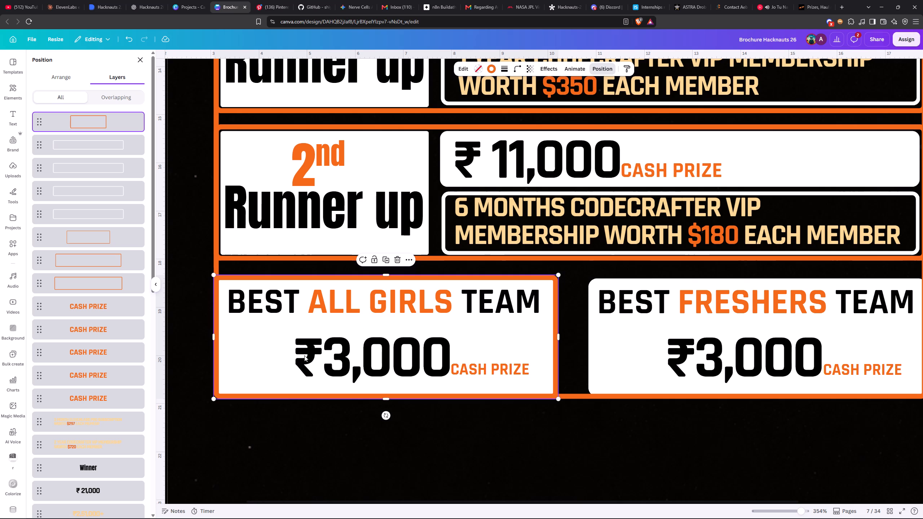
pyautogui.moveTo(380, 275); pyautogui.dragTo(380, 273)
pyautogui.moveTo(380, 273); pyautogui.dragTo(382, 269)
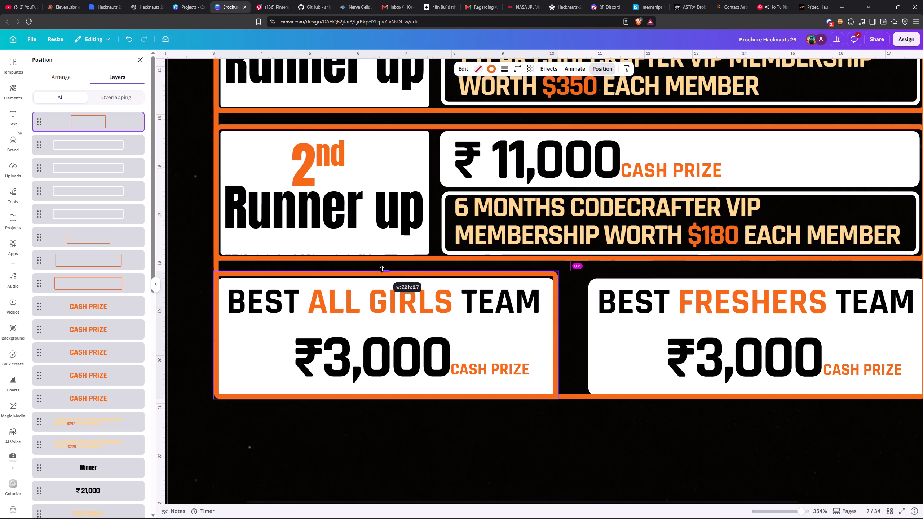
pyautogui.moveTo(558, 338); pyautogui.dragTo(561, 337)
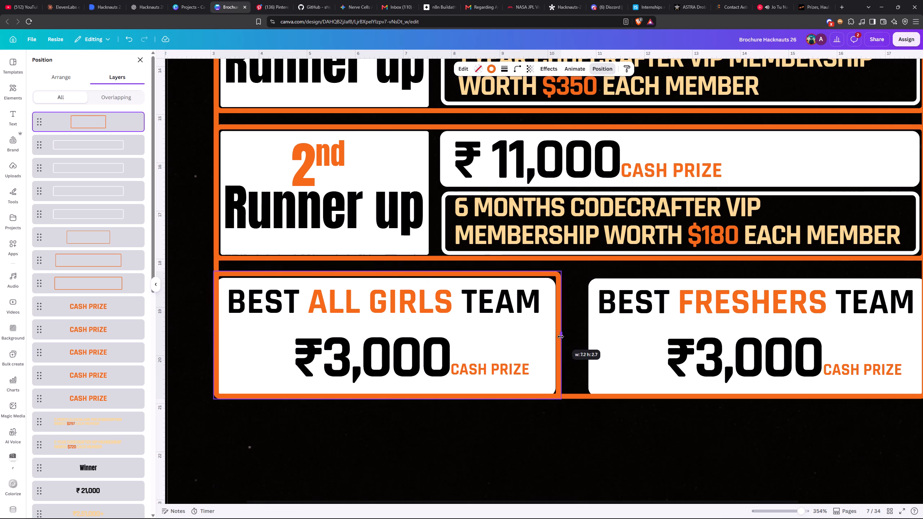
pyautogui.moveTo(561, 337); pyautogui.dragTo(563, 335)
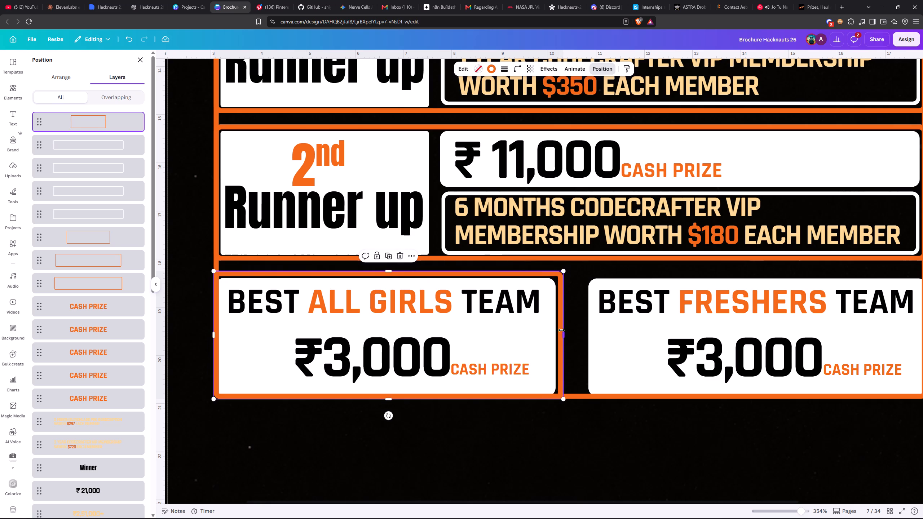
pyautogui.click(562, 331)
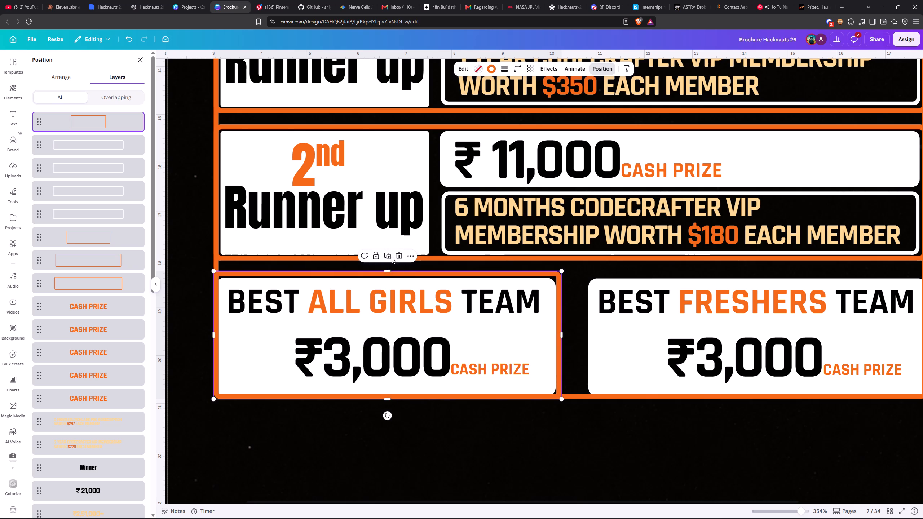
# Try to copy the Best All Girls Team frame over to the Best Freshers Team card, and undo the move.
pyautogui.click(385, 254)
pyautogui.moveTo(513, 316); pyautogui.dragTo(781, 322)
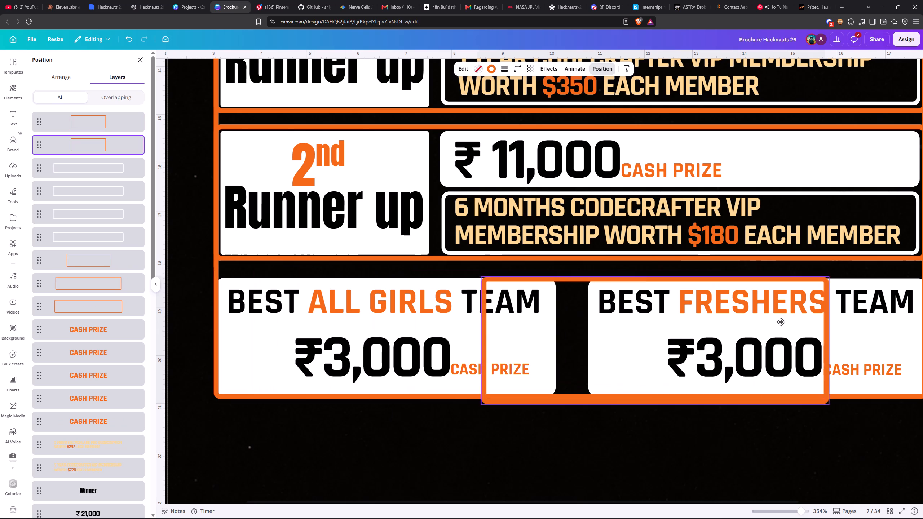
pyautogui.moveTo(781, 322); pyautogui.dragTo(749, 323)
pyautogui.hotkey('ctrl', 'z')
# Duplicate the Best All Girls Team frame and place the copy around the Best Freshers Team card.
pyautogui.click(386, 256)
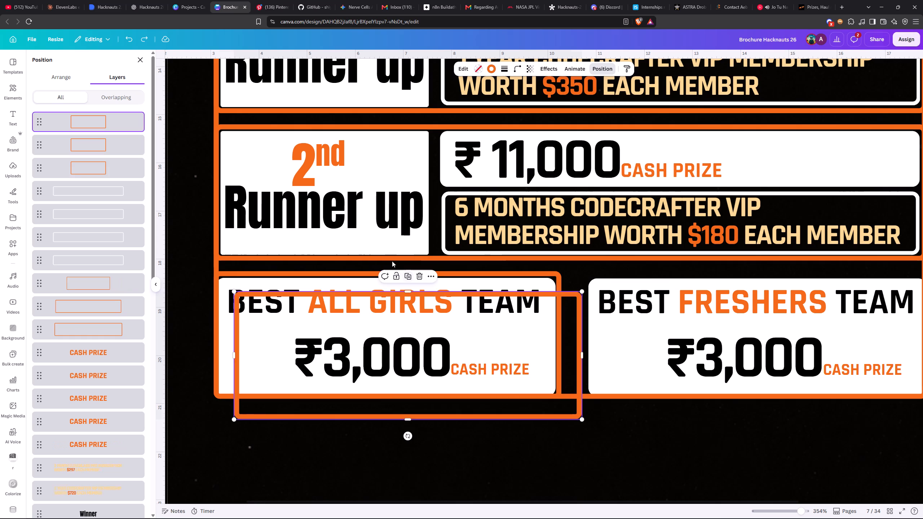
pyautogui.moveTo(449, 323); pyautogui.dragTo(798, 298)
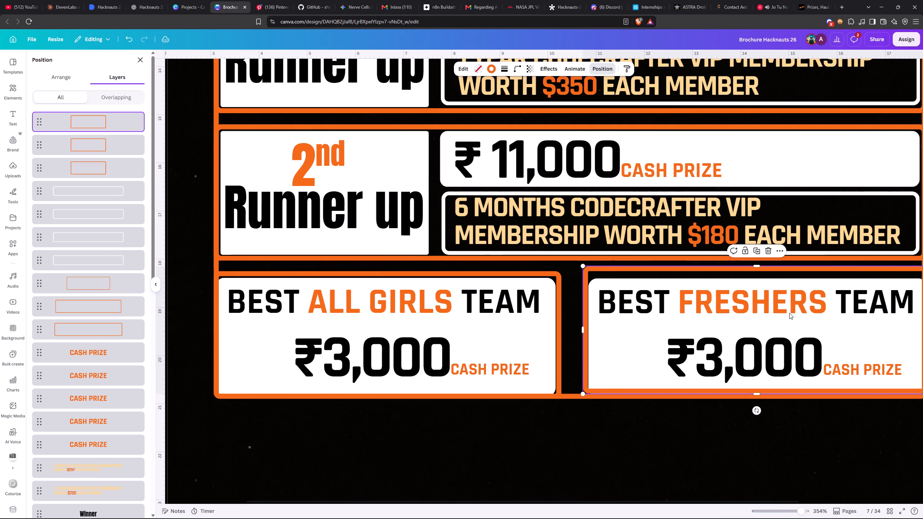
pyautogui.keyDown('ctrl'); pyautogui.scroll(-1, 789, 314); pyautogui.keyUp('ctrl')
pyautogui.moveTo(784, 319); pyautogui.dragTo(778, 324)
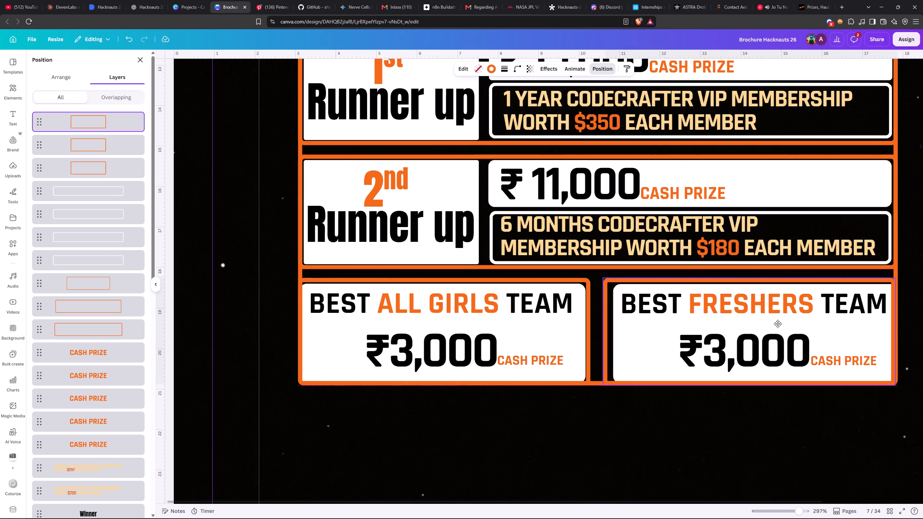
pyautogui.moveTo(778, 324); pyautogui.dragTo(780, 324)
# Extend the left edge of the Best Freshers Team card slightly toward its orange frame.
pyautogui.keyDown('ctrl'); pyautogui.scroll(1, 690, 358); pyautogui.keyUp('ctrl')
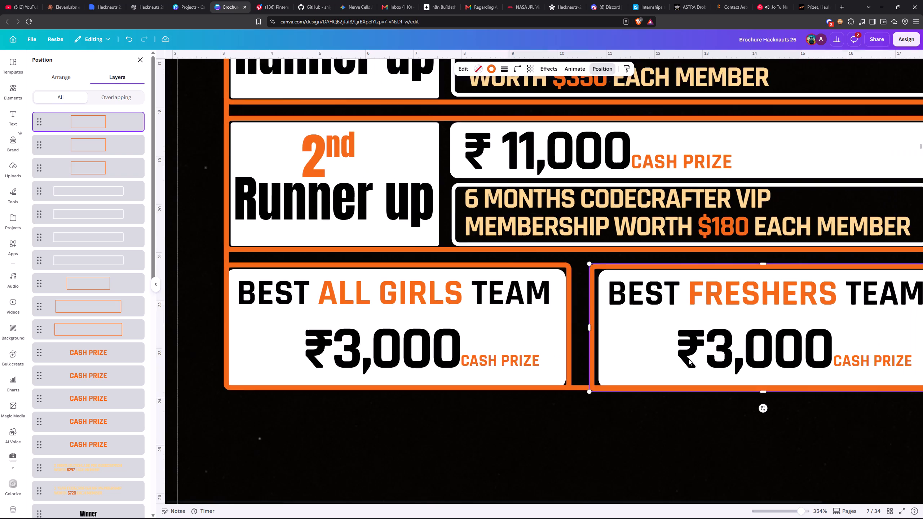
pyautogui.keyDown('ctrl'); pyautogui.scroll(1, 689, 359); pyautogui.keyUp('ctrl')
pyautogui.keyDown('ctrl'); pyautogui.scroll(-3, 689, 359); pyautogui.keyUp('ctrl')
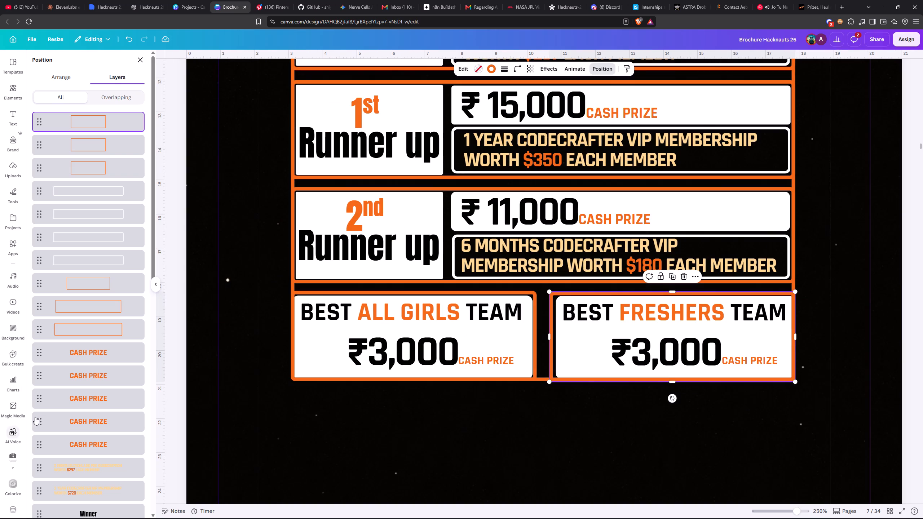
pyautogui.scroll(6, 81, 388)
pyautogui.scroll(-10, 81, 388)
pyautogui.click(115, 357)
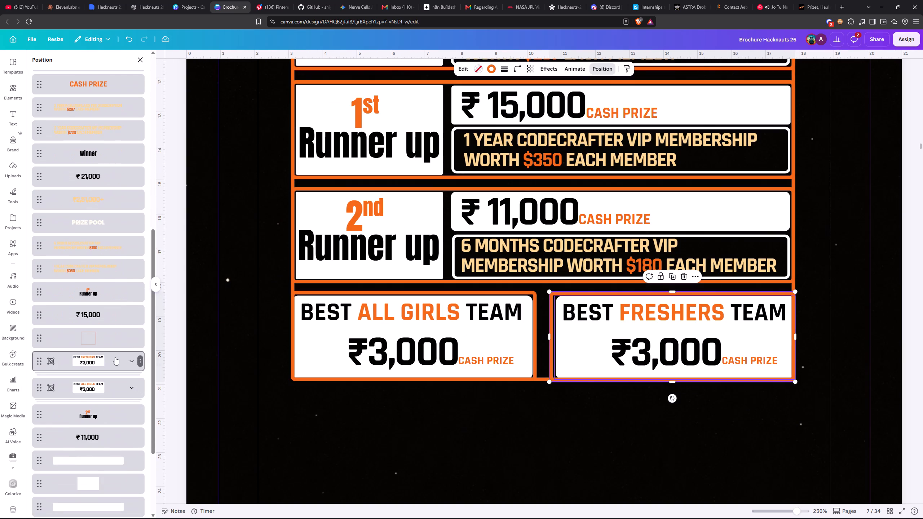
pyautogui.click(554, 336)
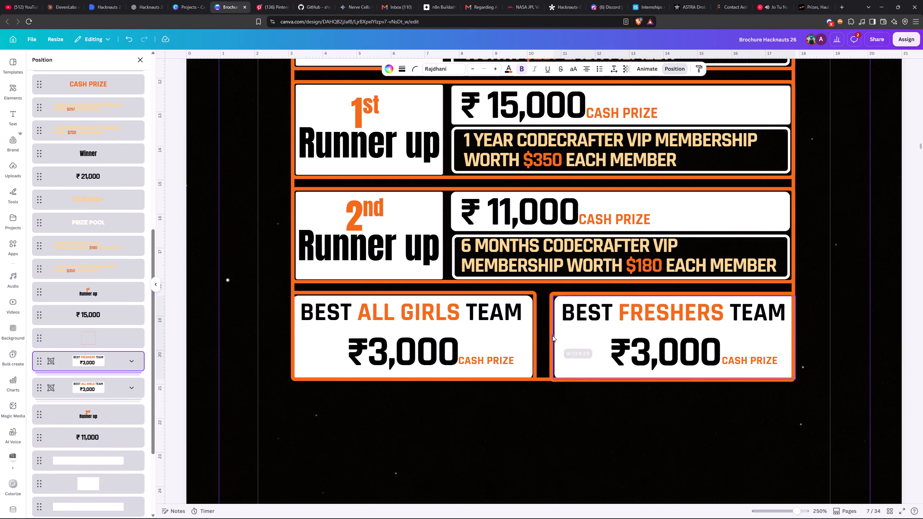
# Resize the Best Freshers Team card to about 7 wide and 2.4 high so it sits just inside its orange frame.
pyautogui.keyDown('ctrl'); pyautogui.scroll(3, 828, 369); pyautogui.keyUp('ctrl')
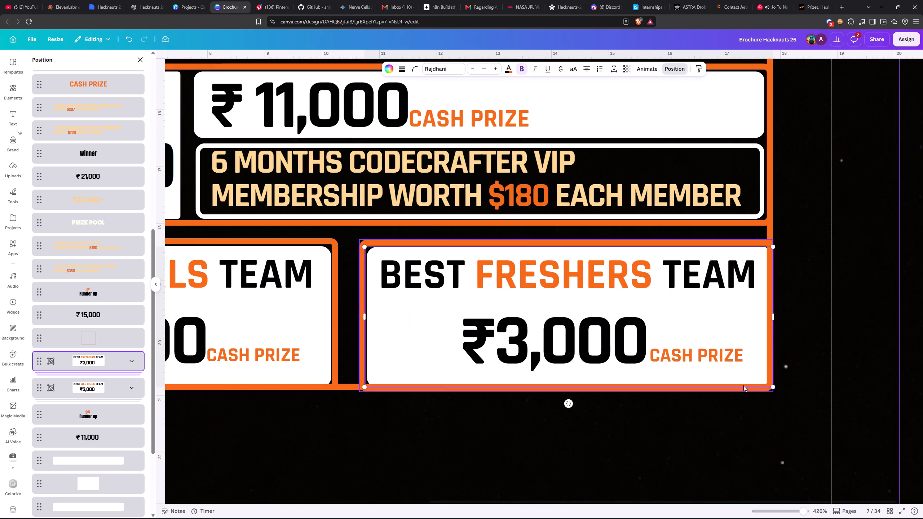
pyautogui.moveTo(773, 386); pyautogui.dragTo(766, 385)
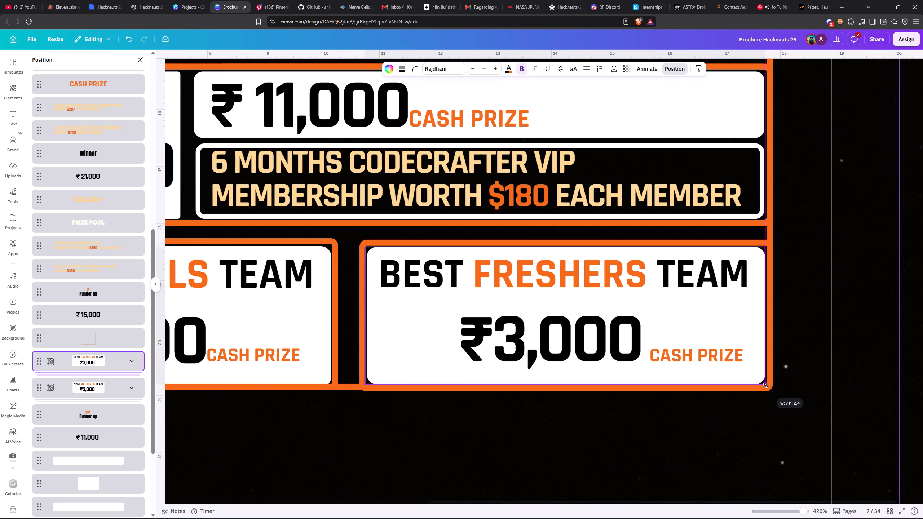
pyautogui.moveTo(766, 385); pyautogui.dragTo(765, 382)
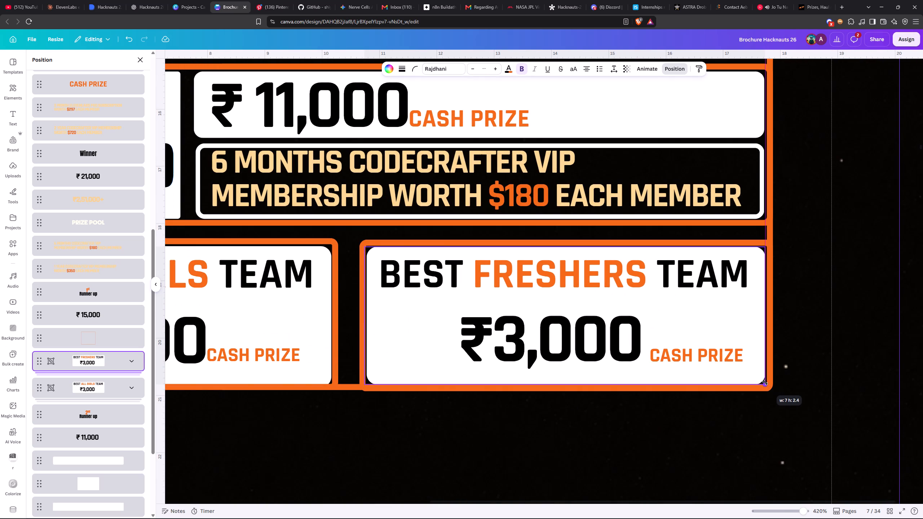
pyautogui.moveTo(765, 382); pyautogui.dragTo(766, 379)
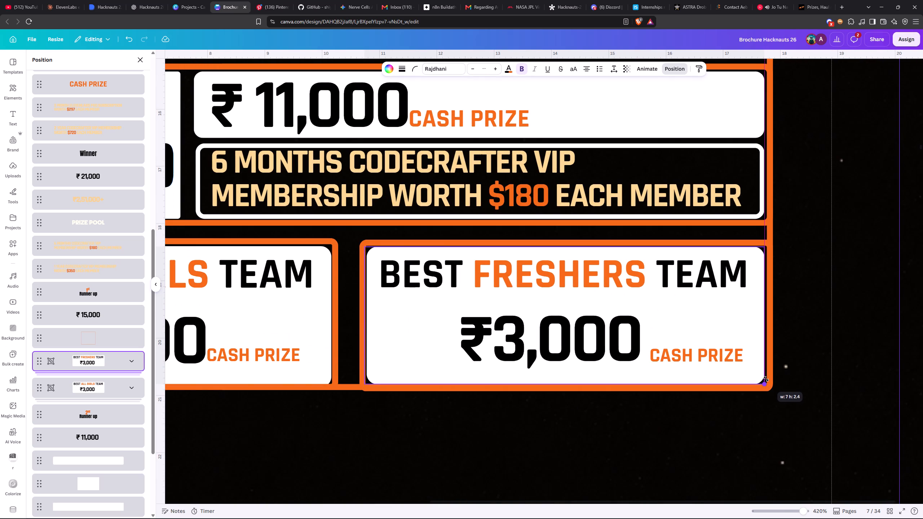
pyautogui.moveTo(766, 379); pyautogui.dragTo(769, 378)
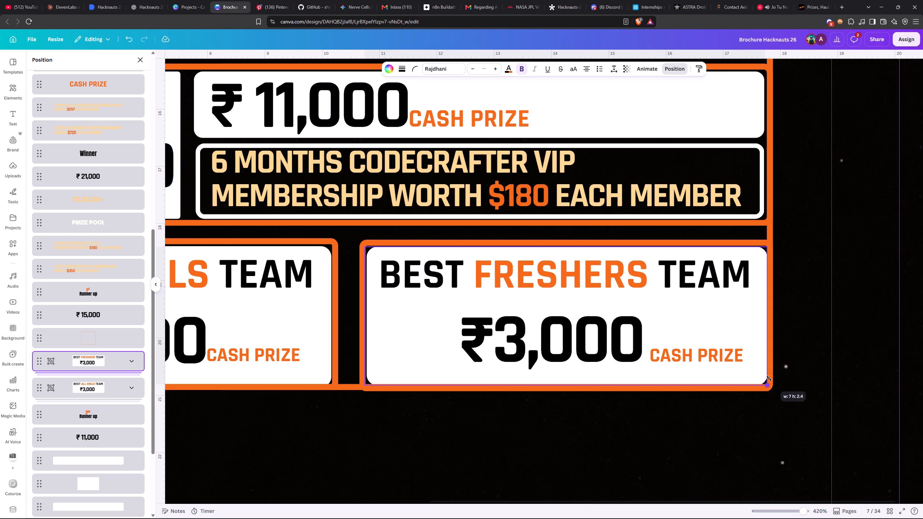
pyautogui.moveTo(769, 378); pyautogui.dragTo(769, 376)
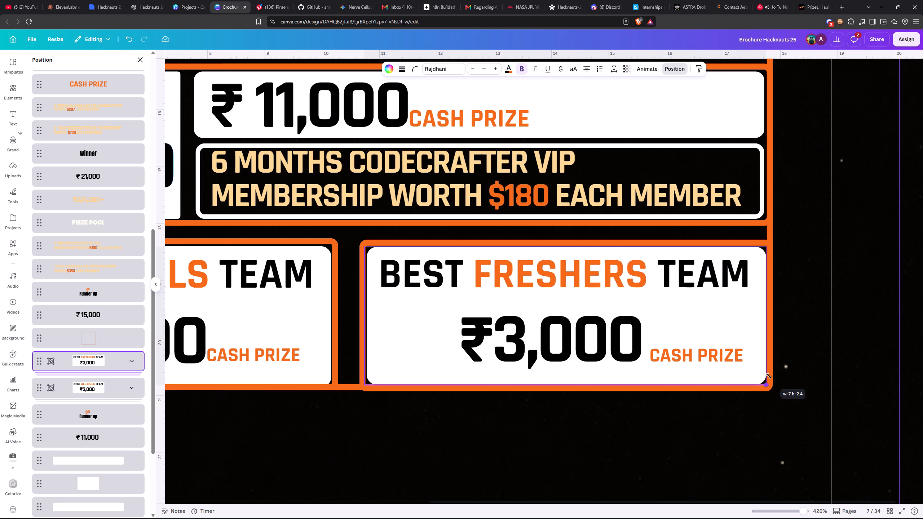
pyautogui.moveTo(769, 376); pyautogui.dragTo(769, 356)
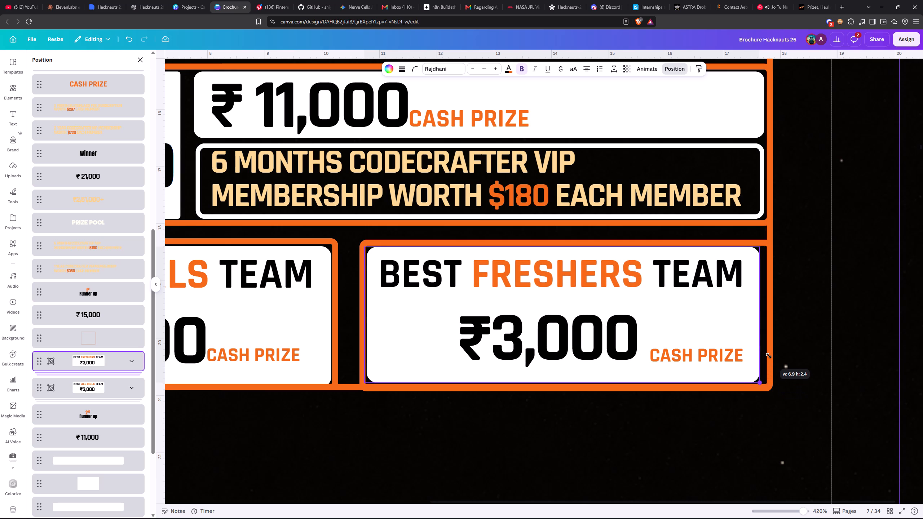
pyautogui.moveTo(769, 356); pyautogui.dragTo(769, 356)
pyautogui.keyDown('ctrl'); pyautogui.moveTo(763, 311); pyautogui.dragTo(767, 311); pyautogui.keyUp('ctrl')
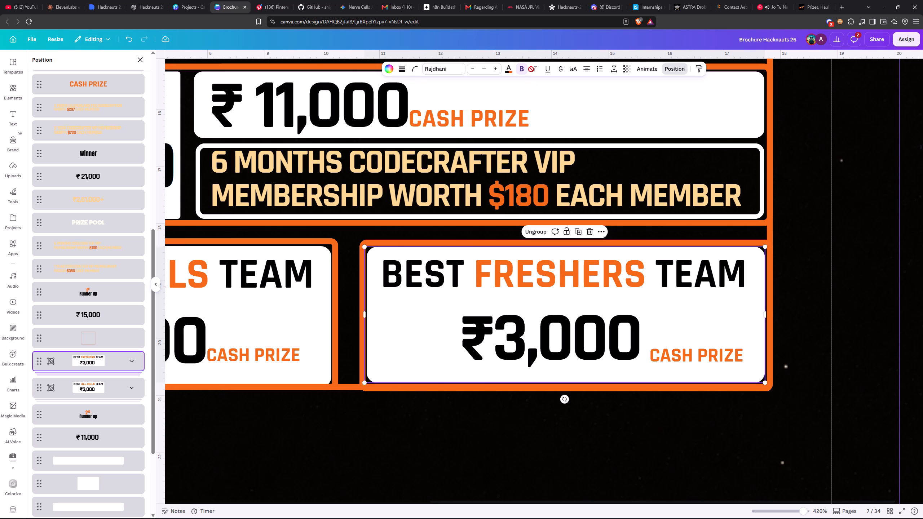
# Set the corner rounding of the Best Freshers Team card to 1.
pyautogui.click(414, 70)
pyautogui.click(377, 93)
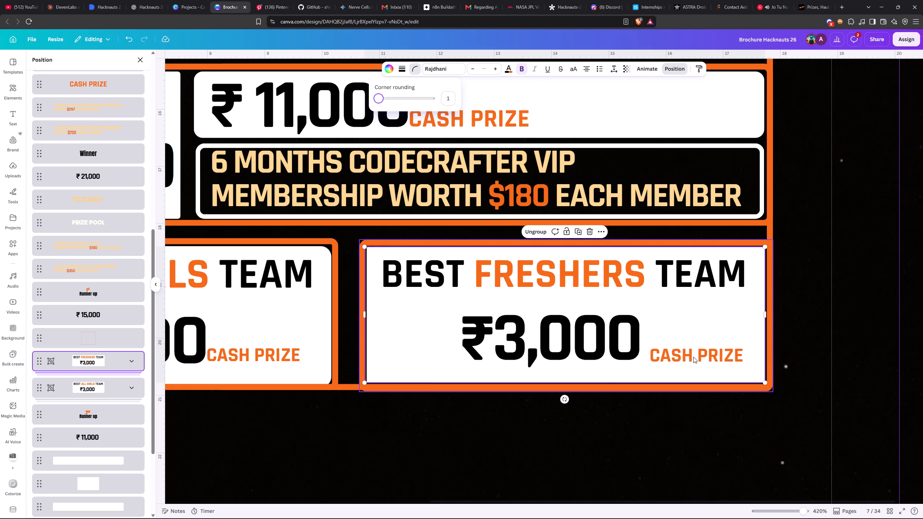
# Pull in the lower-left corner of the Best All Girls Team card to about 7 wide and 2.4 high, inside its frame.
pyautogui.click(77, 383)
pyautogui.moveTo(299, 443); pyautogui.dragTo(613, 465, button='middle')
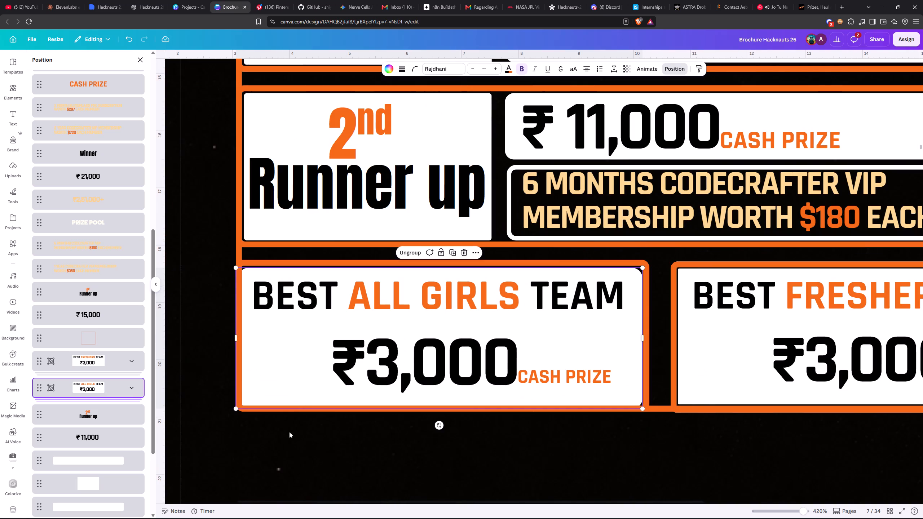
pyautogui.moveTo(234, 407); pyautogui.dragTo(243, 404)
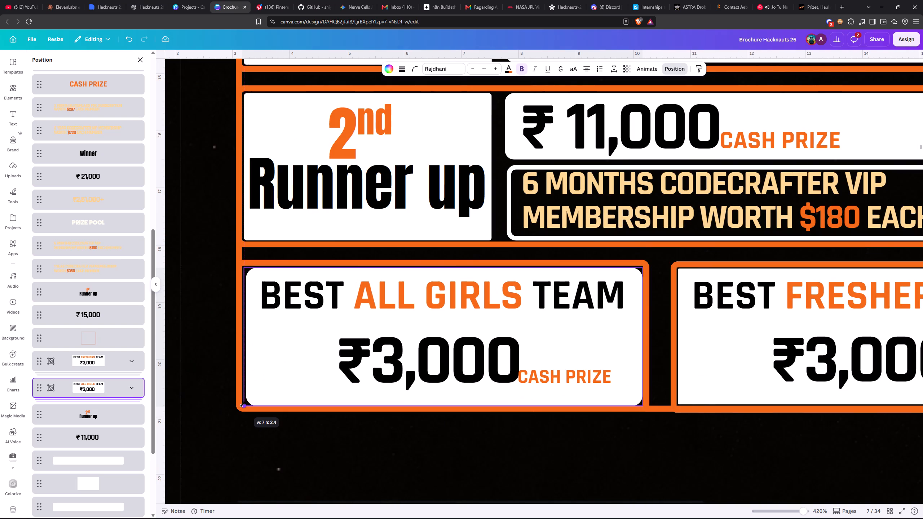
pyautogui.moveTo(243, 404); pyautogui.dragTo(240, 406)
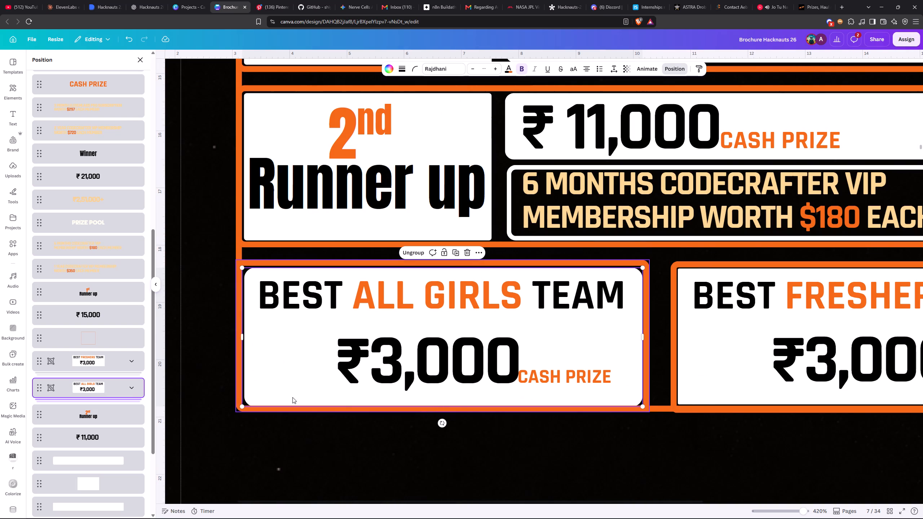
# Resize the Best All Girls Team card to about 7 wide and 2.4 high so it sits just inside its orange frame.
pyautogui.click(241, 334)
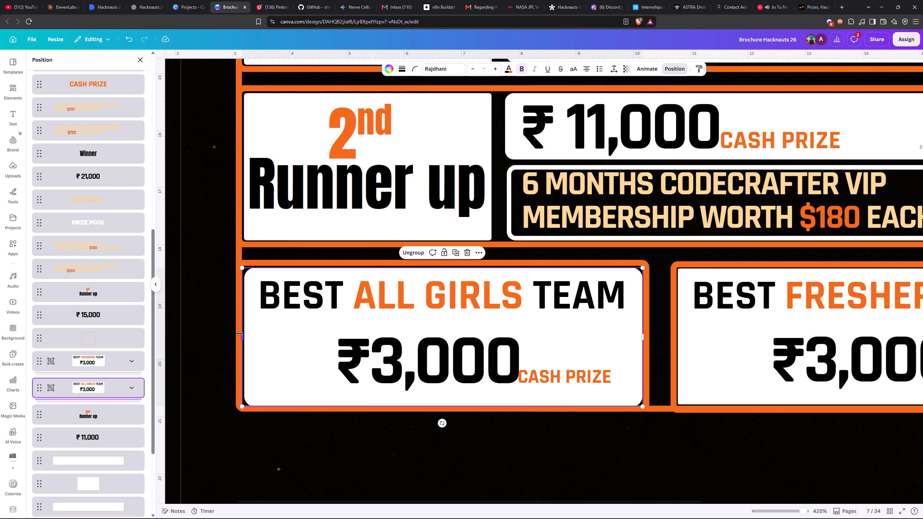
pyautogui.moveTo(642, 405); pyautogui.dragTo(640, 395)
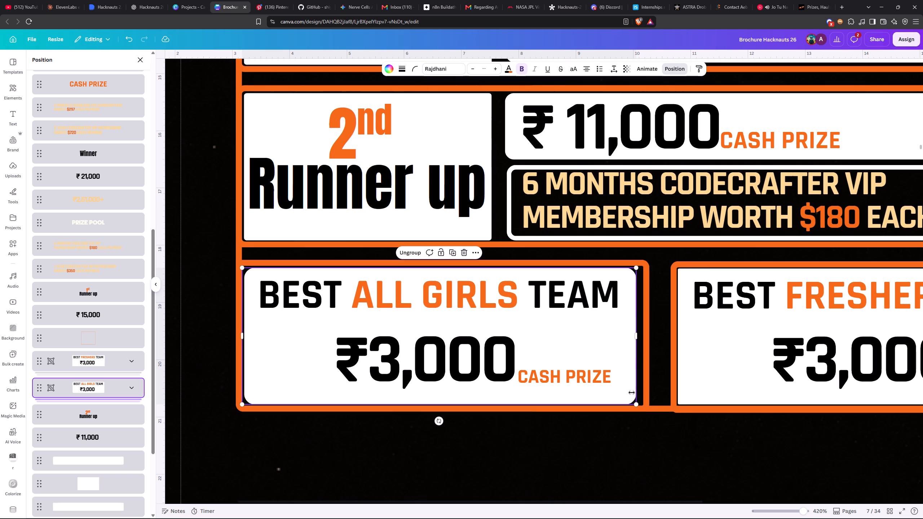
pyautogui.moveTo(634, 336); pyautogui.dragTo(639, 336)
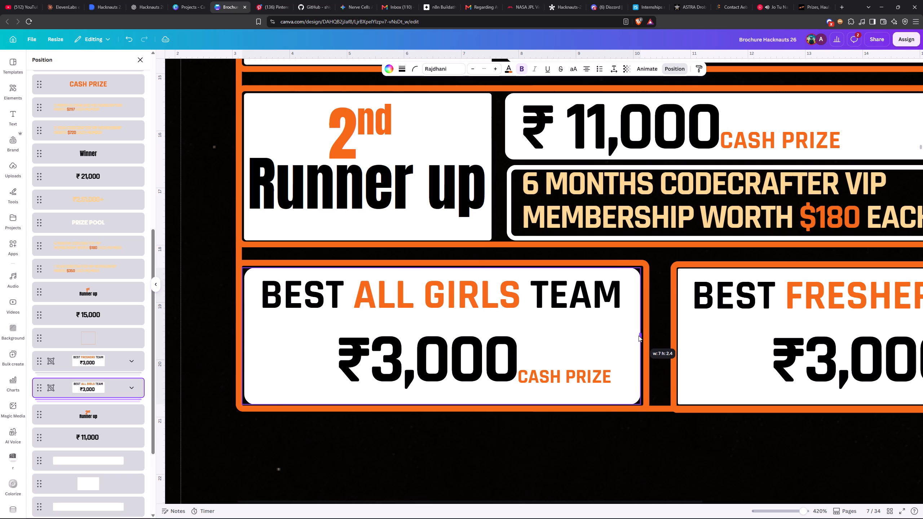
pyautogui.moveTo(639, 336); pyautogui.dragTo(641, 333)
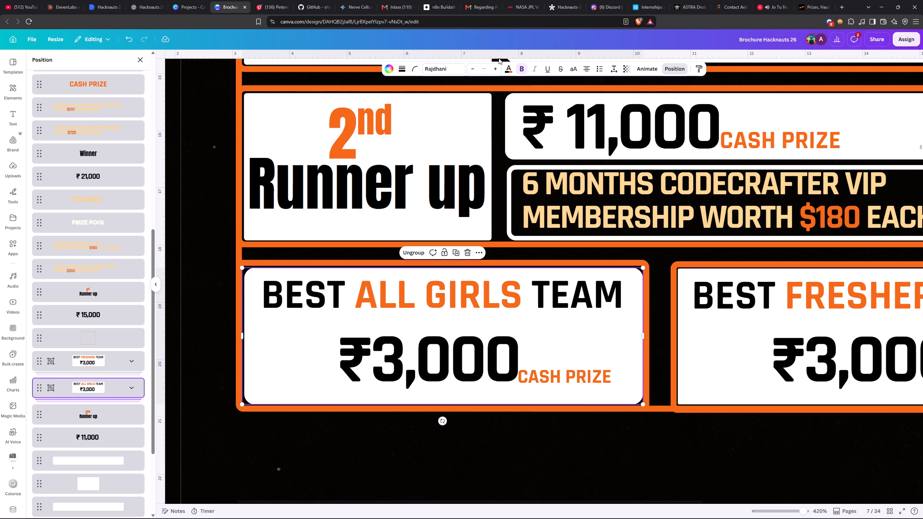
# Set the corner rounding of the Best All Girls Team card to 1 and trim its right edge slightly.
pyautogui.click(416, 69)
pyautogui.moveTo(383, 101); pyautogui.dragTo(378, 105)
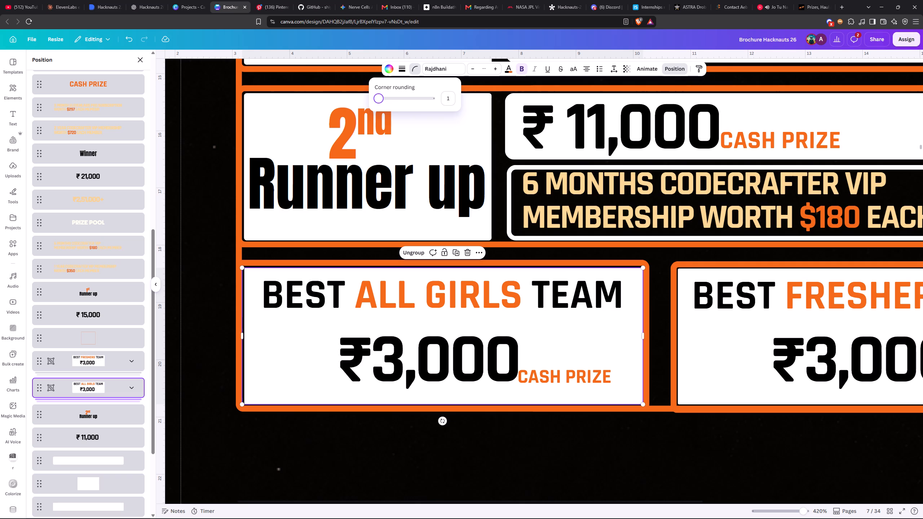
pyautogui.keyDown('ctrl'); pyautogui.click(642, 336); pyautogui.keyUp('ctrl')
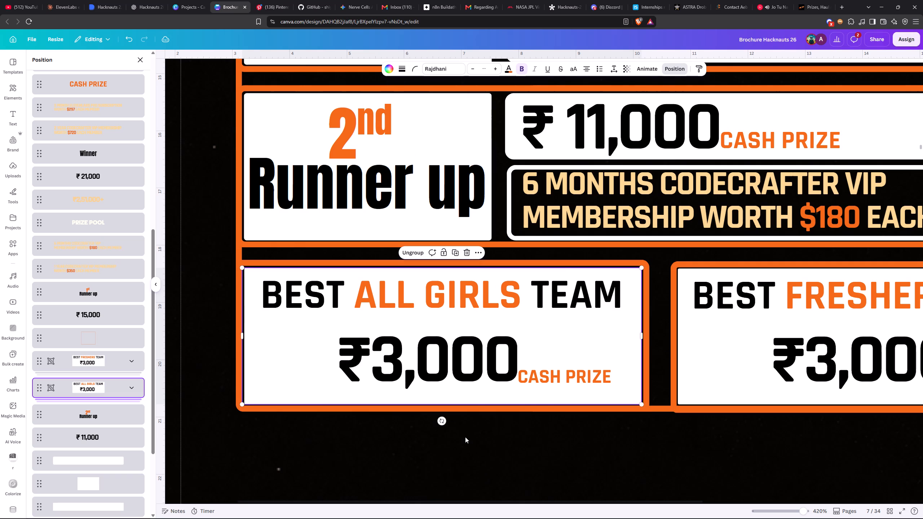
# Move the Best Freshers Team card's CASH PRIZE label up and left so it sits directly beside ₹3,000.
pyautogui.keyDown('ctrl'); pyautogui.scroll(-5, 465, 437); pyautogui.keyUp('ctrl')
pyautogui.keyDown('ctrl'); pyautogui.scroll(2, 465, 437); pyautogui.keyUp('ctrl')
pyautogui.keyDown('ctrl'); pyautogui.scroll(-1, 465, 437); pyautogui.keyUp('ctrl')
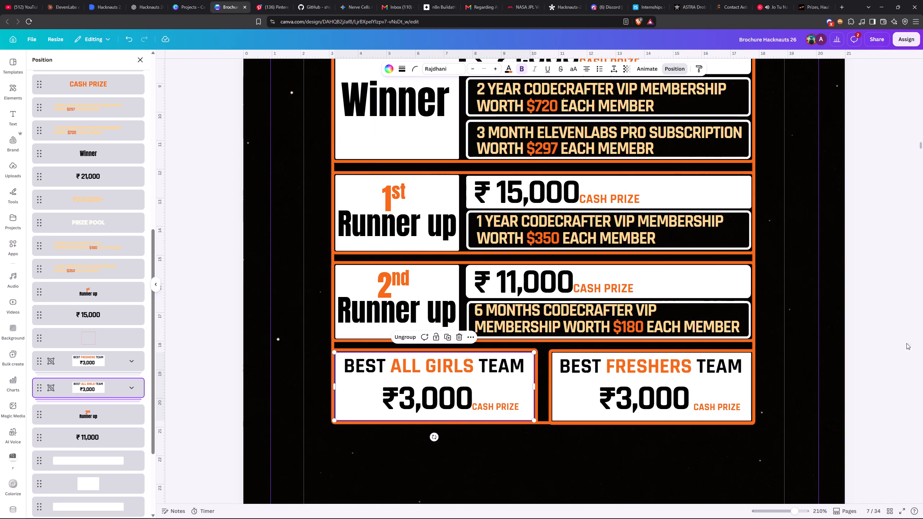
pyautogui.click(895, 349)
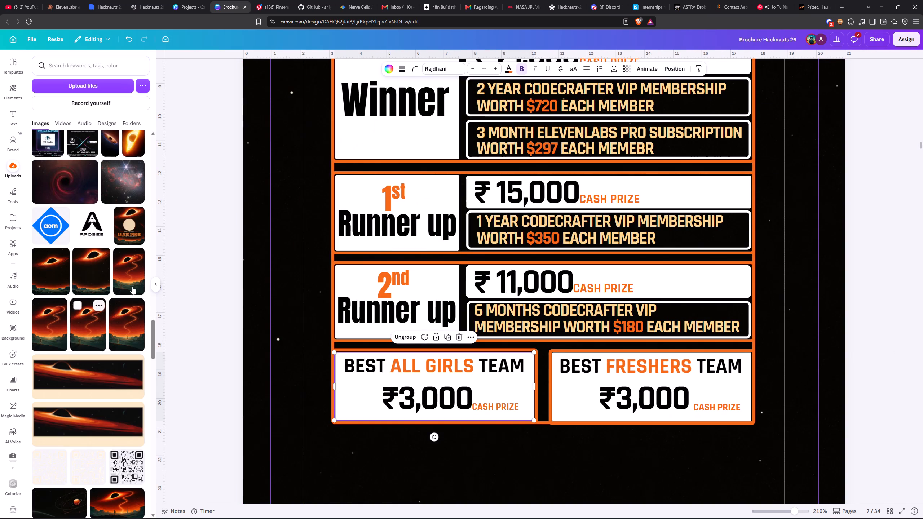
pyautogui.scroll(4, 135, 285)
pyautogui.click(671, 67)
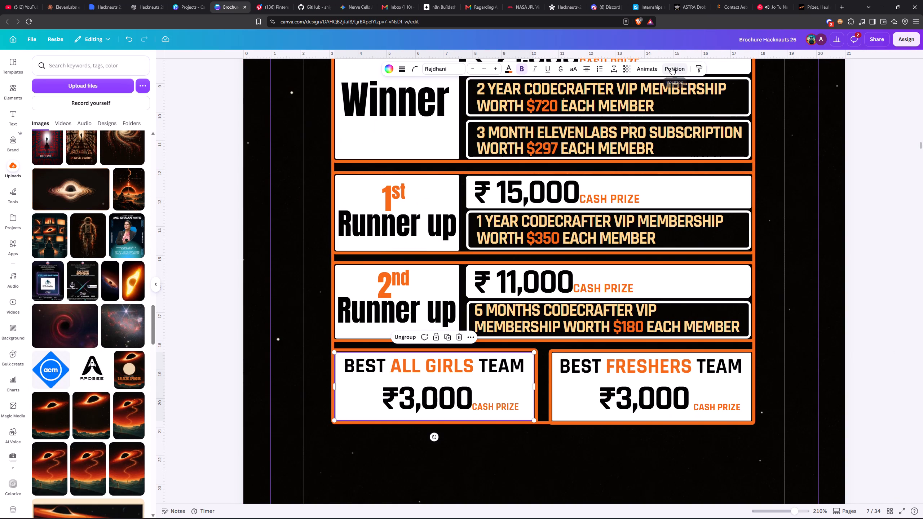
pyautogui.click(102, 446)
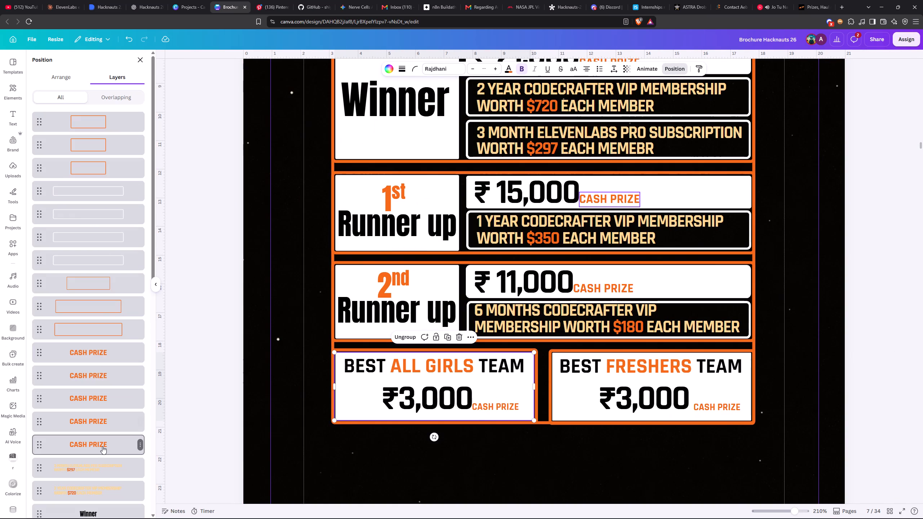
pyautogui.click(98, 422)
pyautogui.click(97, 391)
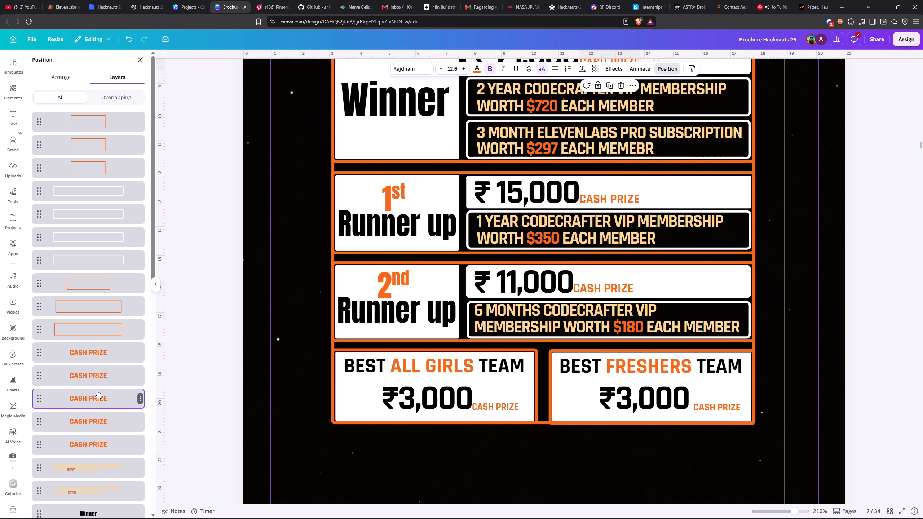
pyautogui.click(97, 377)
pyautogui.press('Up')
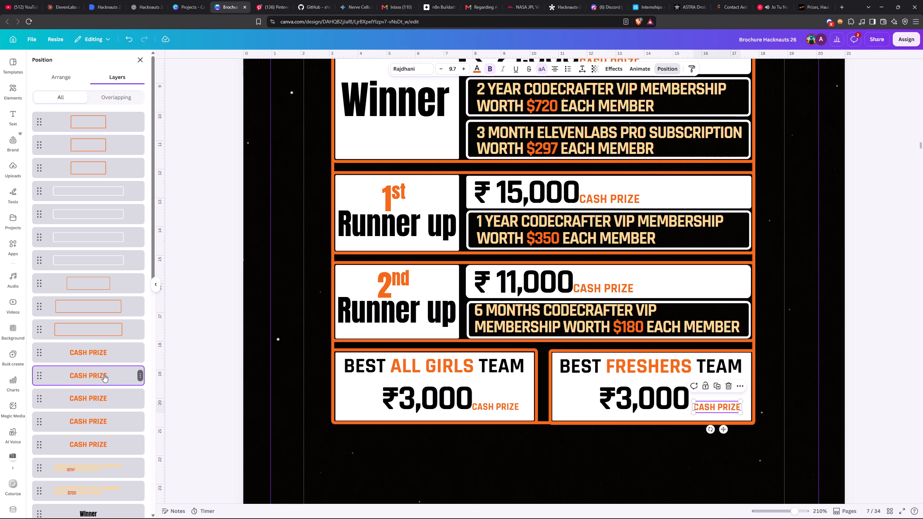
pyautogui.press('Up')
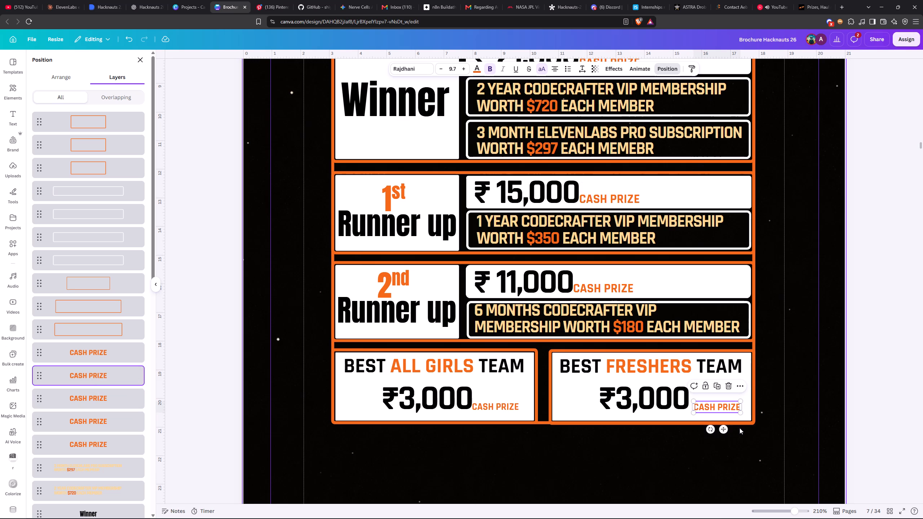
pyautogui.keyDown('ctrl'); pyautogui.scroll(4, 739, 428); pyautogui.keyUp('ctrl')
pyautogui.moveTo(741, 384); pyautogui.dragTo(732, 381)
# Shift the Best All Girls Team card's CASH PRIZE label up beside ₹3,000, level with the Freshers card's label.
pyautogui.click(92, 351)
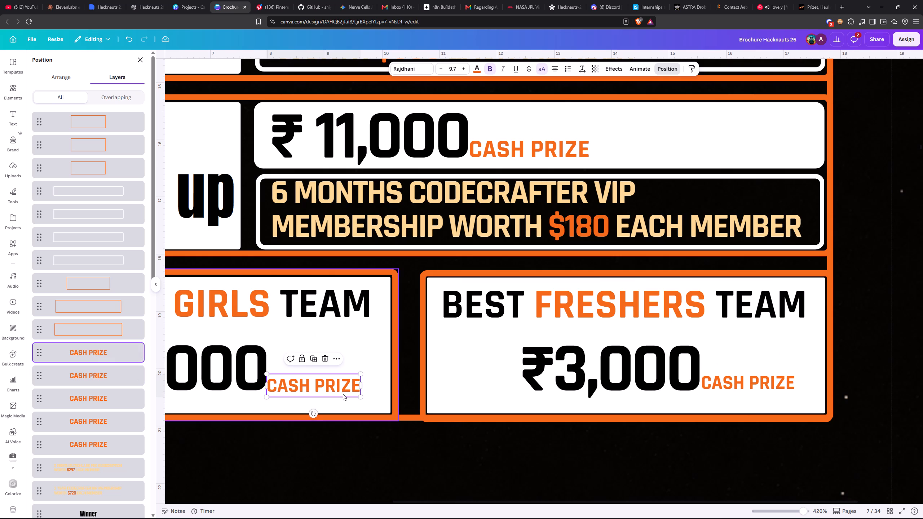
pyautogui.click(317, 387)
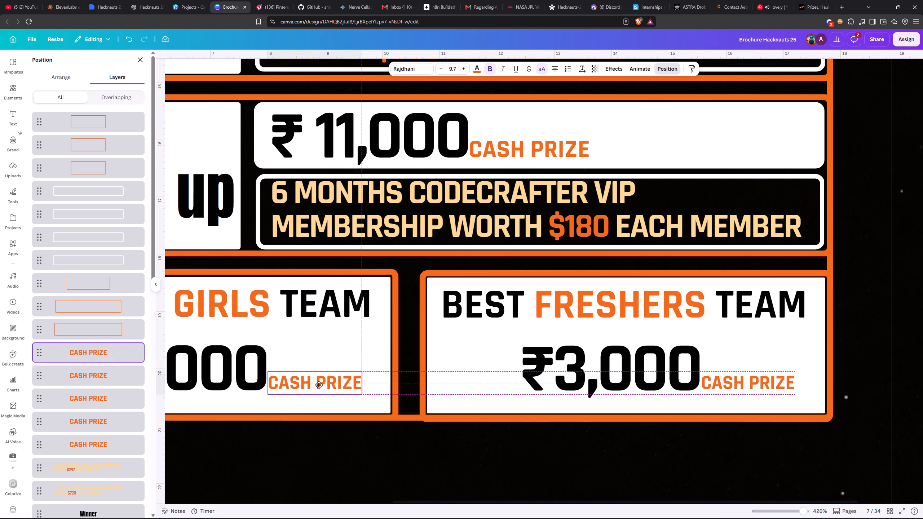
pyautogui.keyDown('ctrl'); pyautogui.scroll(-5, 317, 385); pyautogui.keyUp('ctrl')
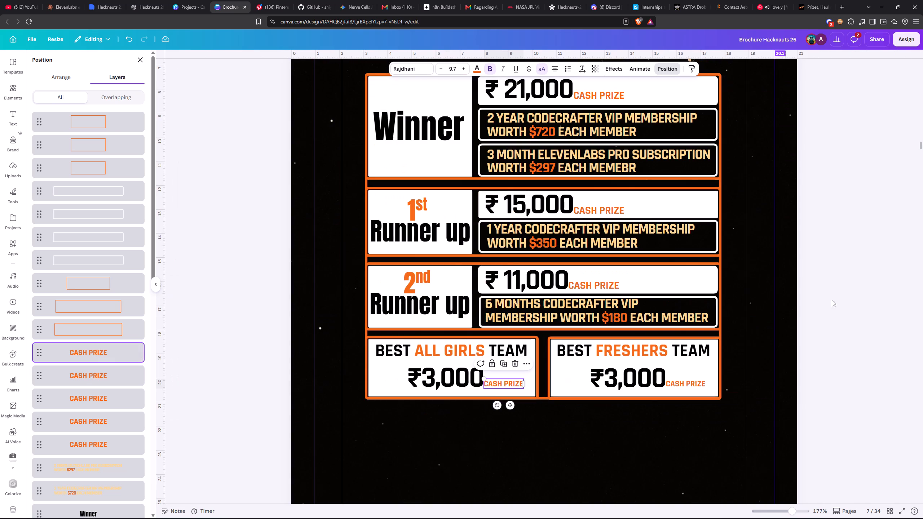
pyautogui.click(863, 283)
pyautogui.moveTo(863, 283); pyautogui.dragTo(859, 286)
# Move the spare orange frame from the page bottom to just below the Best All Girls Team card, aligned with its left edge.
pyautogui.keyDown('ctrl'); pyautogui.scroll(-3, 858, 286); pyautogui.keyUp('ctrl')
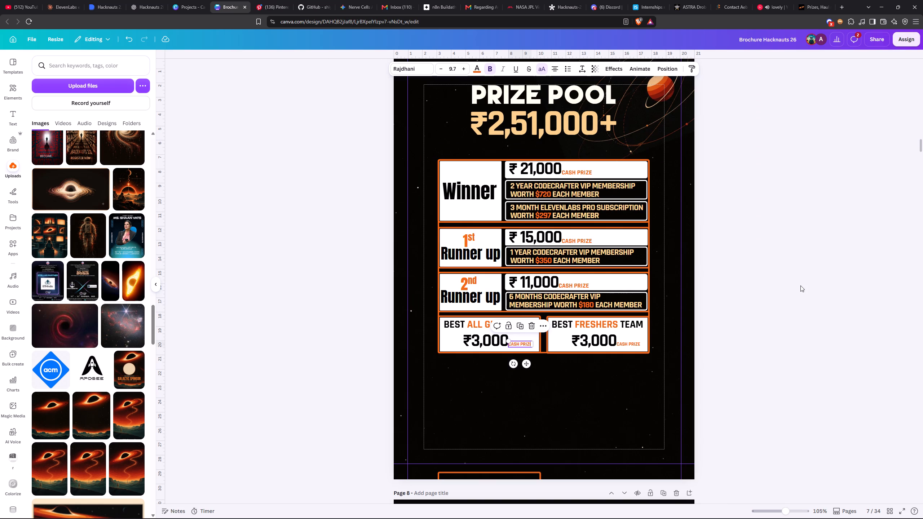
pyautogui.moveTo(498, 474); pyautogui.dragTo(501, 373)
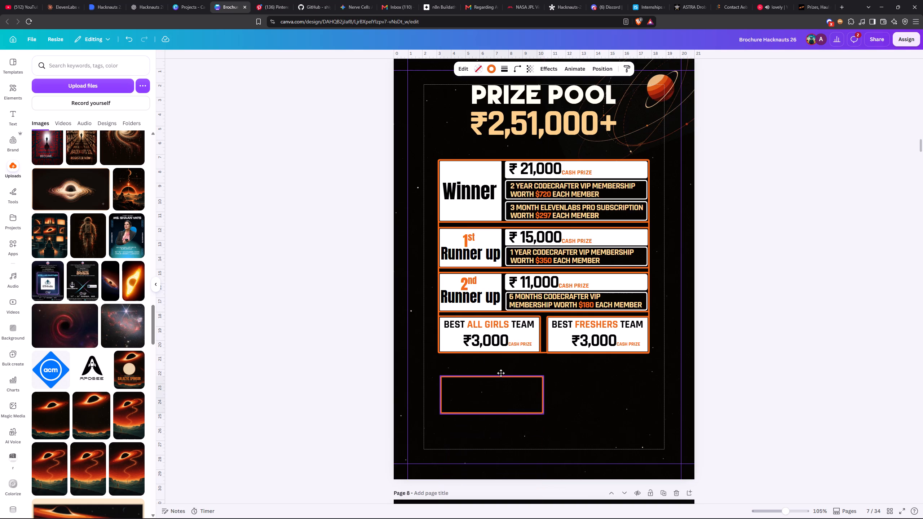
pyautogui.moveTo(501, 373); pyautogui.dragTo(497, 359)
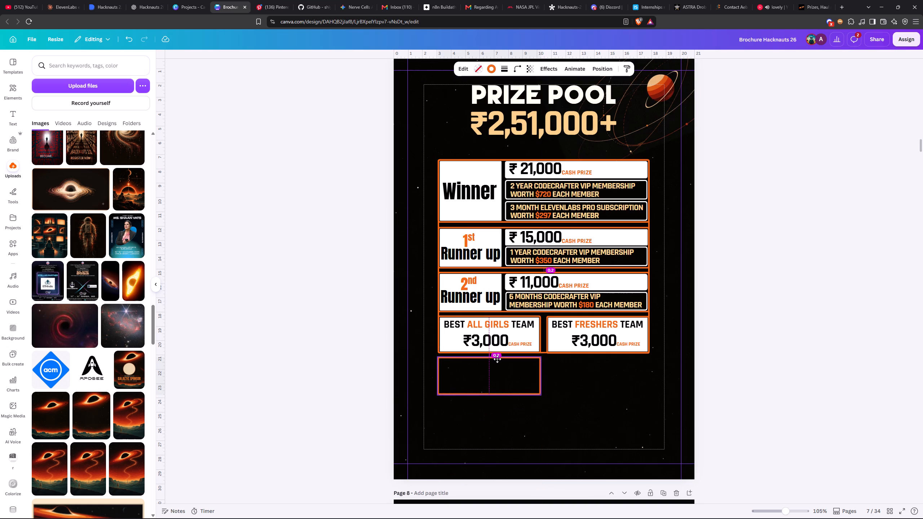
pyautogui.moveTo(497, 359); pyautogui.dragTo(498, 365)
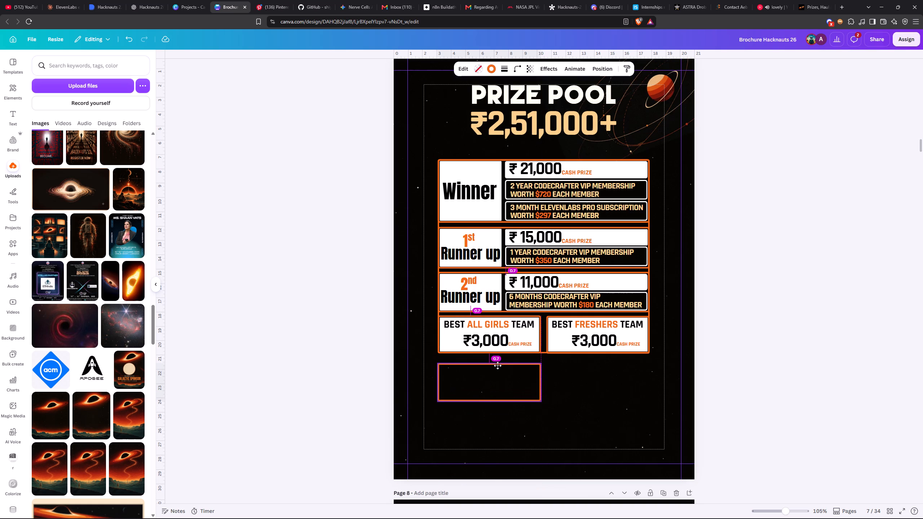
pyautogui.moveTo(498, 365); pyautogui.dragTo(498, 365)
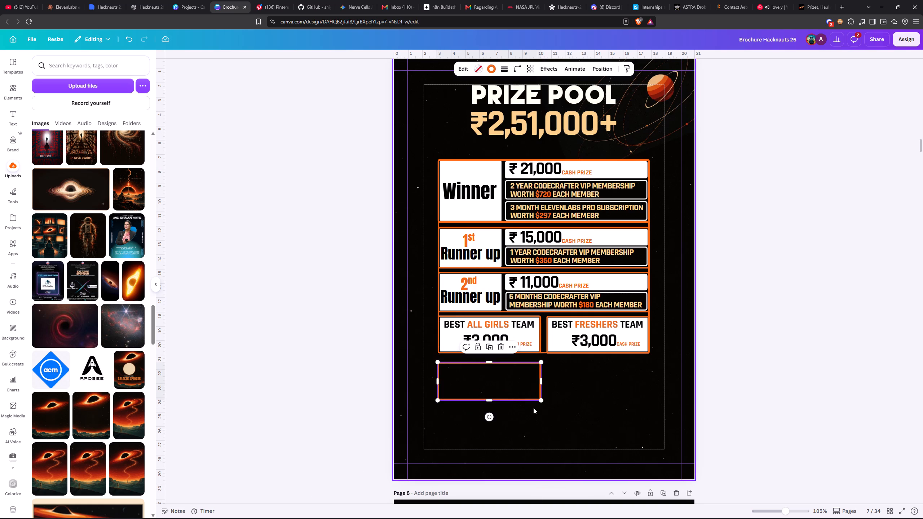
# Widen the spare orange frame to about 14.8 to span both special prize cards, and make it slightly taller.
pyautogui.moveTo(542, 400); pyautogui.dragTo(667, 400)
pyautogui.moveTo(553, 438); pyautogui.dragTo(558, 402)
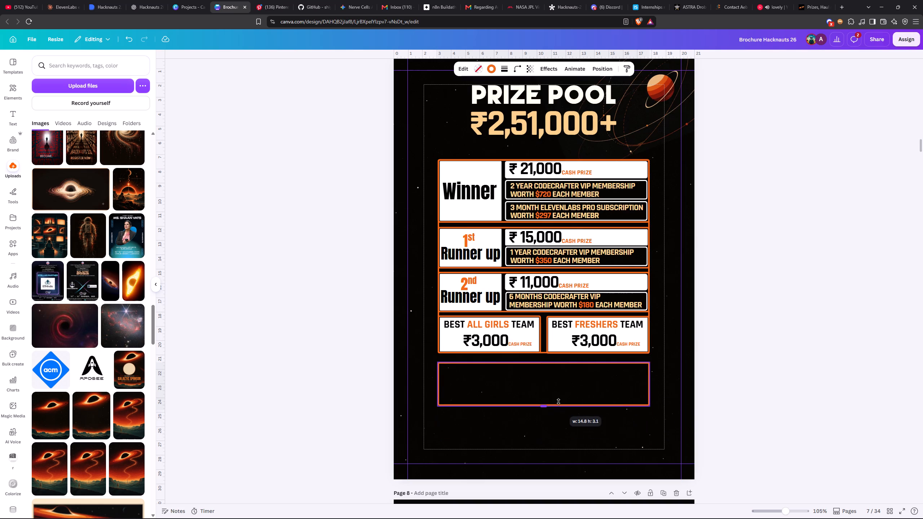
pyautogui.moveTo(558, 402); pyautogui.dragTo(559, 407)
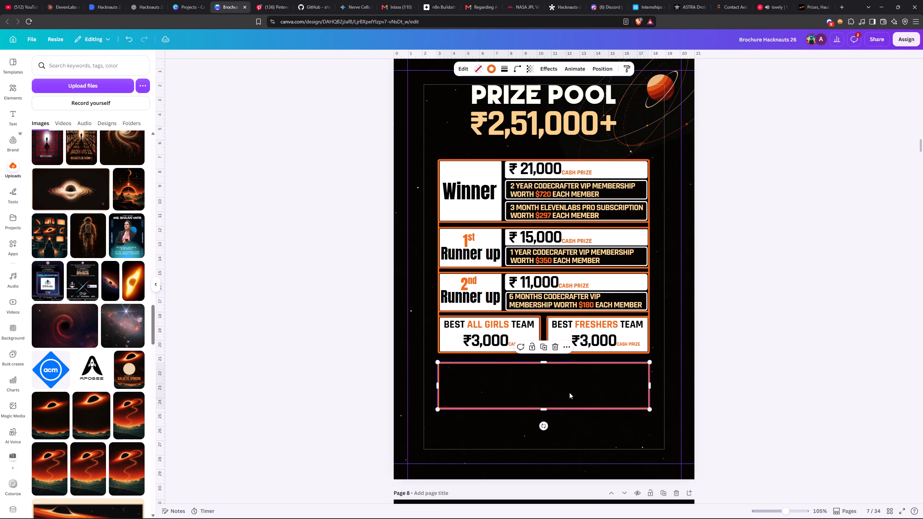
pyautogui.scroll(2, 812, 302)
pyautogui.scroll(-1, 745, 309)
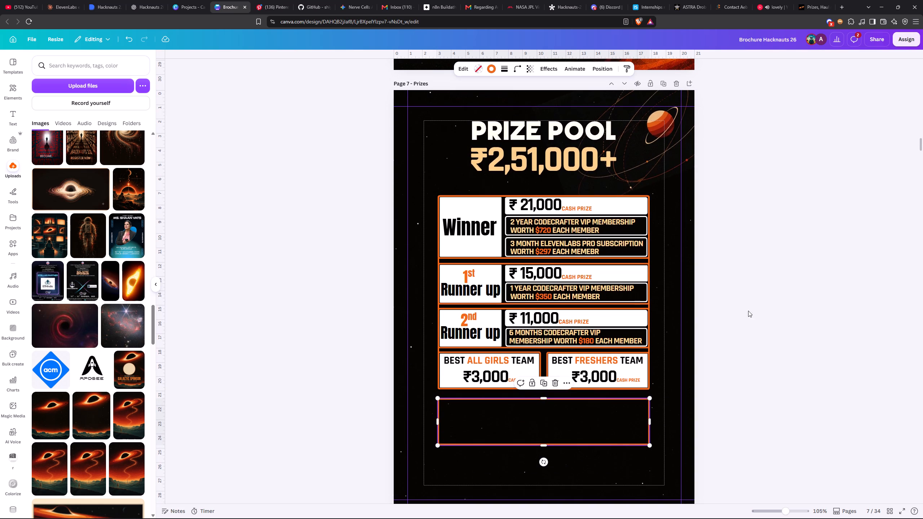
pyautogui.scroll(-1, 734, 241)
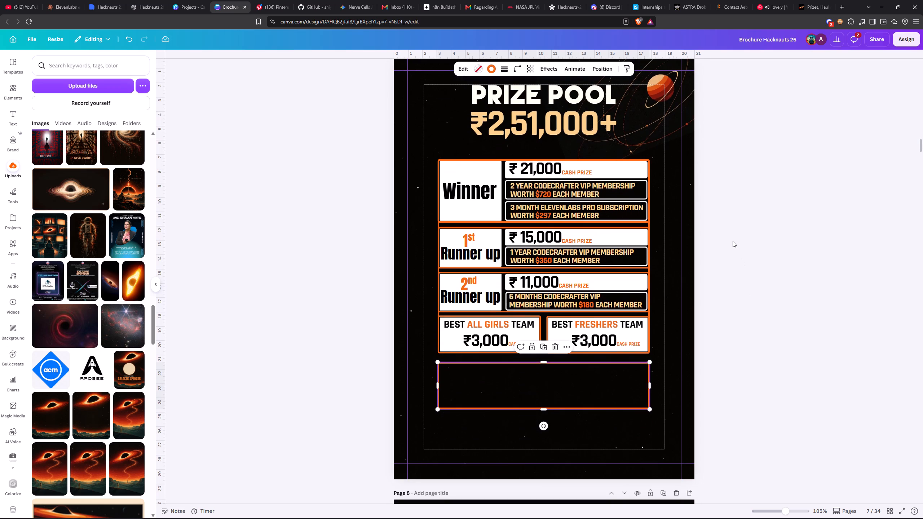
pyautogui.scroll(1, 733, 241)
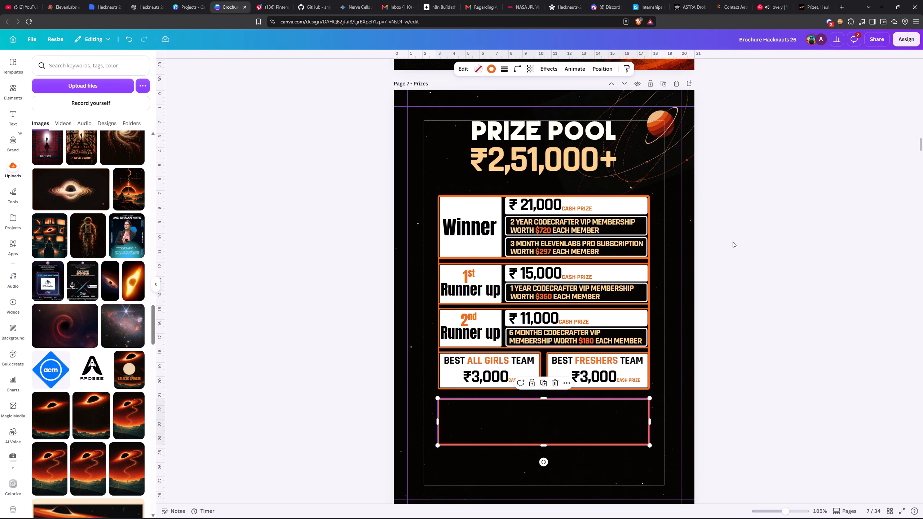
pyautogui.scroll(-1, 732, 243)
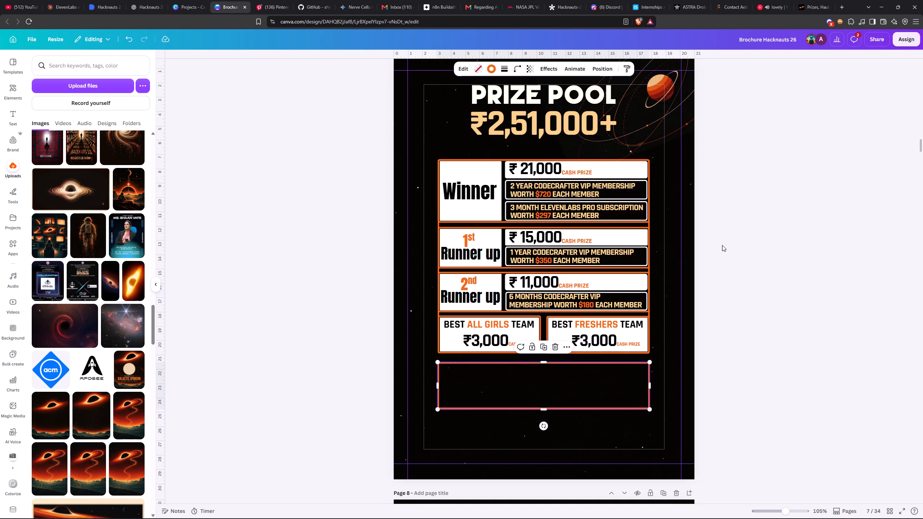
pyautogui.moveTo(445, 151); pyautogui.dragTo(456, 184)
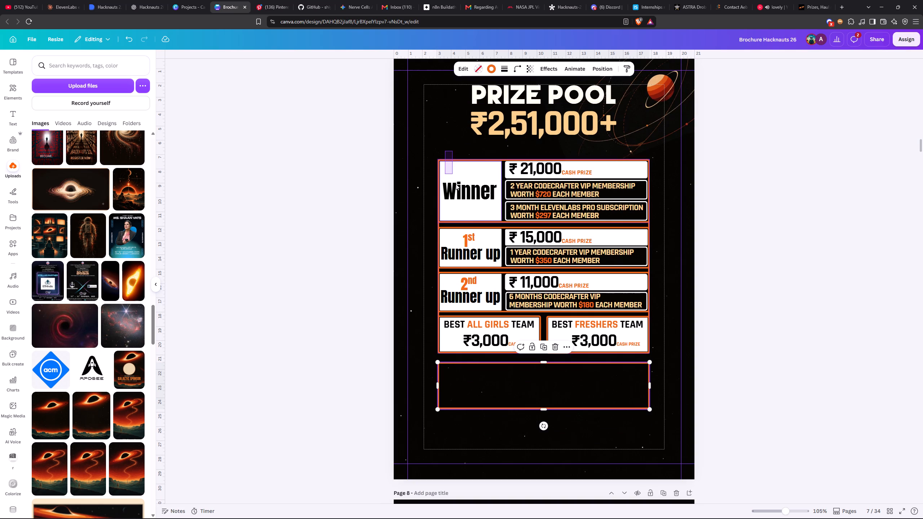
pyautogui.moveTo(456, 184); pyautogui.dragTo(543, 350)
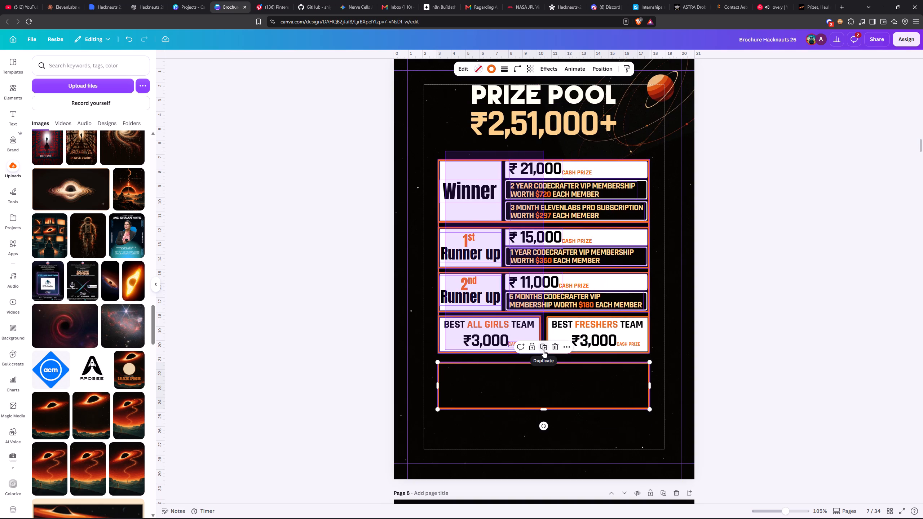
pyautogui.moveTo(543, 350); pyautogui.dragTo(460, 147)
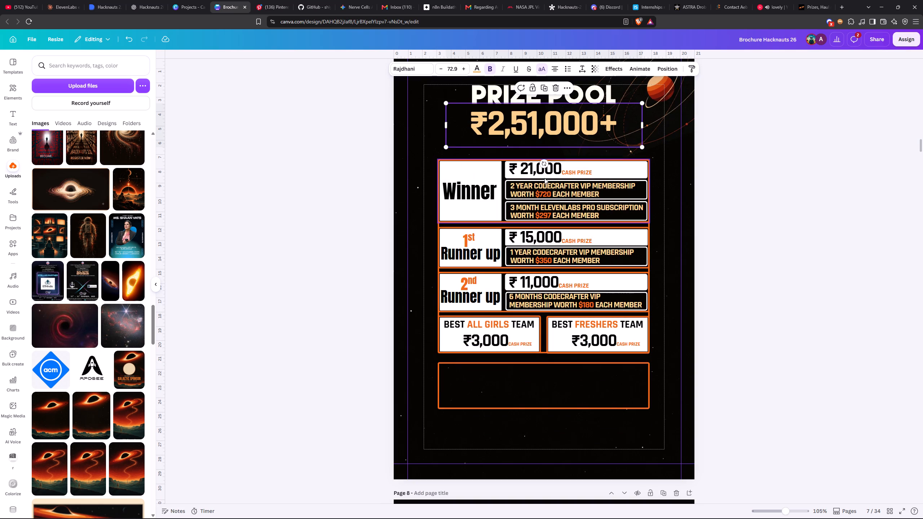
# Group the winner, runner-up and special prize boxes and their text, without the empty frame below.
pyautogui.click(658, 351)
pyautogui.moveTo(656, 352); pyautogui.dragTo(636, 325)
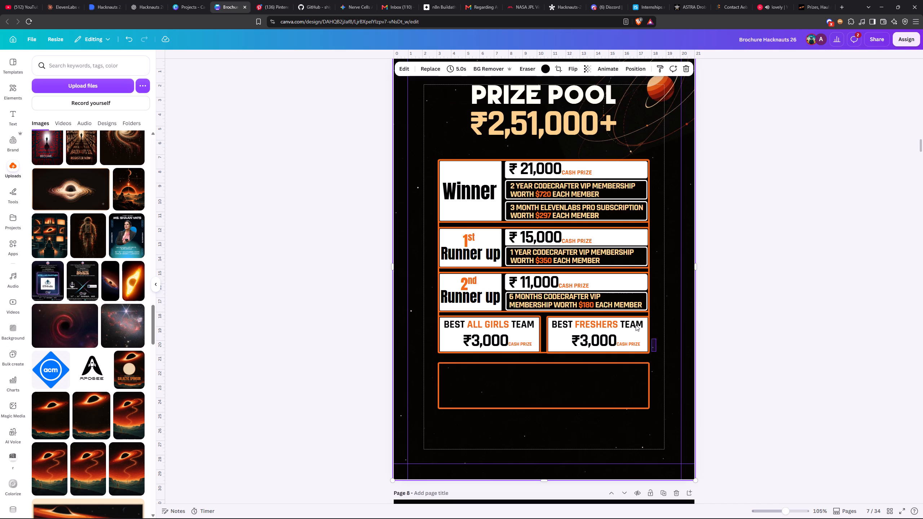
pyautogui.moveTo(636, 325); pyautogui.dragTo(432, 176)
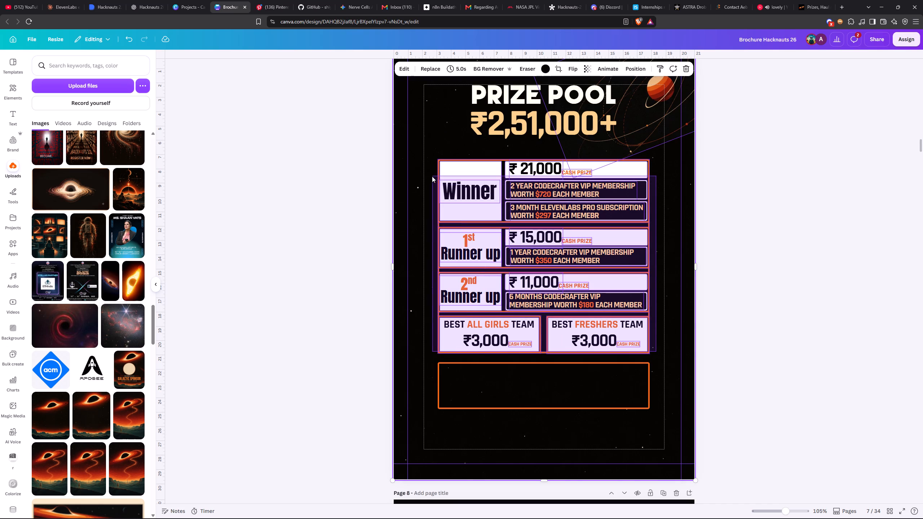
pyautogui.moveTo(432, 176); pyautogui.dragTo(426, 181)
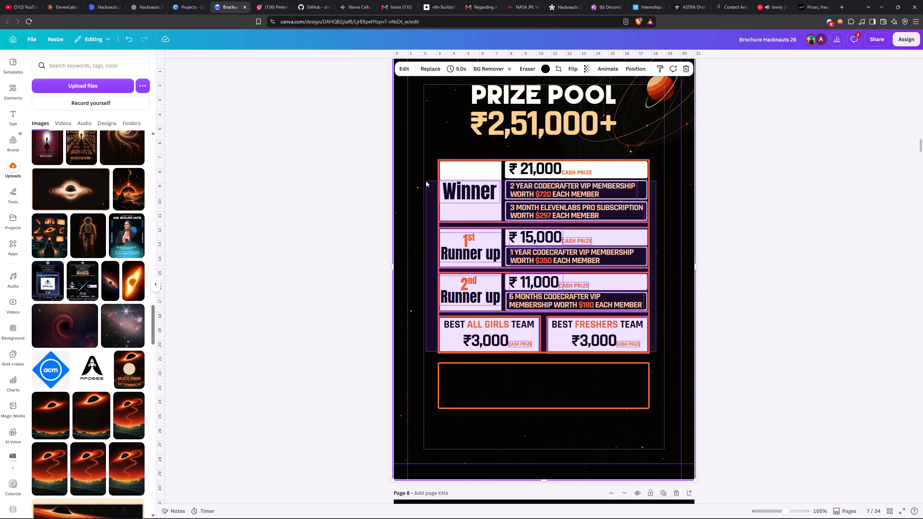
pyautogui.moveTo(426, 181); pyautogui.dragTo(424, 183)
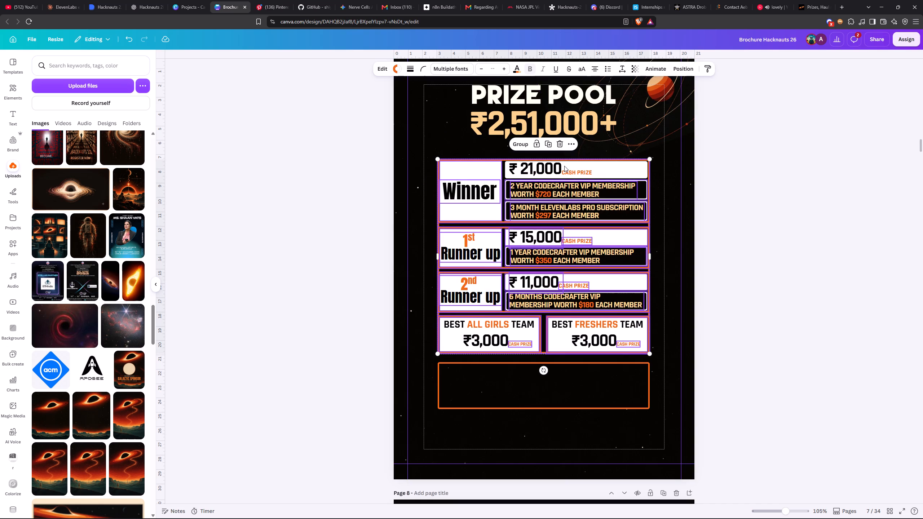
pyautogui.keyDown('shift'); pyautogui.moveTo(654, 172); pyautogui.dragTo(634, 171); pyautogui.keyUp('shift')
pyautogui.keyDown('shift'); pyautogui.click(544, 167); pyautogui.keyUp('shift')
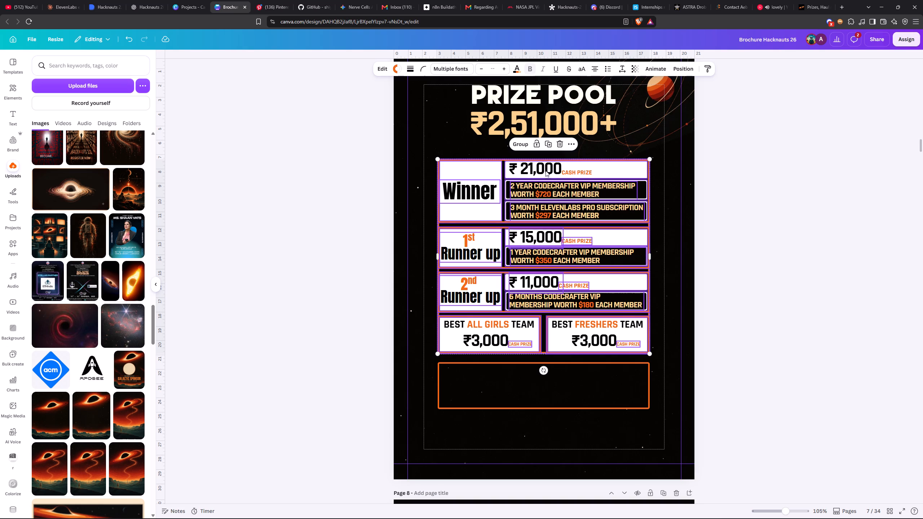
pyautogui.keyDown('ctrl'); pyautogui.scroll(5, 592, 217); pyautogui.keyUp('ctrl')
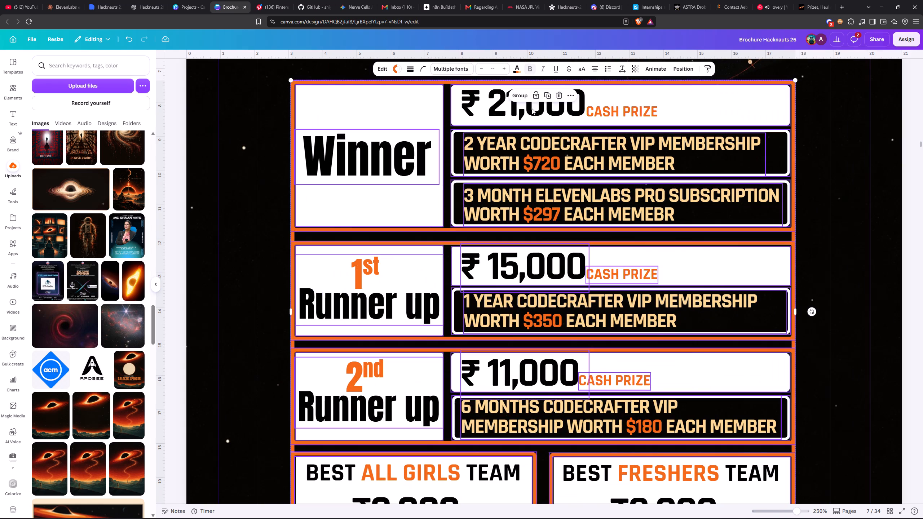
pyautogui.click(524, 93)
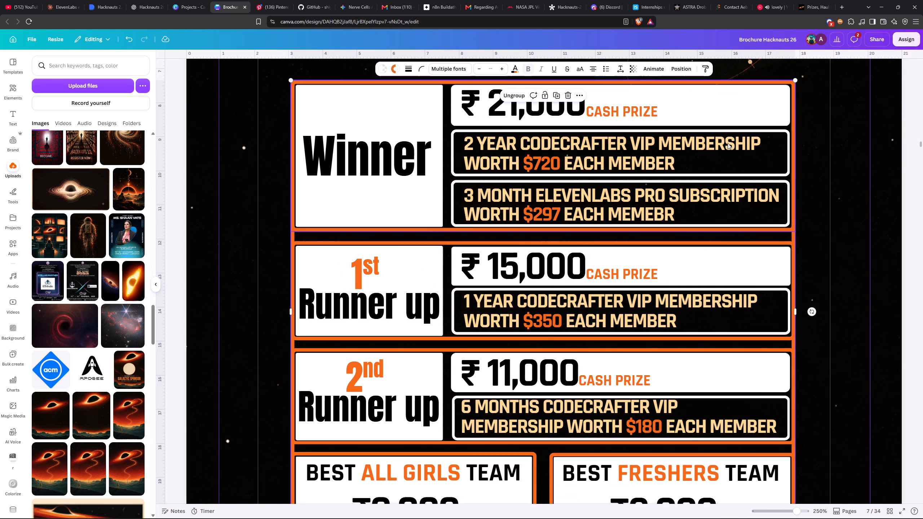
# Move the ₹ 21,000 text layer down in the layer order to just above the prize group.
pyautogui.click(676, 65)
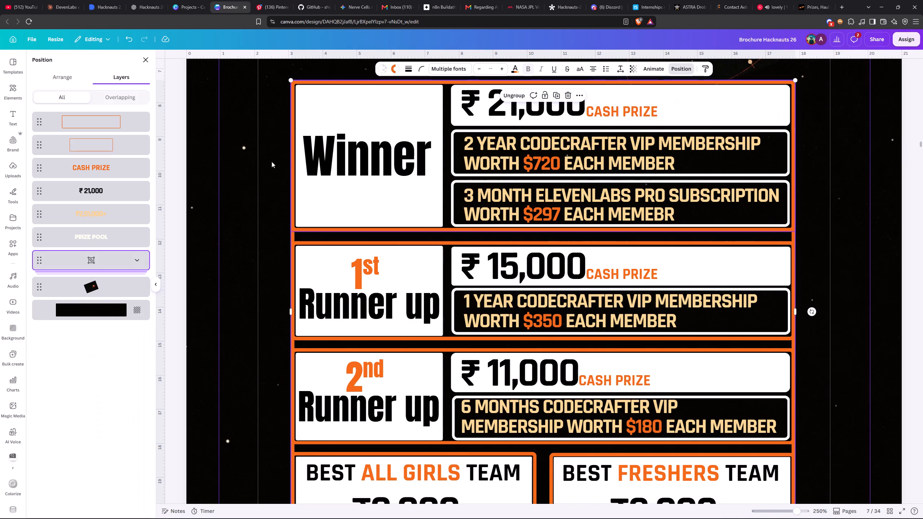
pyautogui.moveTo(104, 184); pyautogui.dragTo(99, 229)
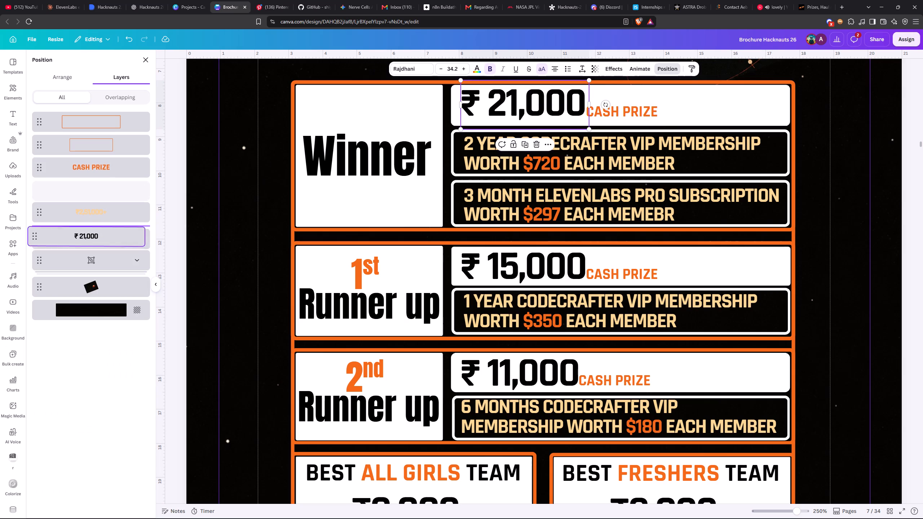
# Move the CASH PRIZE text, the Winner box's orange frame and the spare frame down the layer order, stacked in turn above ₹ 21,000.
pyautogui.moveTo(99, 229); pyautogui.dragTo(98, 239)
pyautogui.moveTo(115, 170); pyautogui.dragTo(114, 219)
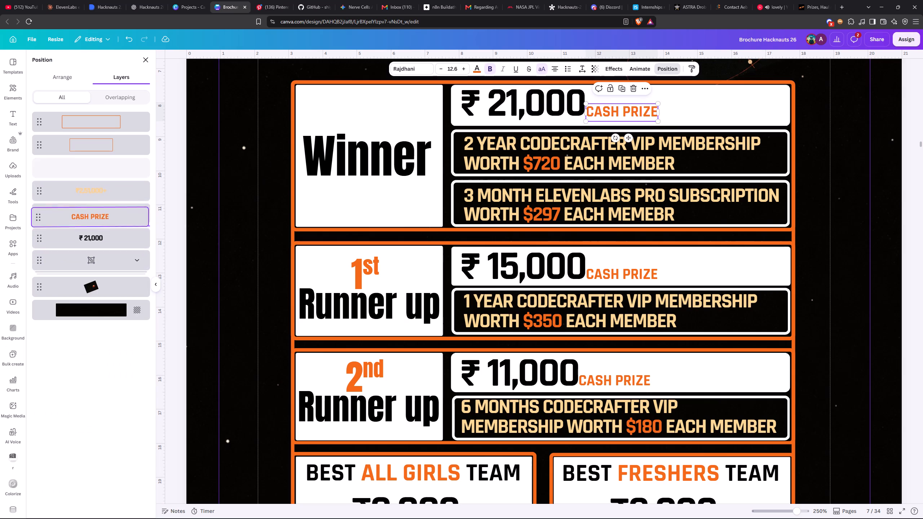
pyautogui.moveTo(114, 219); pyautogui.dragTo(112, 227)
pyautogui.moveTo(121, 149); pyautogui.dragTo(118, 204)
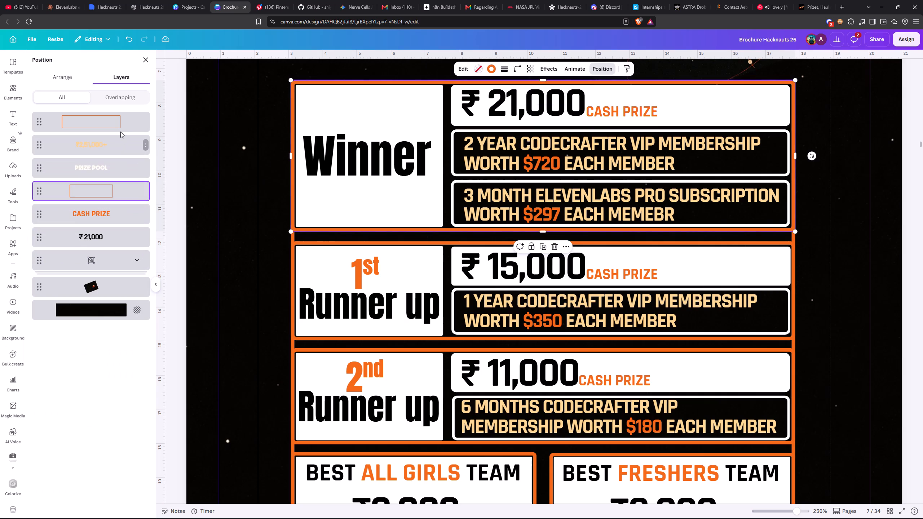
pyautogui.moveTo(122, 127); pyautogui.dragTo(118, 175)
pyautogui.scroll(-5, 172, 192)
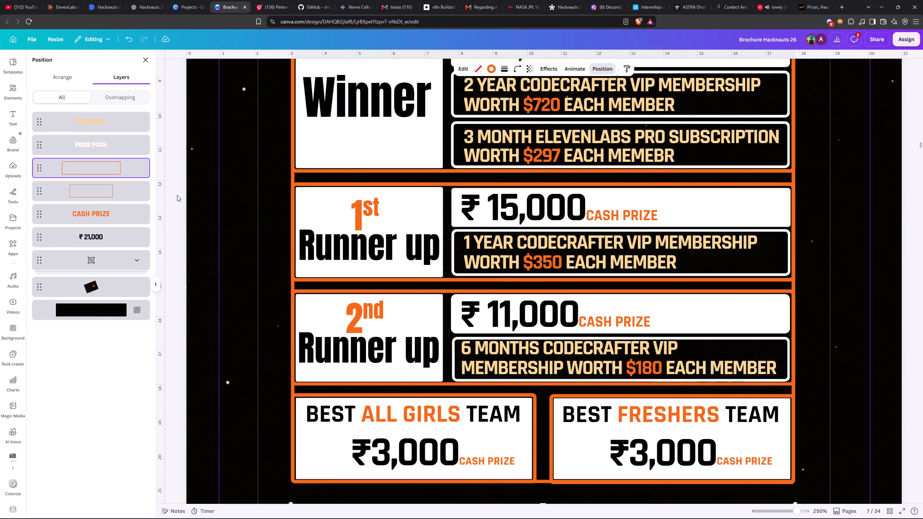
pyautogui.scroll(-2, 177, 195)
pyautogui.click(113, 196)
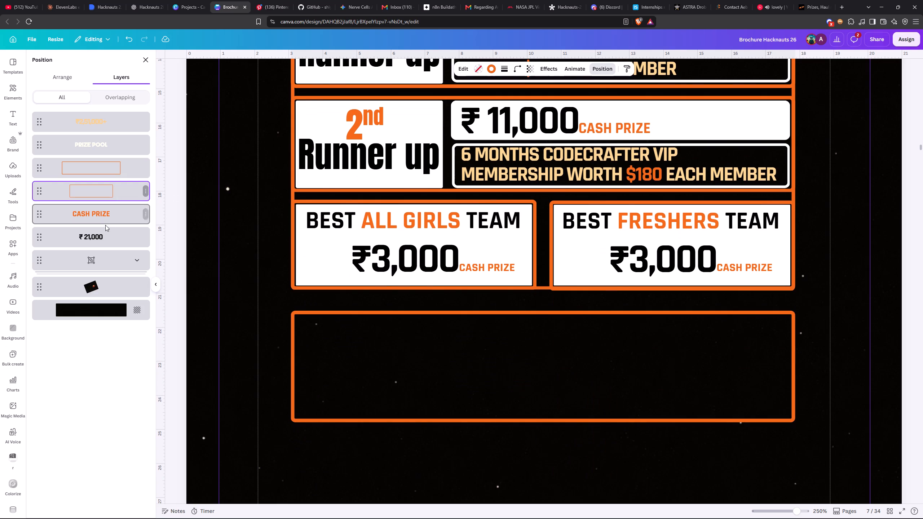
pyautogui.keyDown('shift'); pyautogui.click(103, 236); pyautogui.keyUp('shift')
pyautogui.keyDown('shift'); pyautogui.click(88, 258); pyautogui.keyUp('shift')
pyautogui.hotkey('ctrl', 'g')
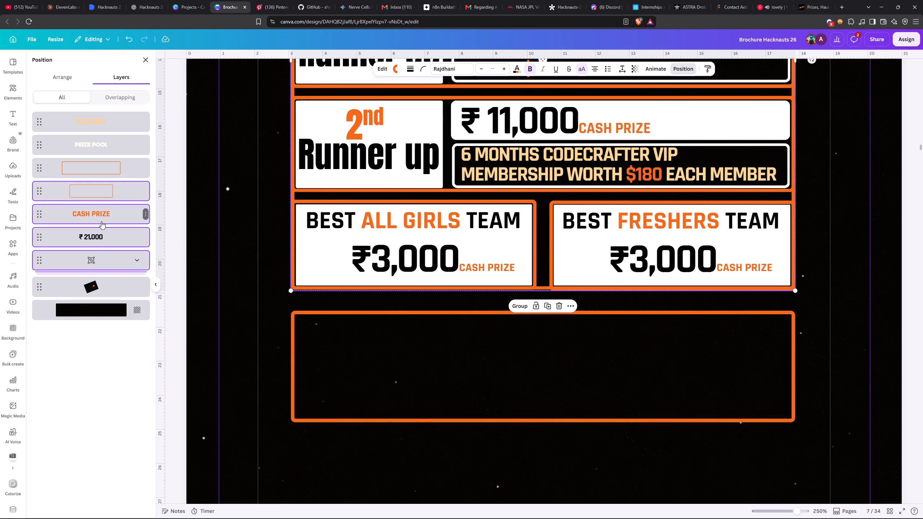